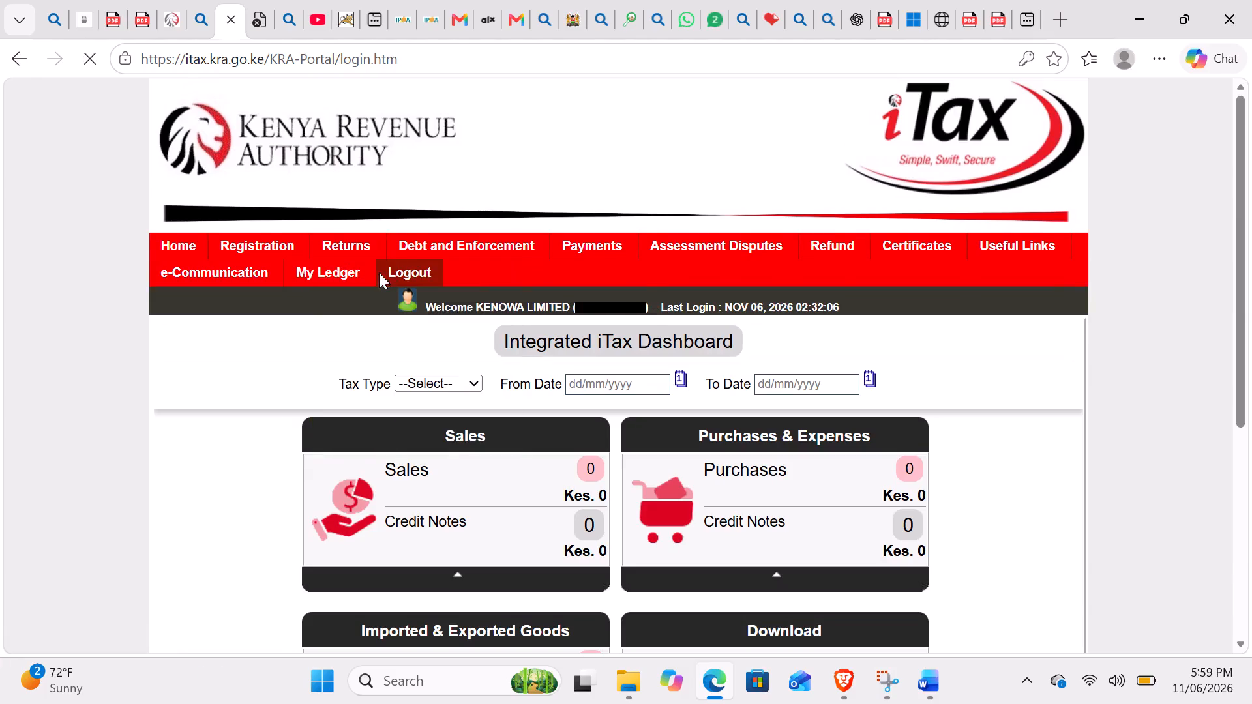
Choose Income Tax - PAYE as the tax obligation for the e-return and proceed to its return form.
{"action": "left_click", "coordinate": [593, 476]}
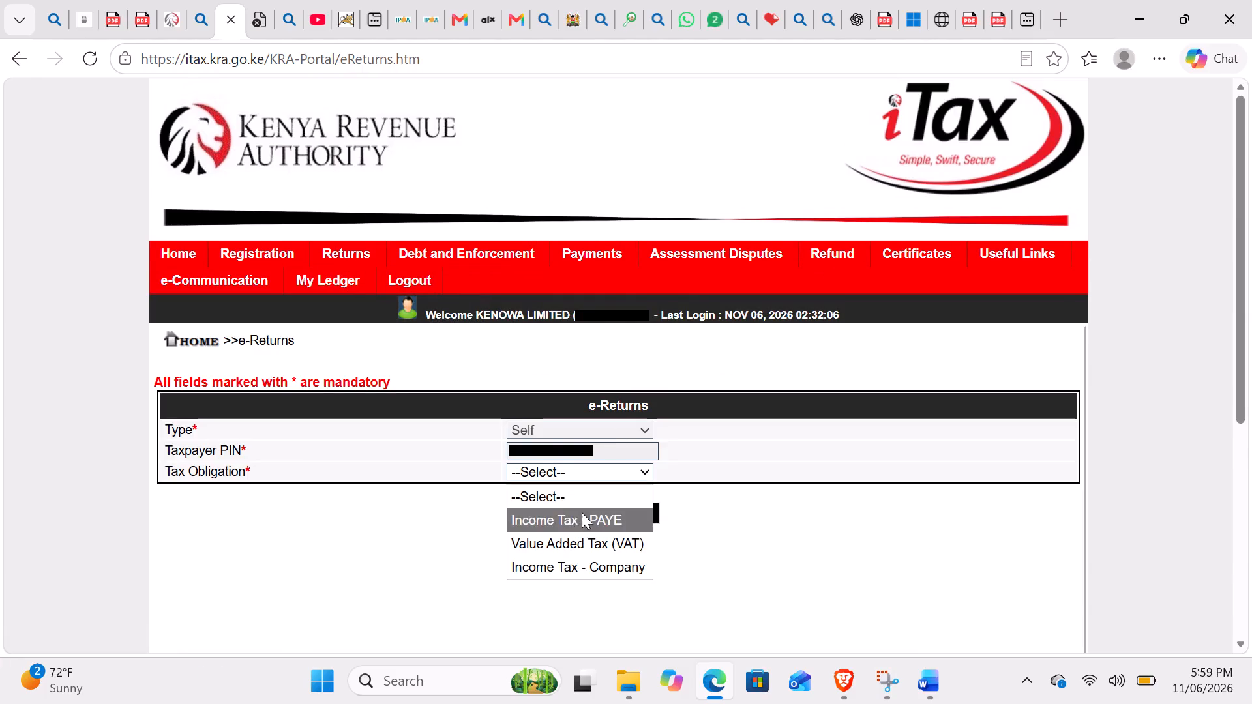
{"action": "left_click", "coordinate": [566, 525]}
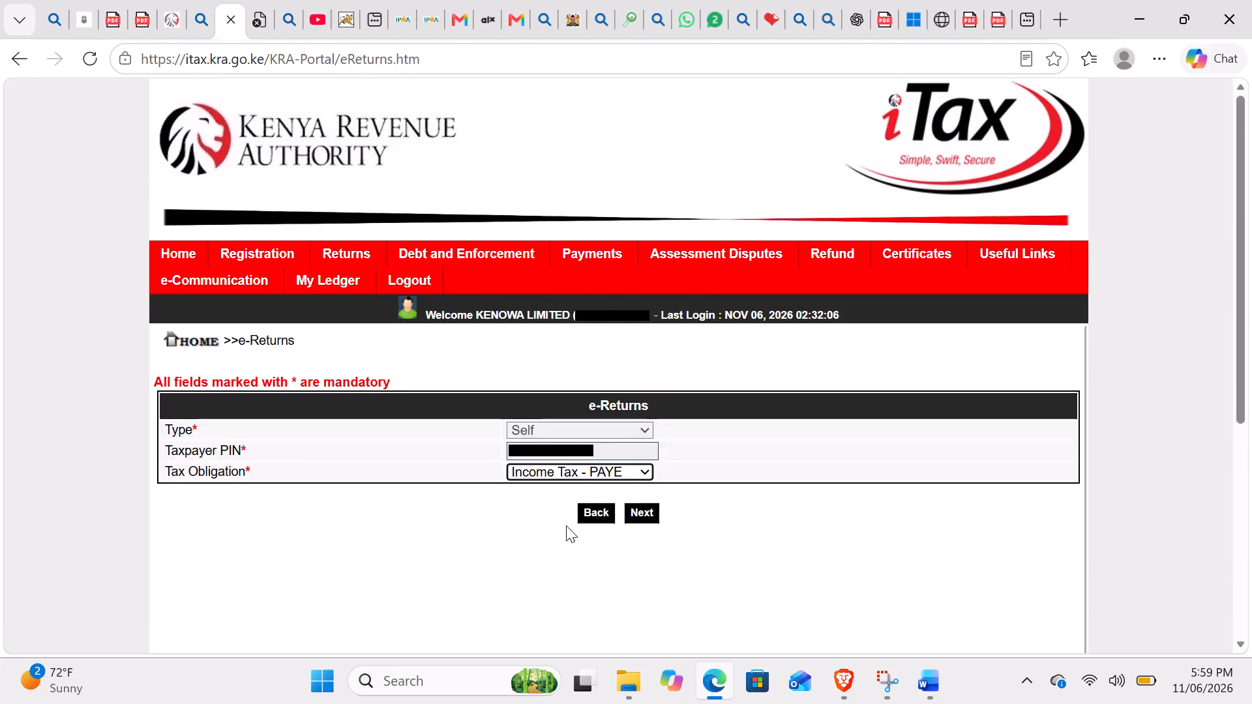
{"action": "left_click", "coordinate": [650, 515]}
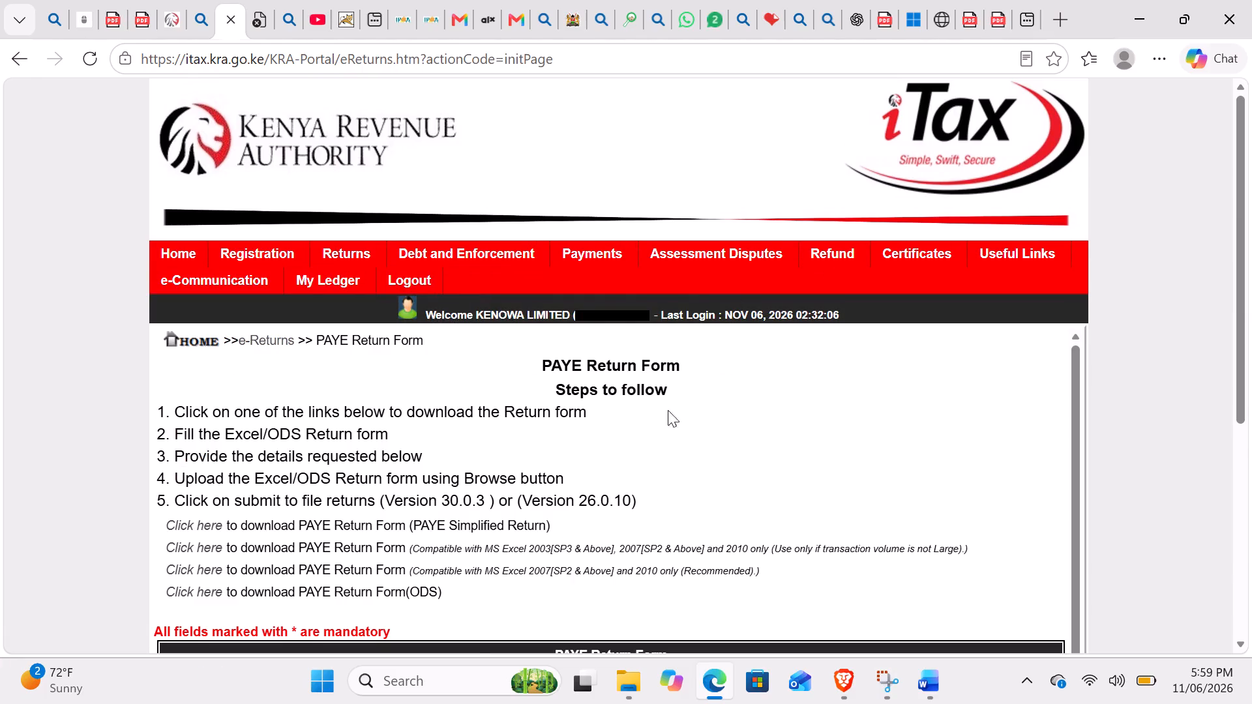
Download the PAYE Simplified Return version of the PAYE return form.
{"action": "scroll", "coordinate": [630, 489], "scroll_direction": "down", "scroll_amount": 2}
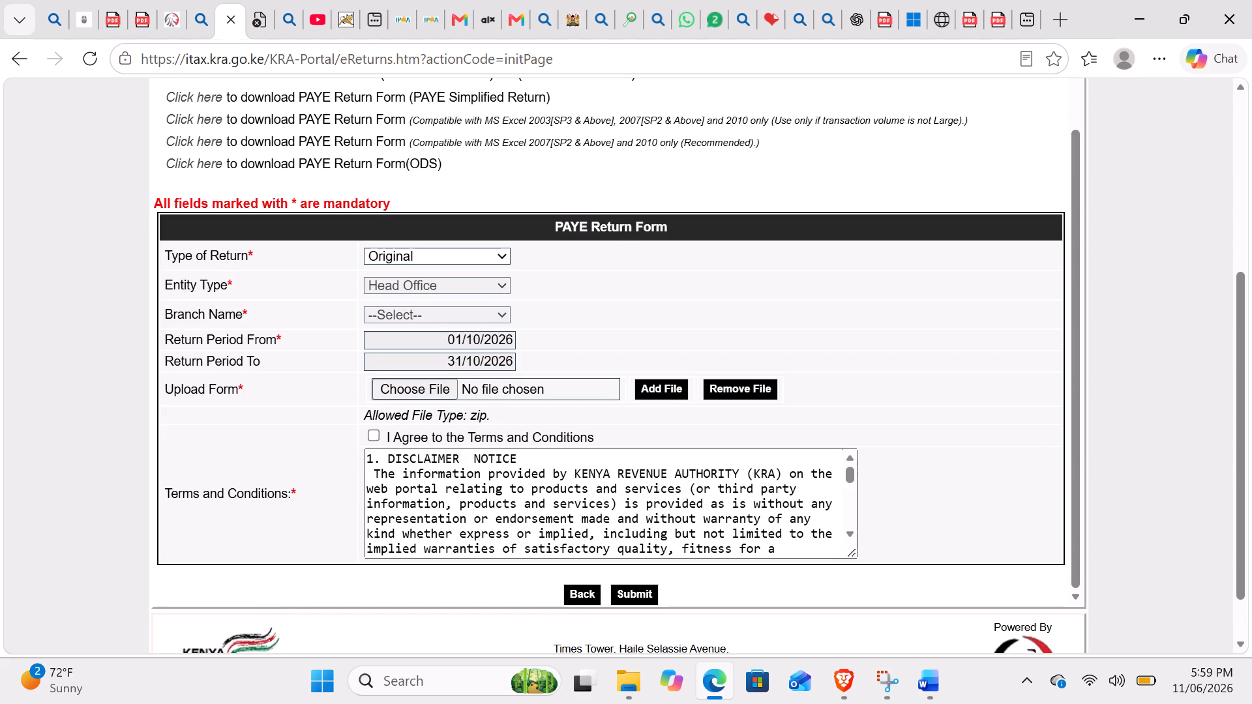
{"action": "scroll", "coordinate": [773, 385], "scroll_direction": "down", "scroll_amount": 1}
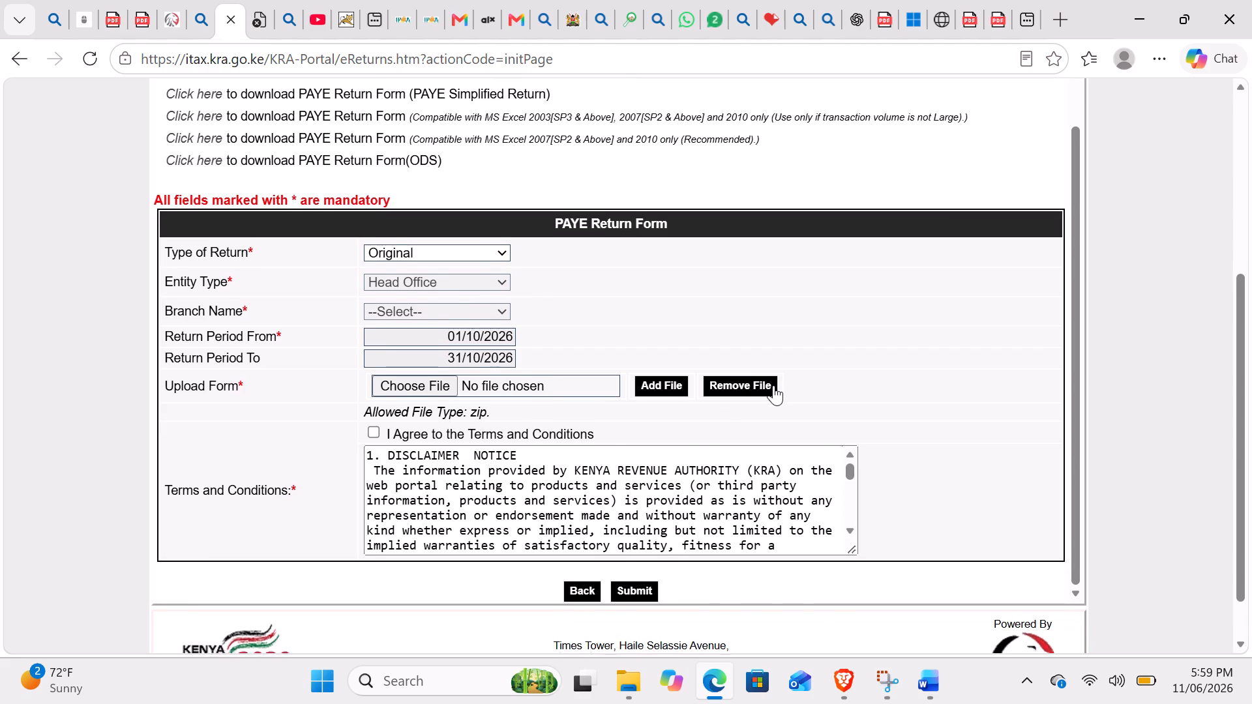
{"action": "scroll", "coordinate": [773, 385], "scroll_direction": "down", "scroll_amount": 1}
{"action": "scroll", "coordinate": [773, 385], "scroll_direction": "up", "scroll_amount": 3}
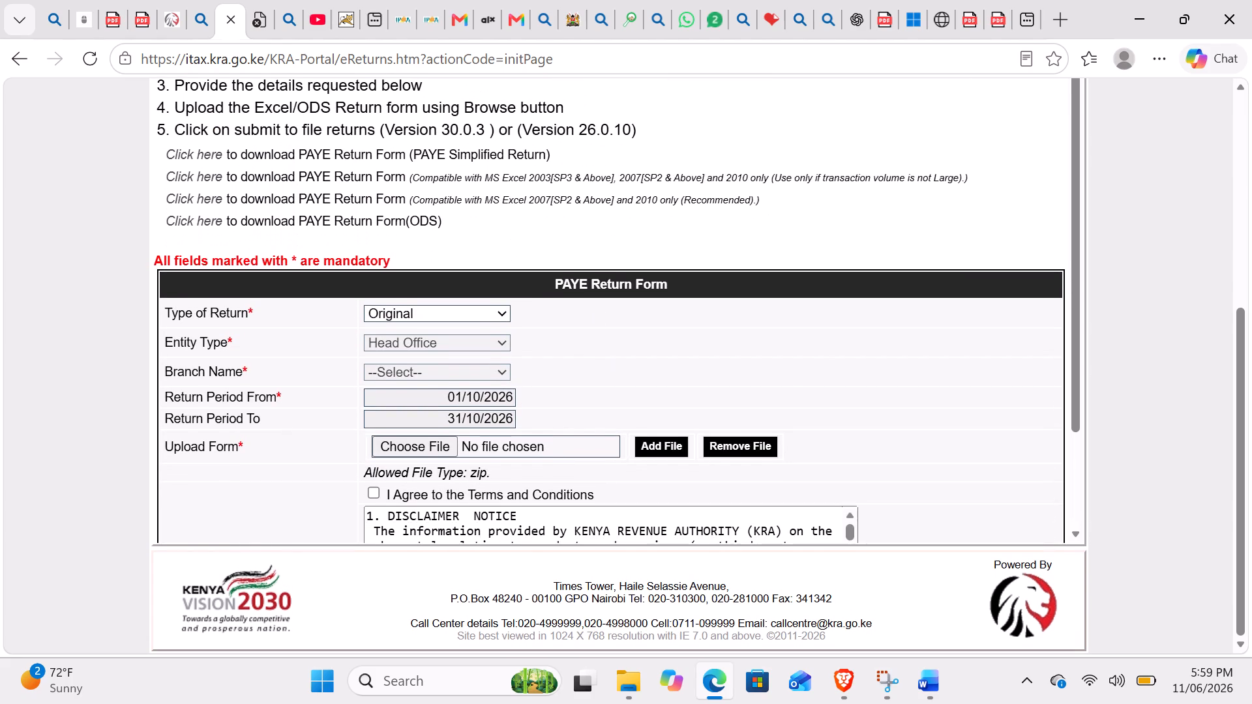
{"action": "left_click", "coordinate": [186, 159]}
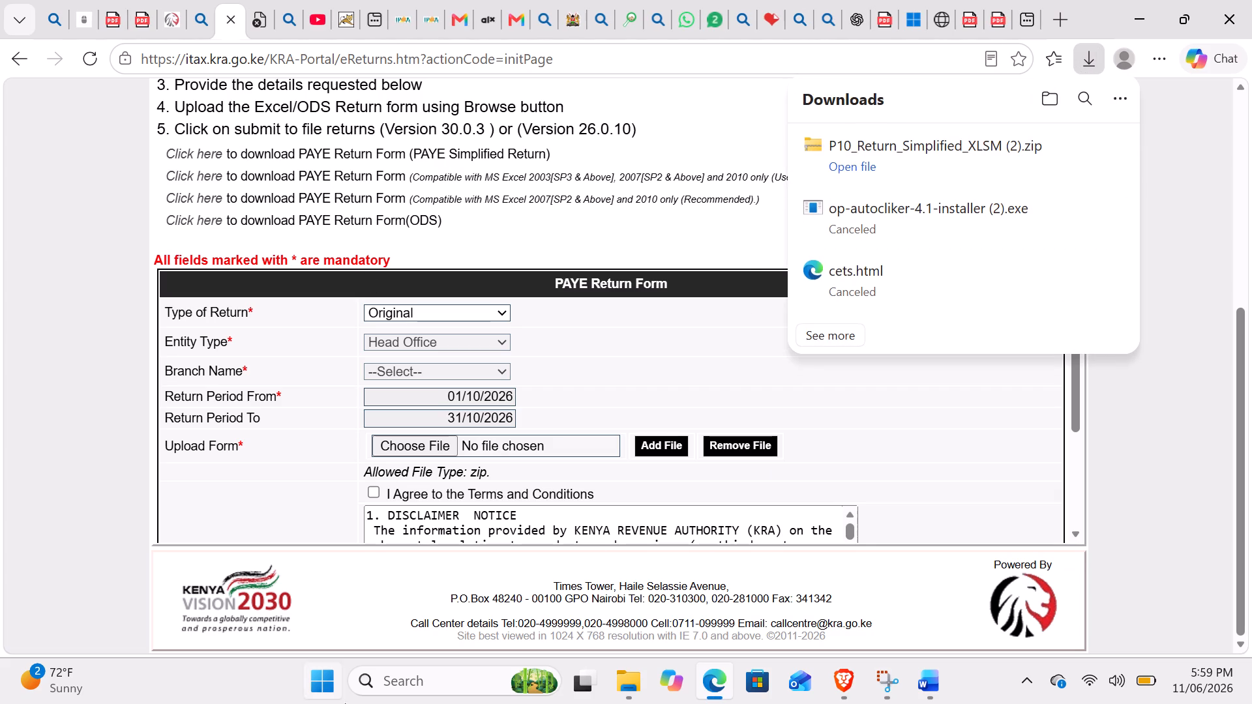
Switch to File Explorer and unblock the newly downloaded P10_Return_Simplified_XLSM (2) archive in Downloads through its properties.
{"action": "left_click", "coordinate": [633, 677]}
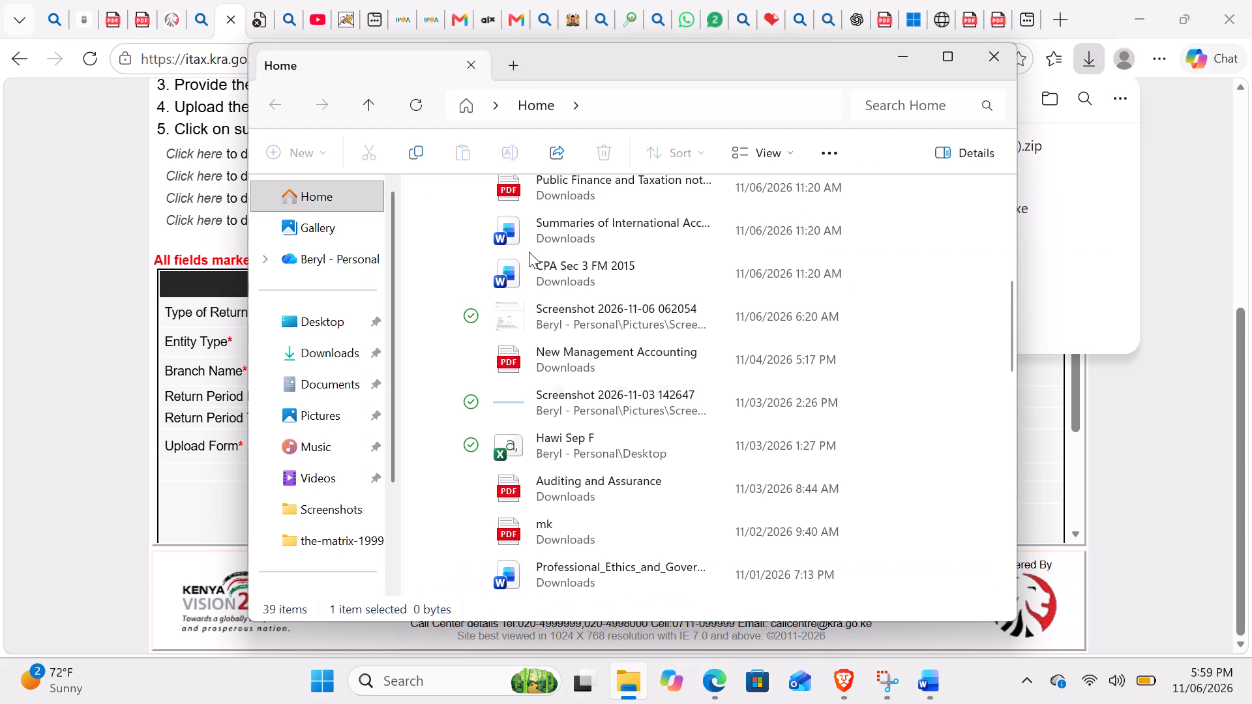
{"action": "left_click", "coordinate": [307, 362]}
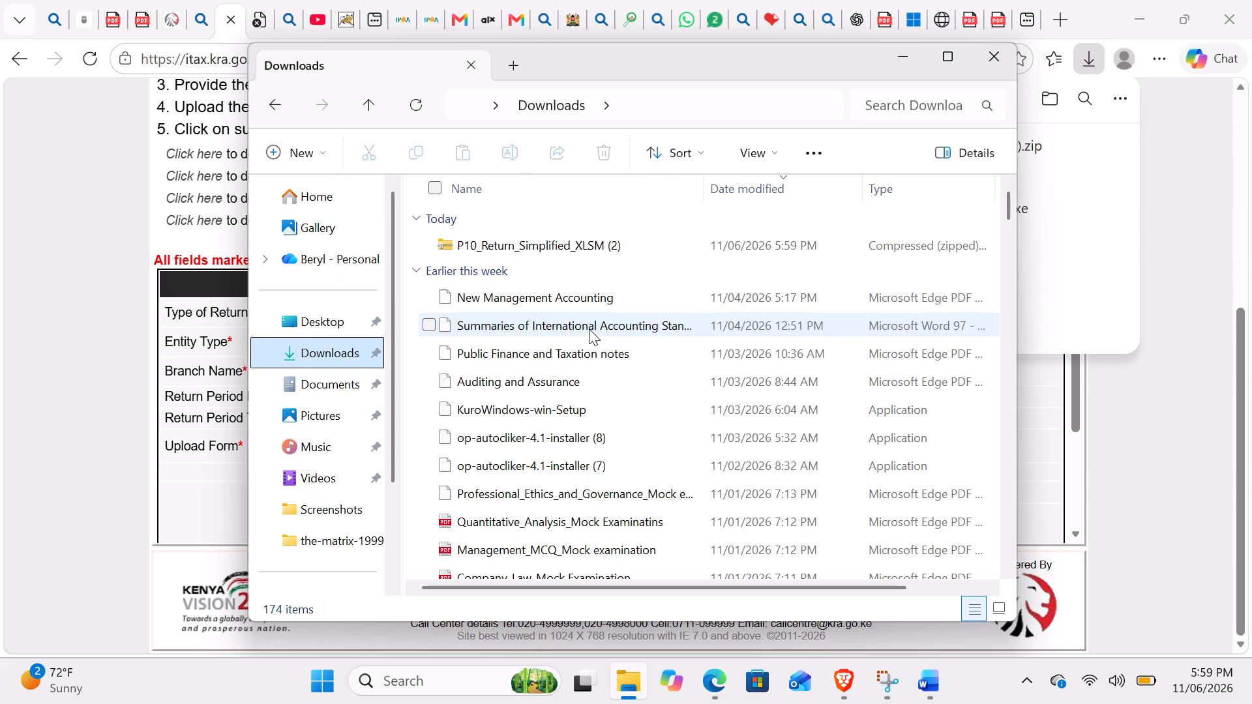
{"action": "left_click", "coordinate": [578, 237]}
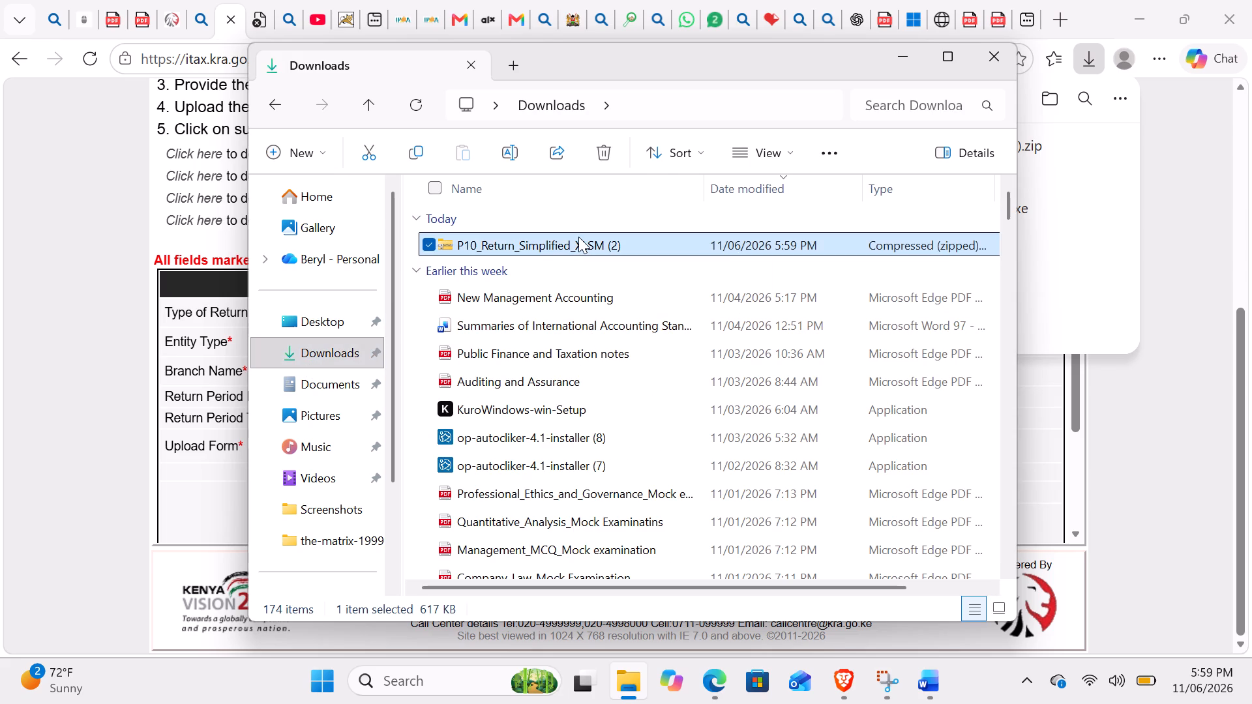
{"action": "right_click", "coordinate": [578, 237]}
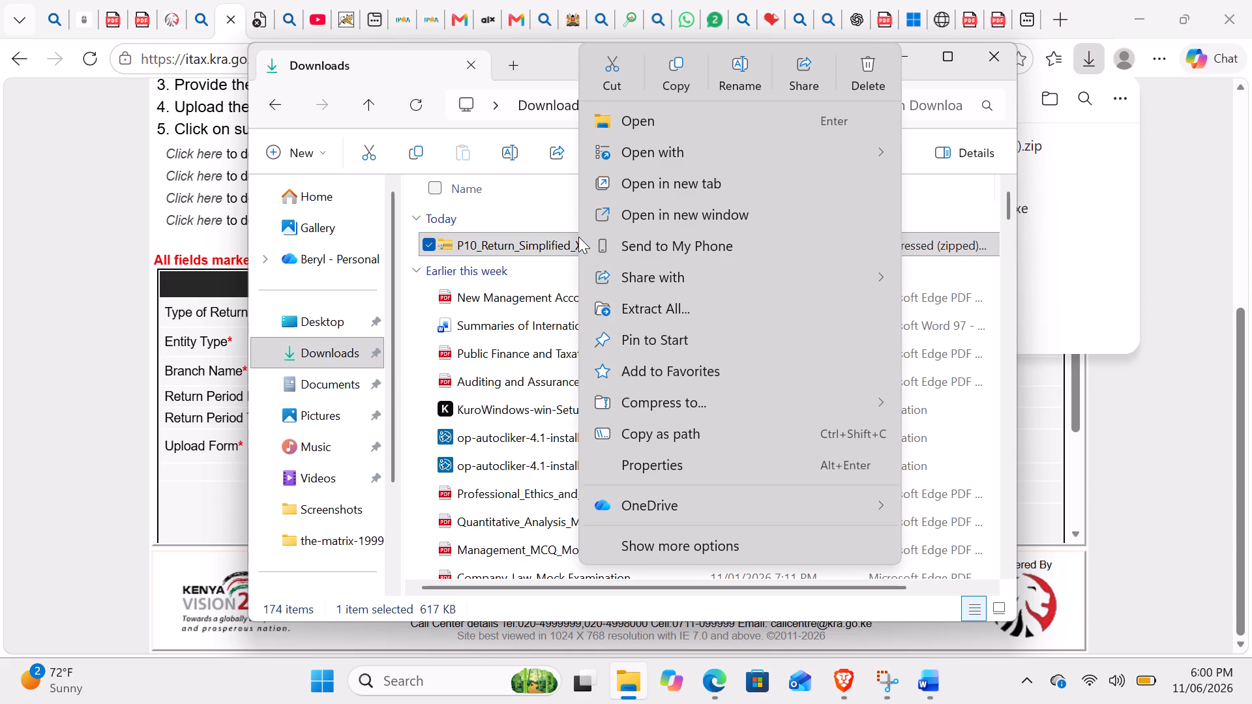
{"action": "left_click", "coordinate": [656, 467]}
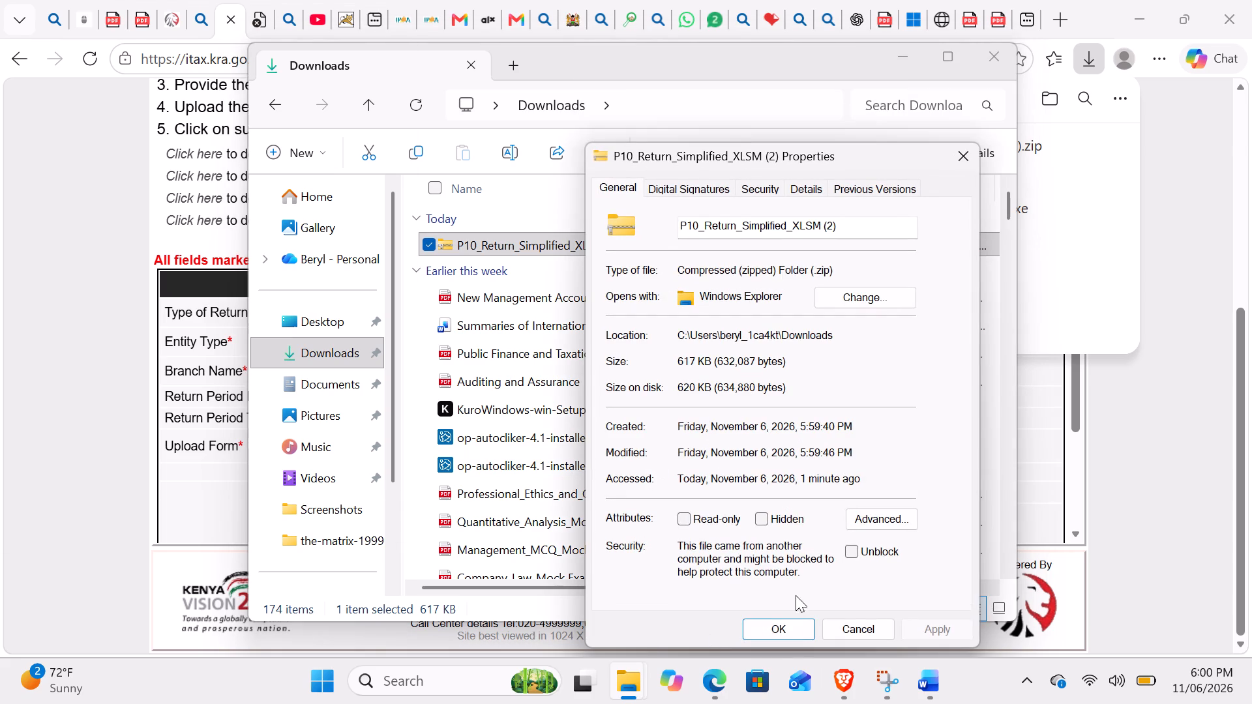
{"action": "left_click", "coordinate": [850, 560]}
{"action": "left_click", "coordinate": [785, 632]}
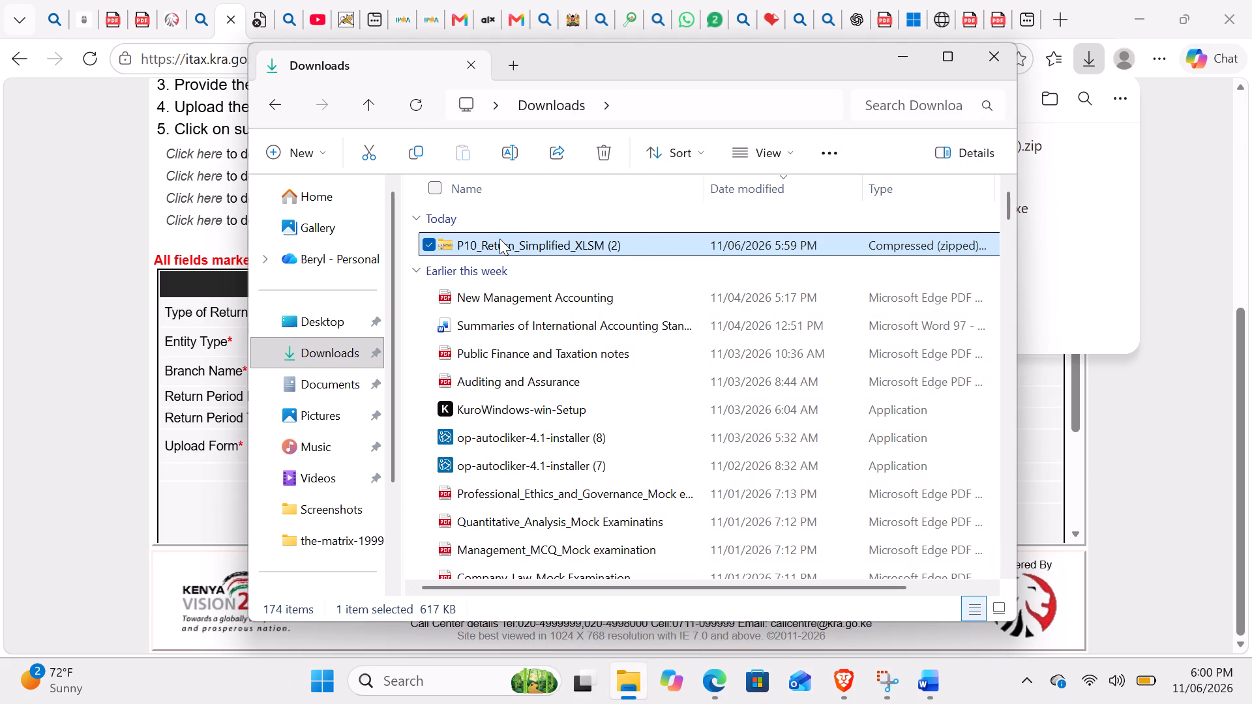
Open the P10_Return_Simplified workbook from the archive, using File Explorer just once, and enable its macros in a maximized Excel window.
{"action": "double_click", "coordinate": [499, 239]}
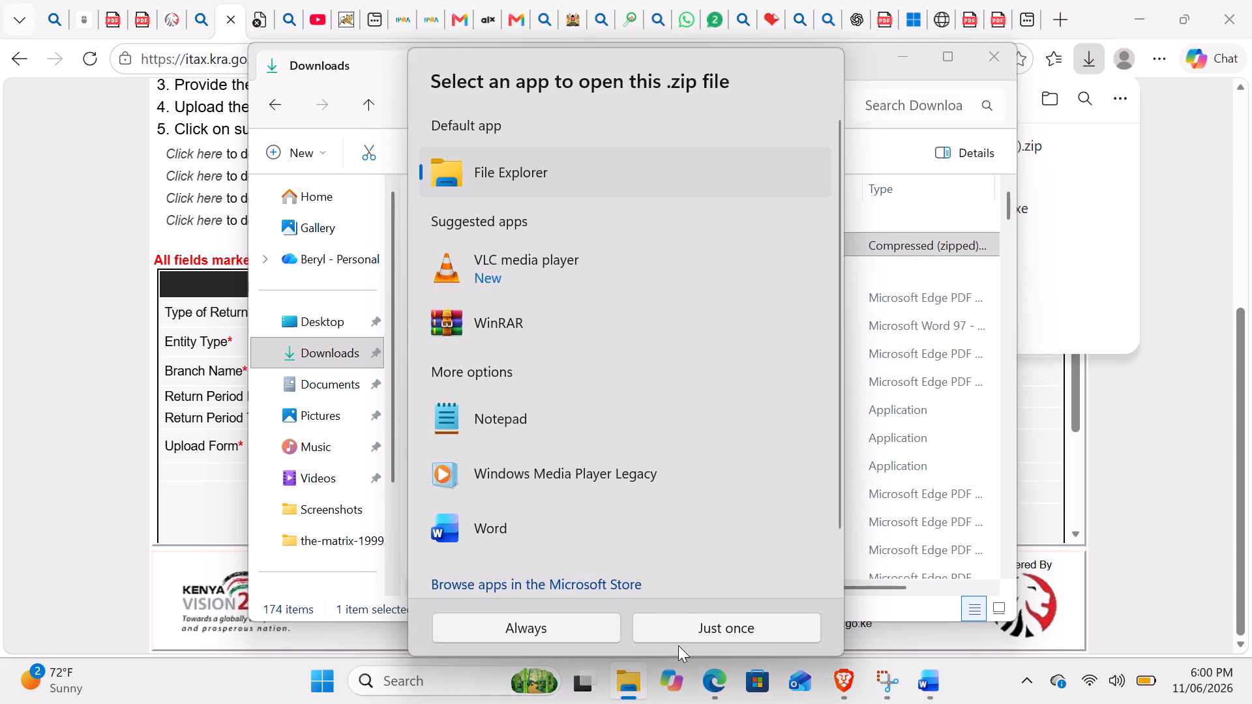
{"action": "left_click", "coordinate": [689, 619]}
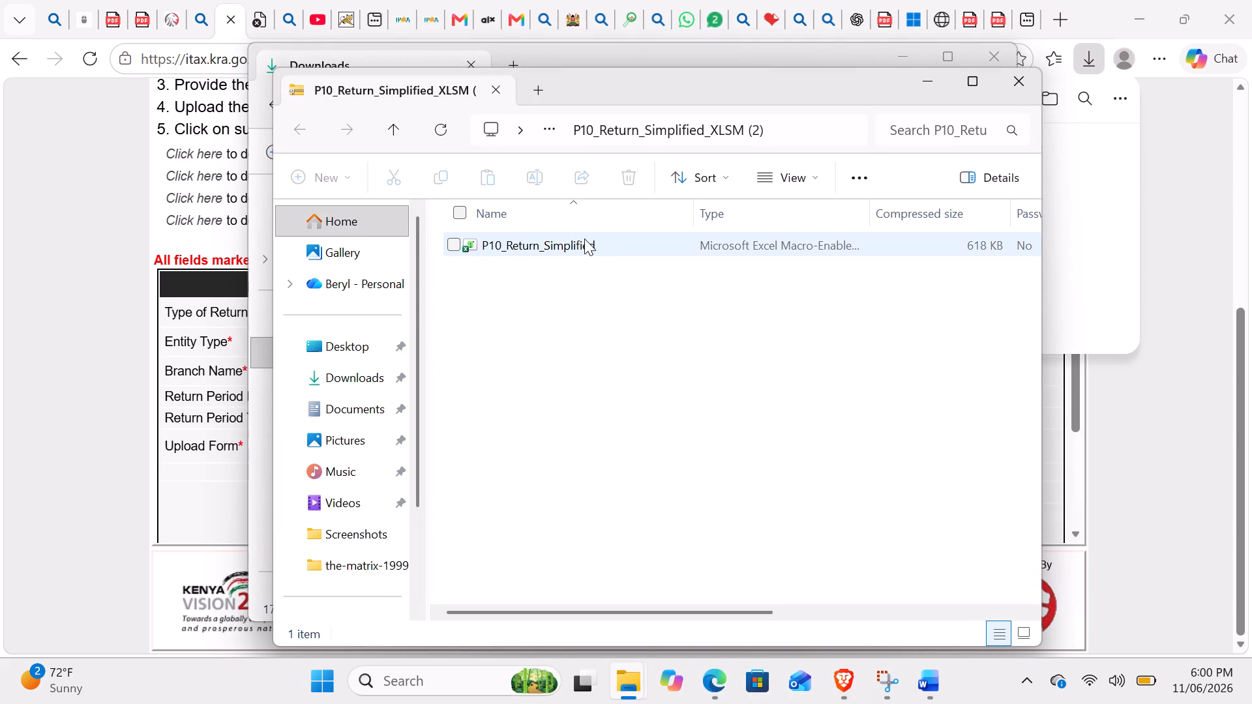
{"action": "double_click", "coordinate": [584, 239]}
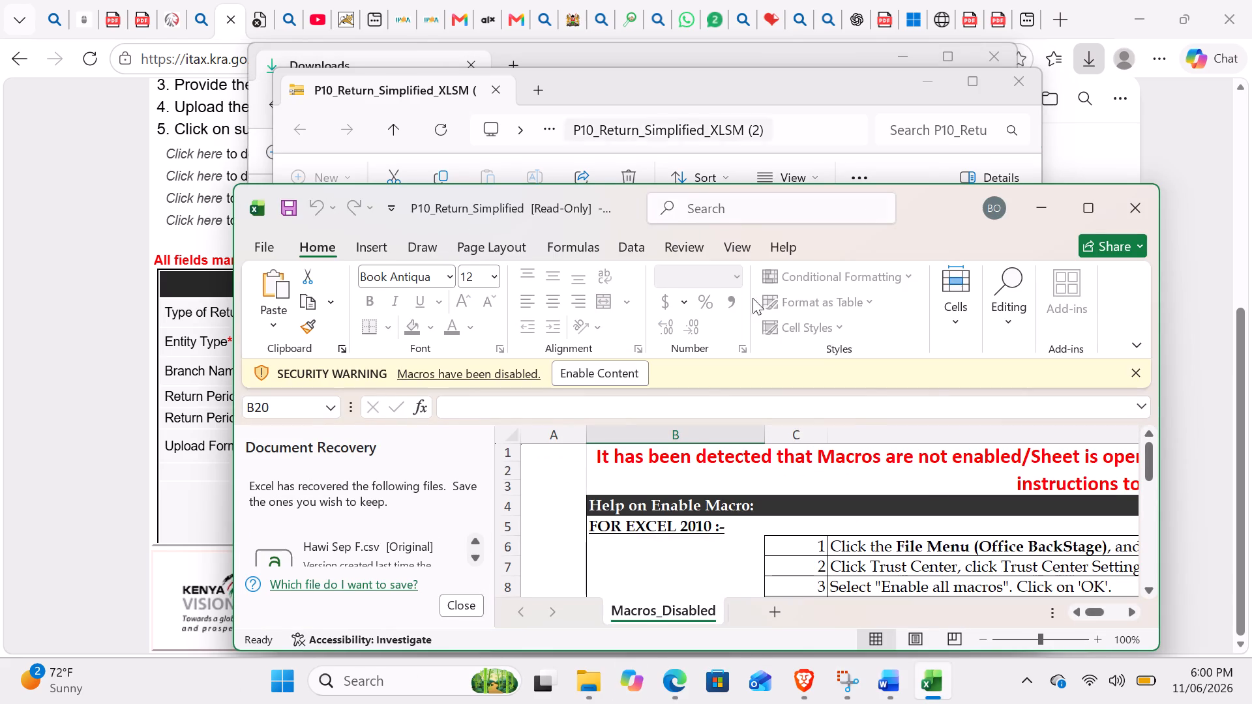
{"action": "left_click", "coordinate": [1078, 207]}
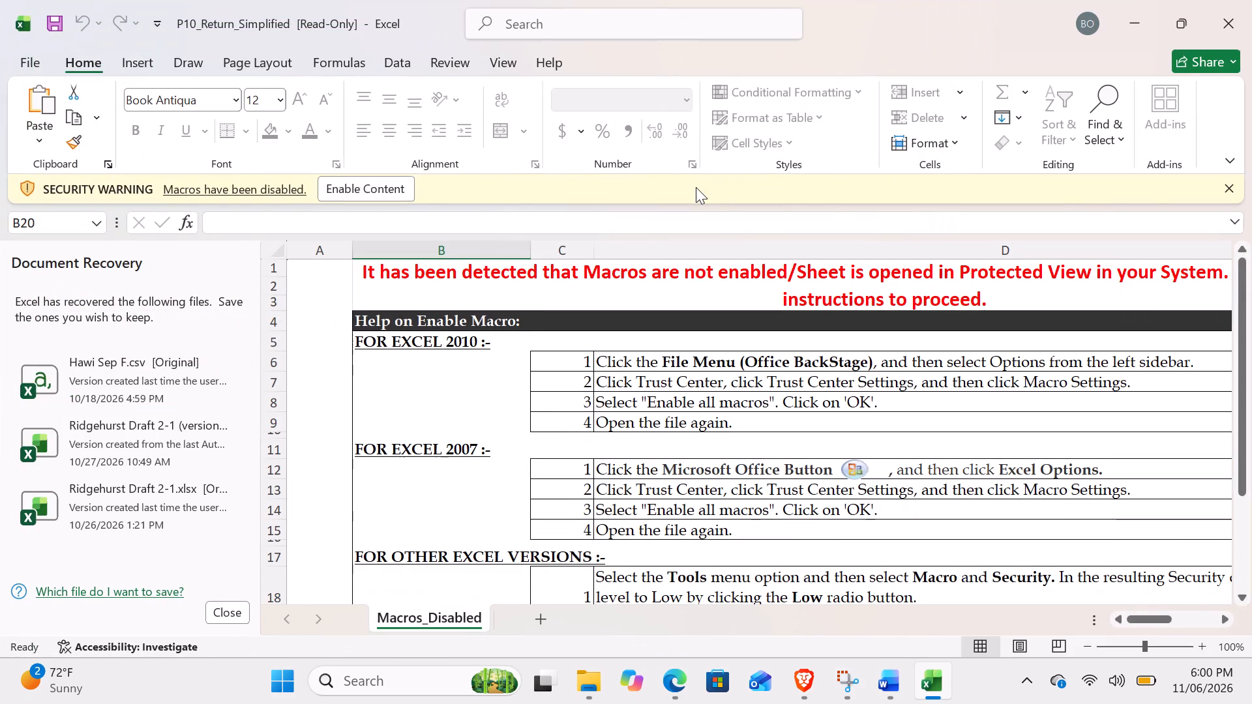
{"action": "left_click", "coordinate": [369, 188]}
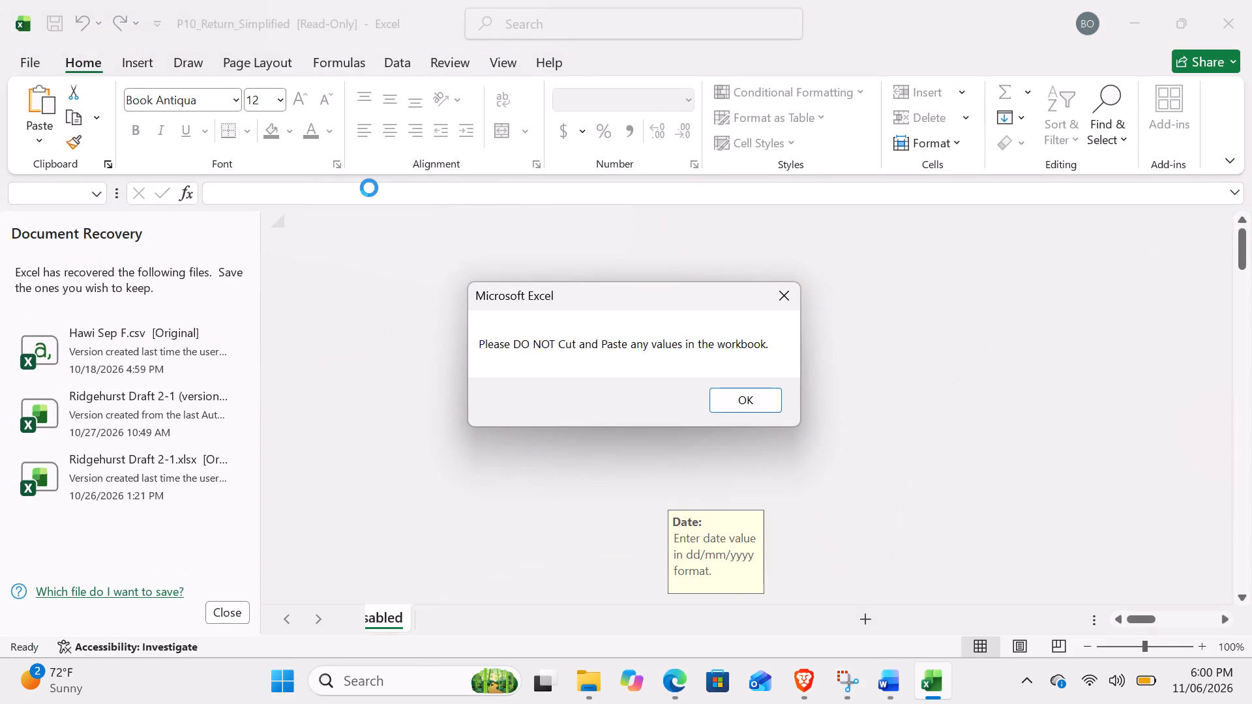
{"action": "left_click", "coordinate": [745, 403]}
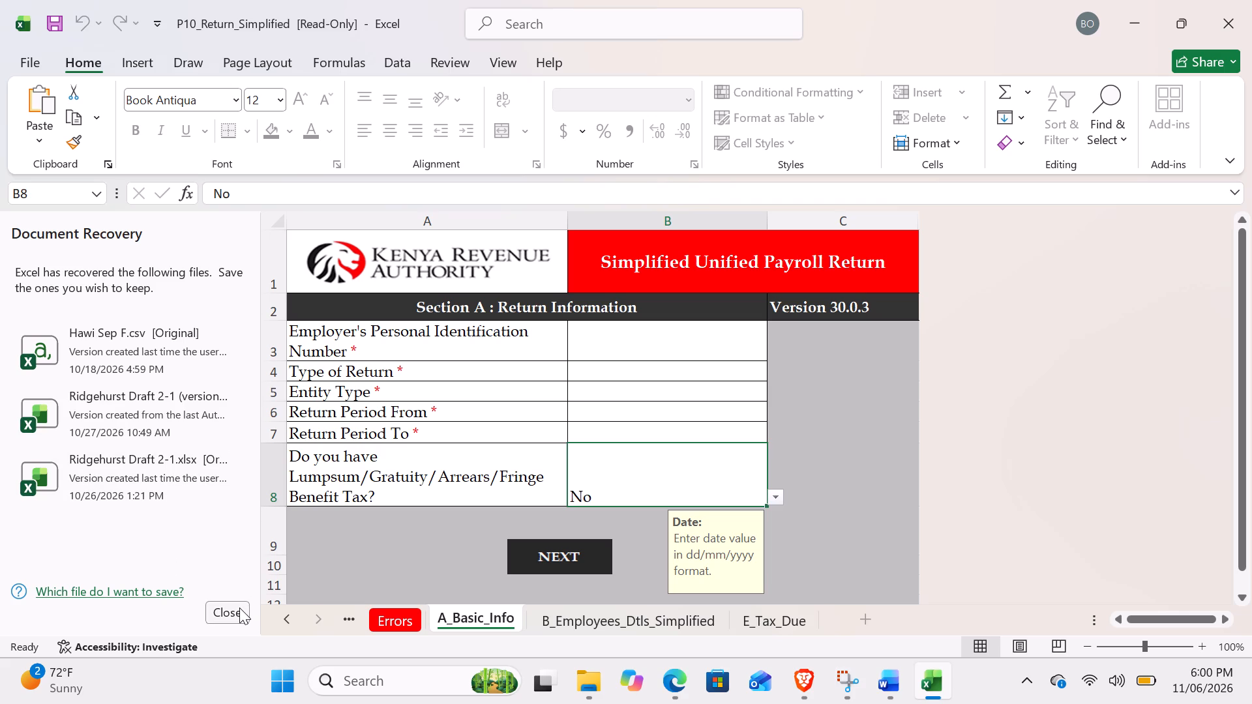
Remove the unopened recovered files from Document Recovery and move the date hint clear of the return information fields.
{"action": "left_click", "coordinate": [239, 608]}
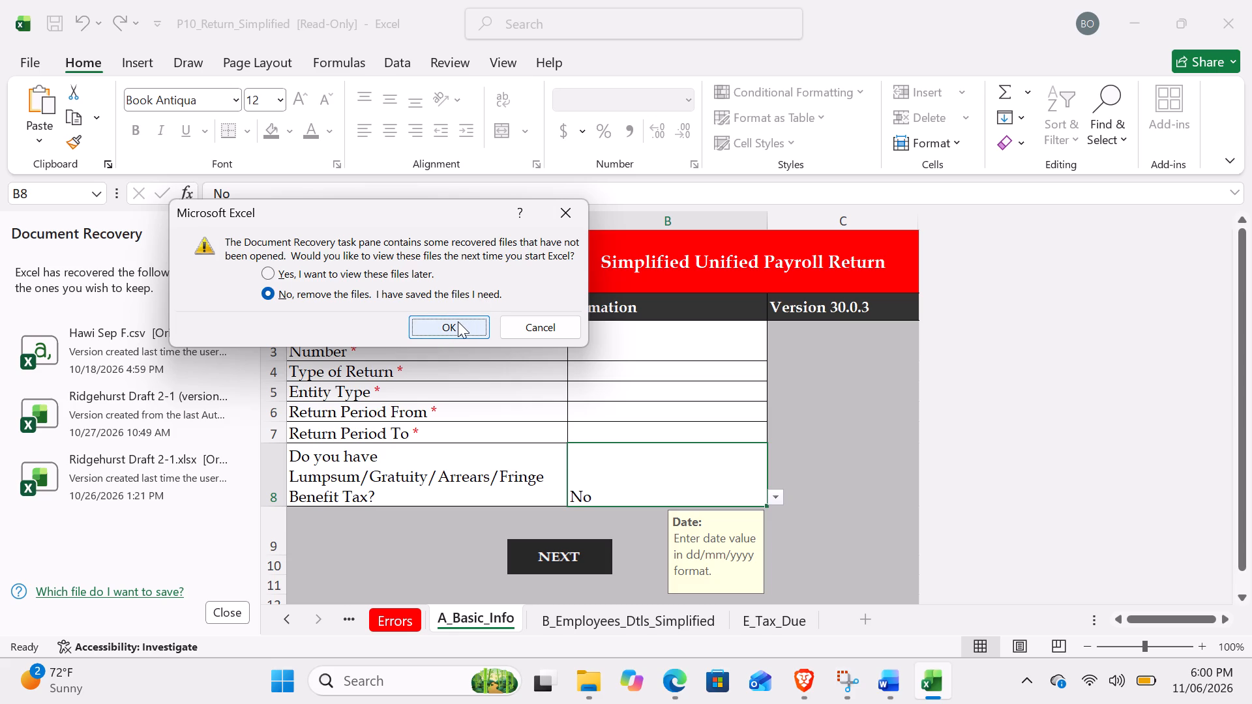
{"action": "left_click", "coordinate": [458, 321]}
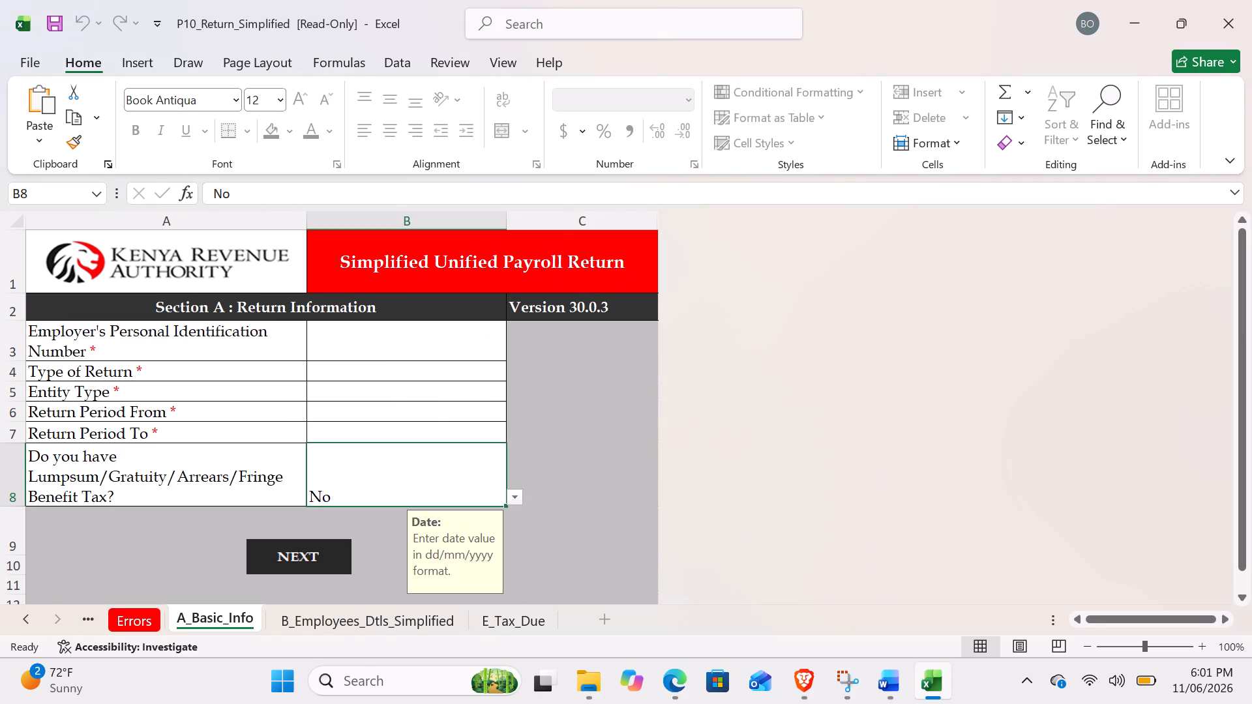
{"action": "left_click_drag", "start_coordinate": [462, 542], "coordinate": [692, 447]}
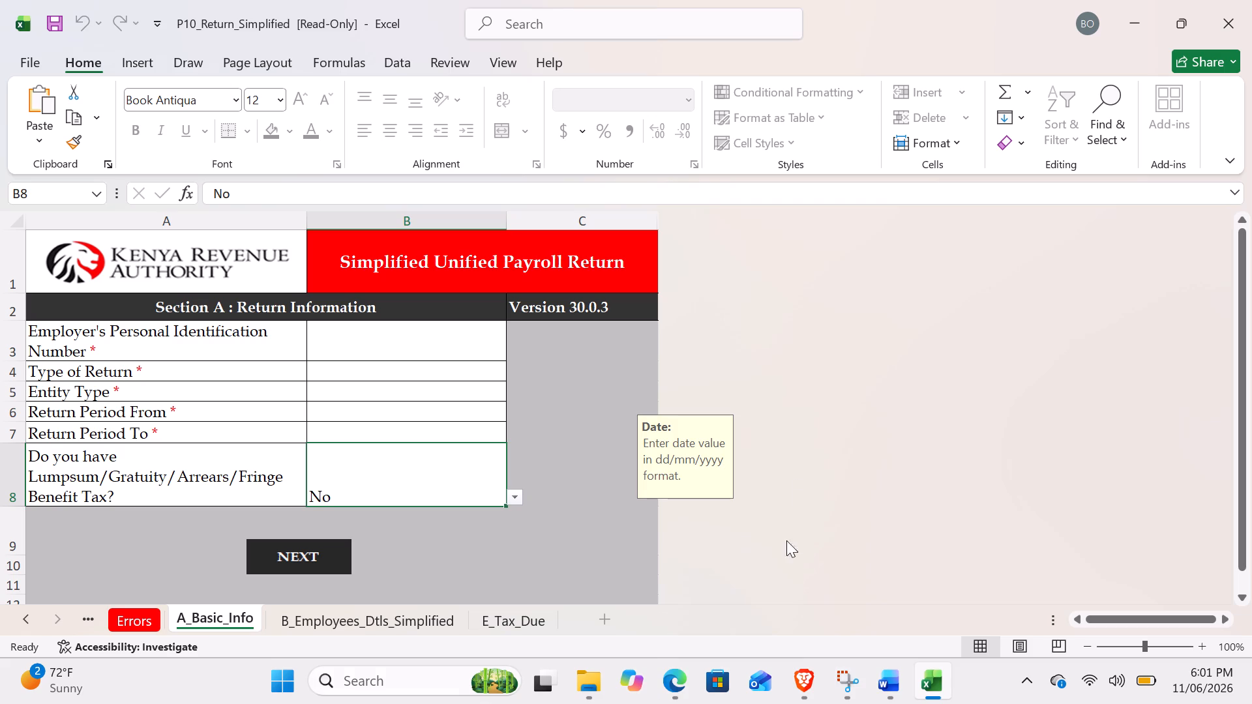
Copy the taxpayer PIN from the iTax page in Edge into the workbook's Employer's Personal Identification Number field in Excel.
{"action": "left_click", "coordinate": [670, 680]}
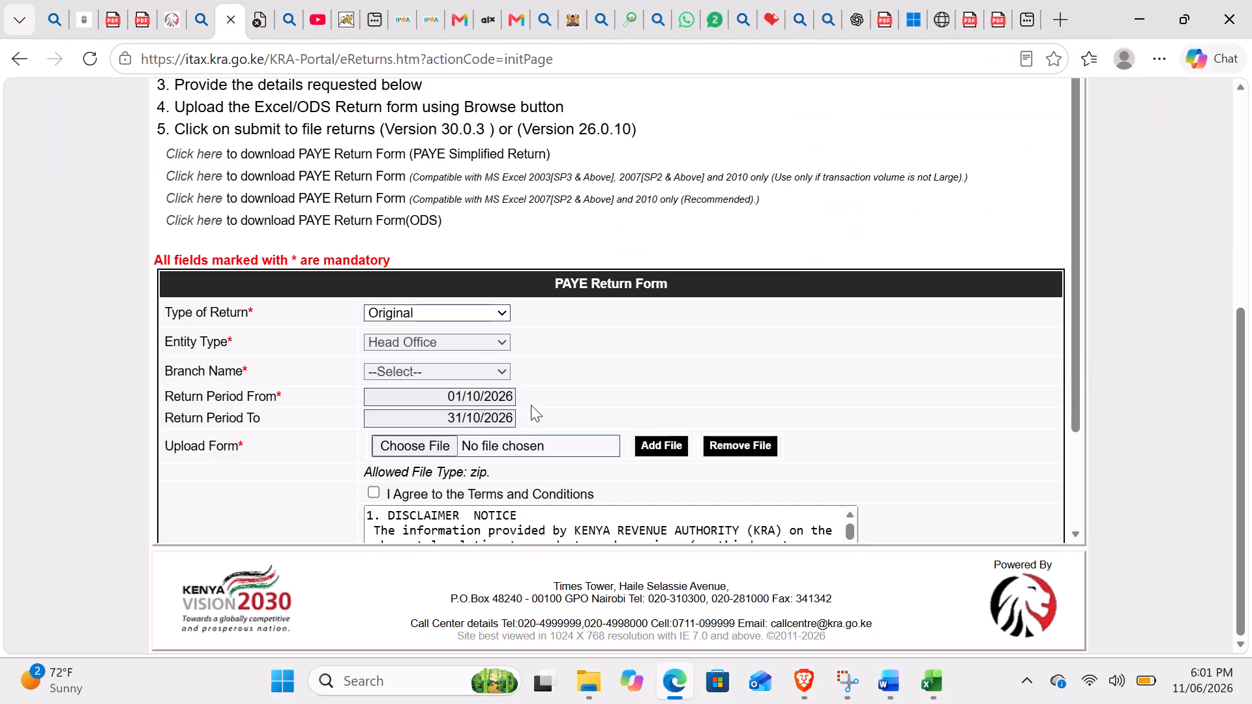
{"action": "scroll", "coordinate": [580, 191], "scroll_direction": "up", "scroll_amount": 6}
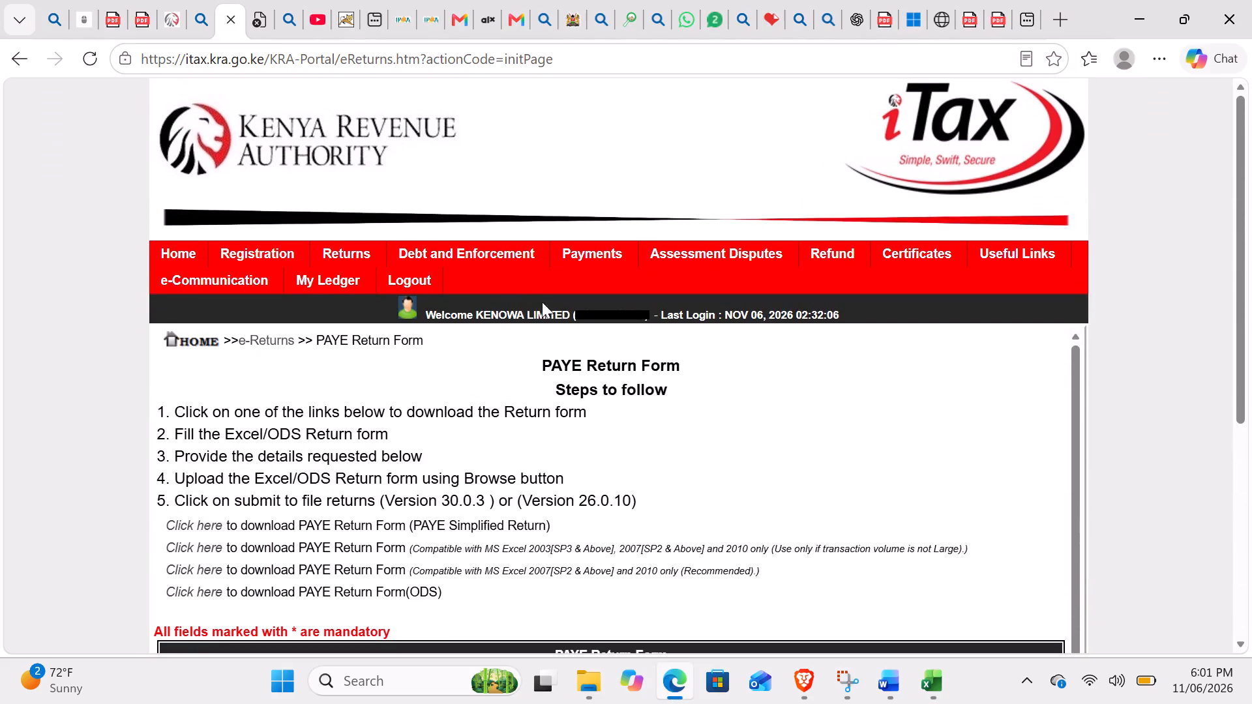
{"action": "double_click", "coordinate": [595, 315]}
{"action": "key", "text": "ctrl+c"}
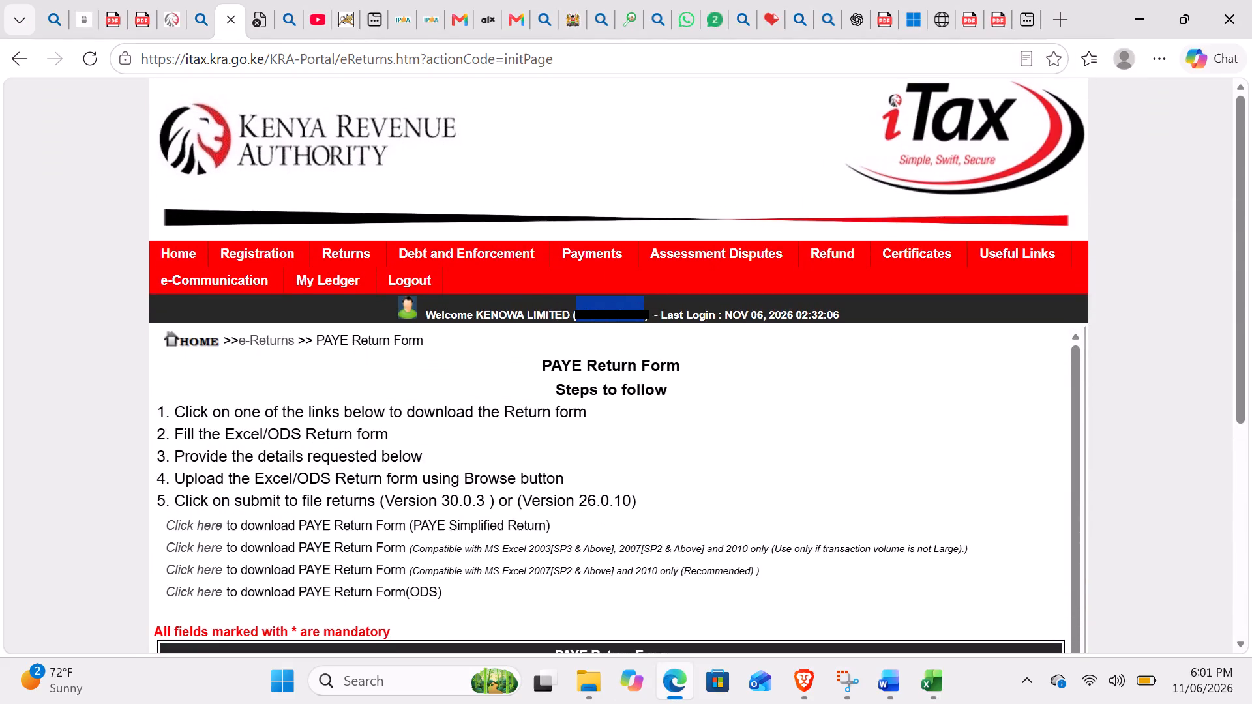
{"action": "left_click", "coordinate": [914, 694]}
{"action": "left_click", "coordinate": [357, 342]}
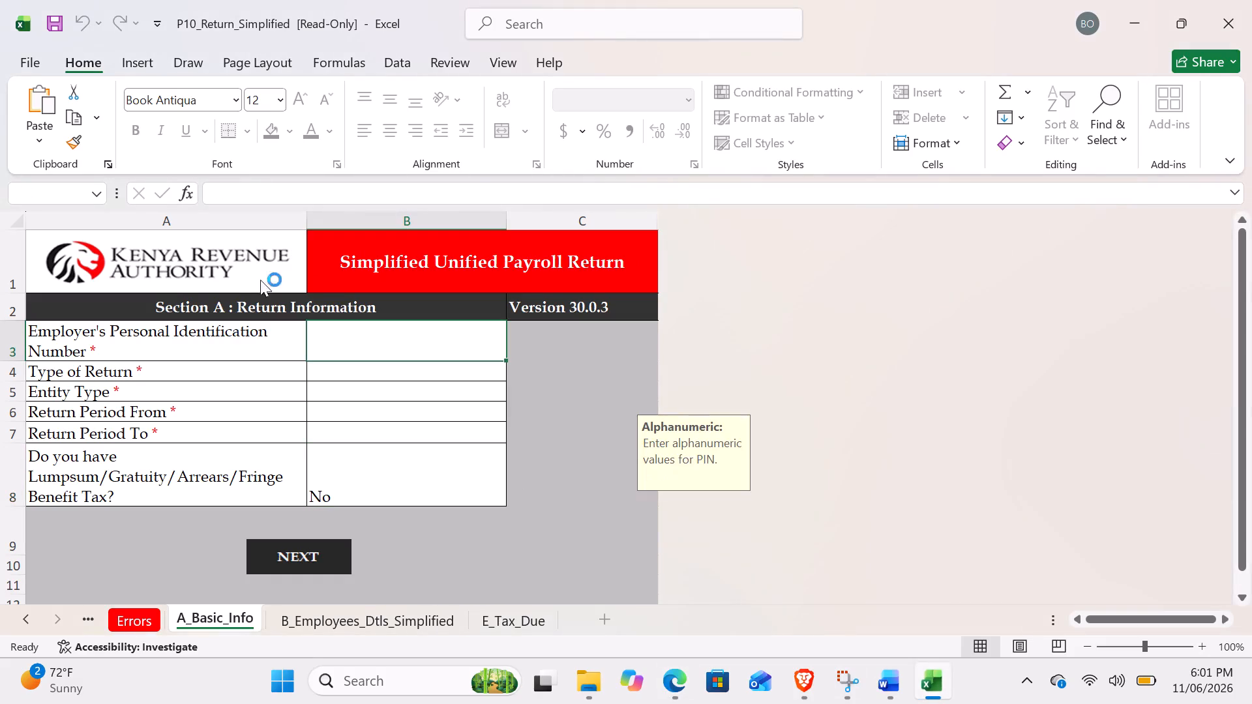
{"action": "left_click", "coordinate": [222, 201]}
{"action": "key", "text": "ctrl+v"}
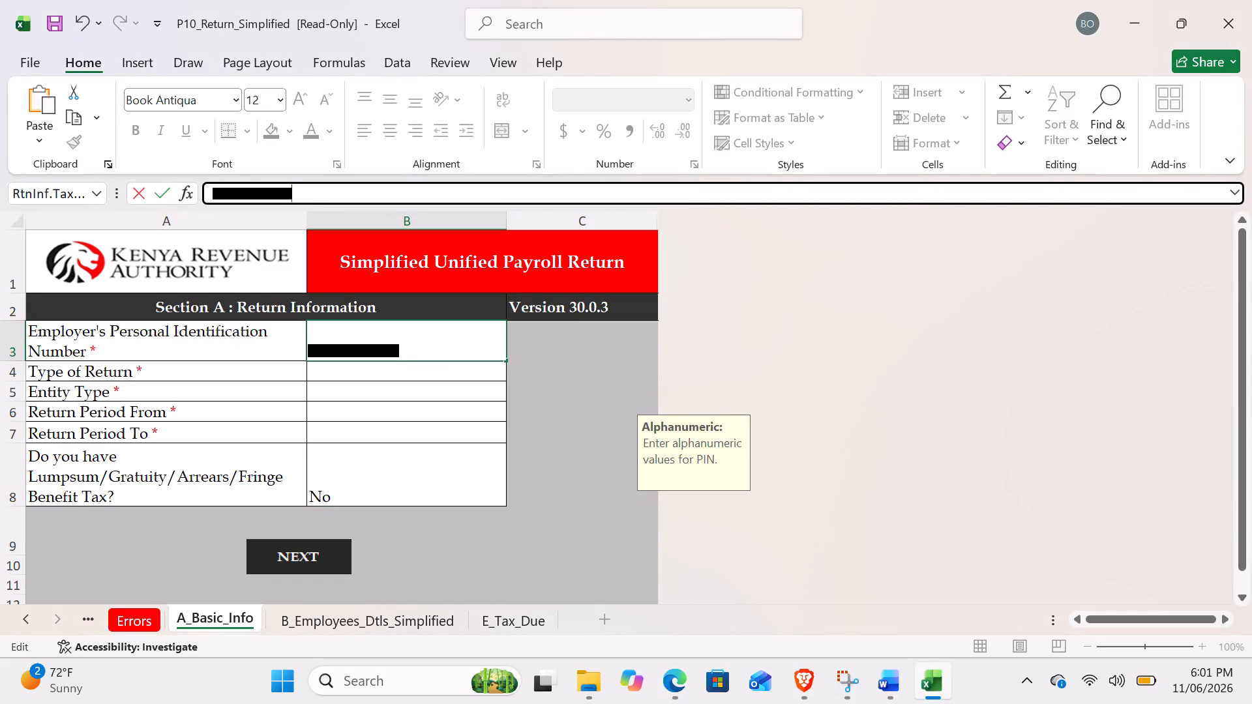
Set the Type of Return to Original and the Entity Type to Head Office in Section A.
{"action": "left_click", "coordinate": [353, 368]}
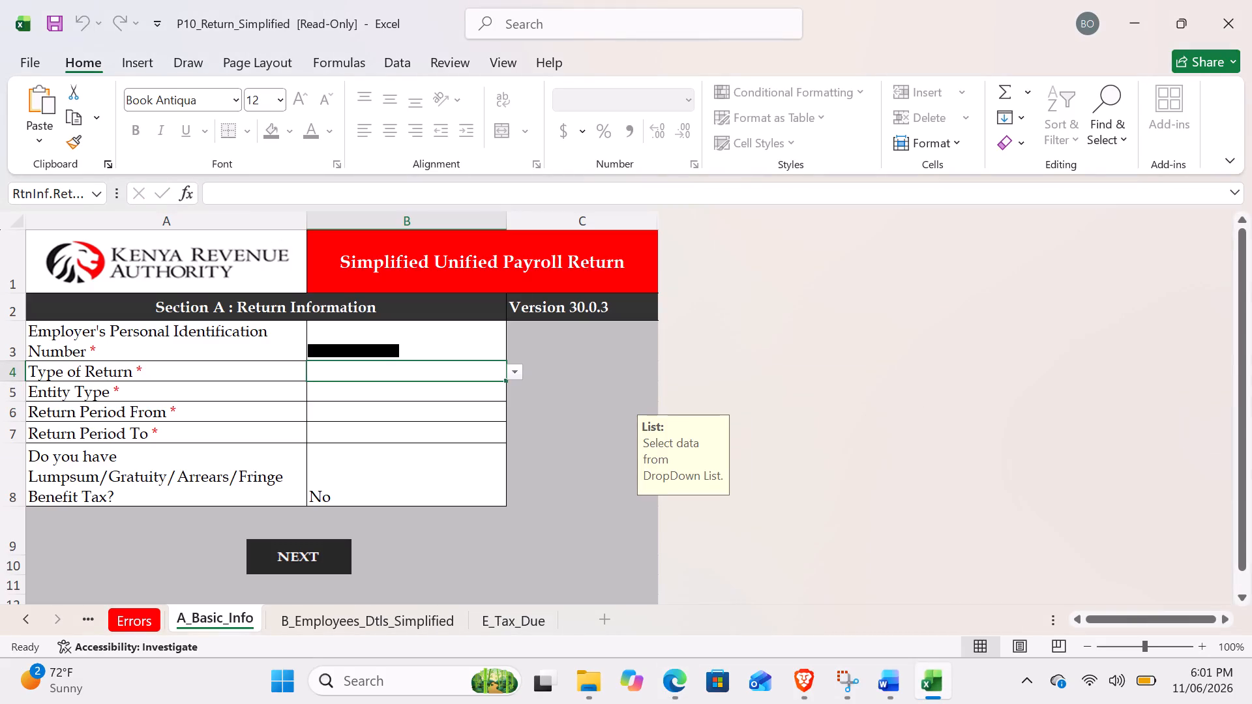
{"action": "left_click", "coordinate": [370, 366]}
{"action": "left_click", "coordinate": [351, 386]}
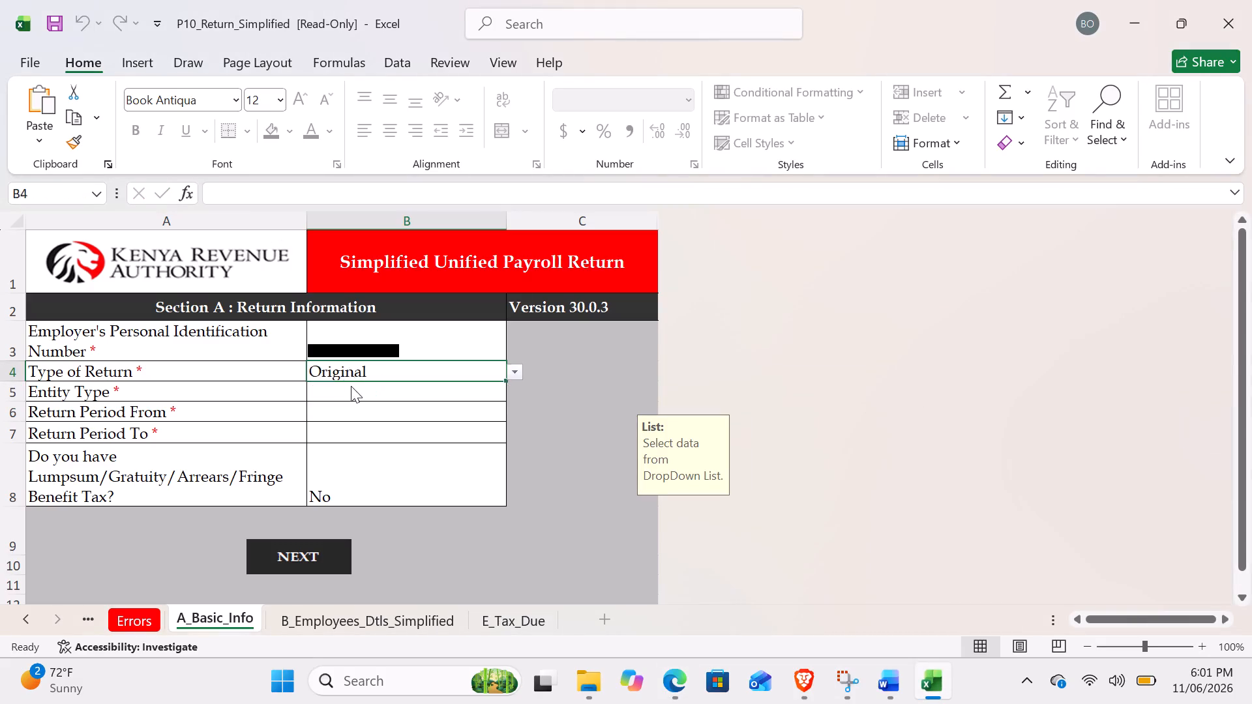
{"action": "left_click", "coordinate": [346, 387]}
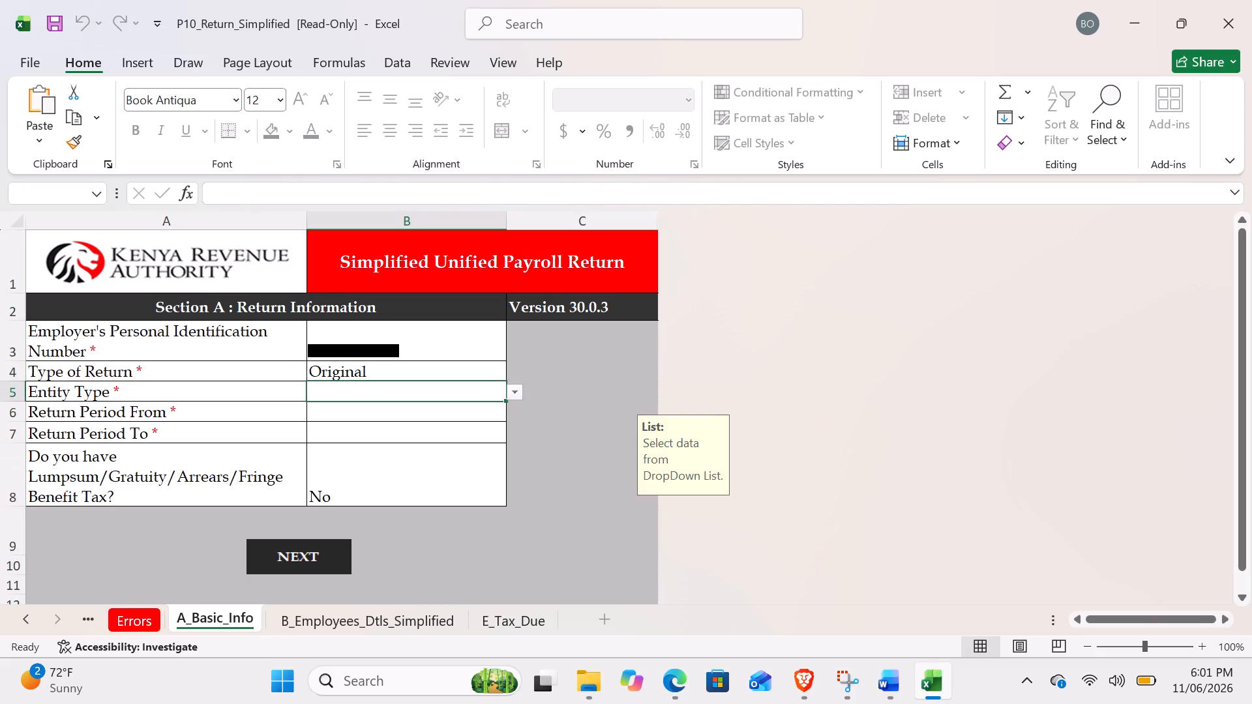
{"action": "left_click", "coordinate": [349, 396]}
{"action": "left_click", "coordinate": [345, 411]}
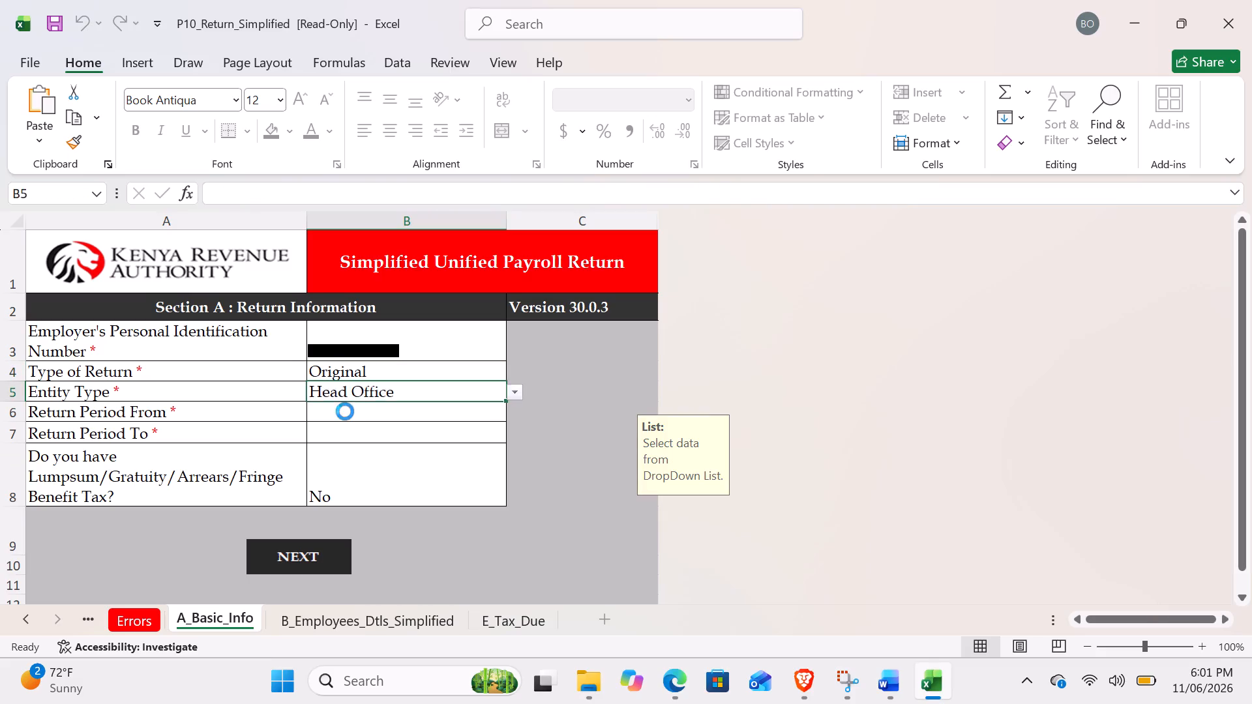
Enter the return period from 01/10/2026 to 31/10/2026 in Section A.
{"action": "left_click", "coordinate": [355, 409]}
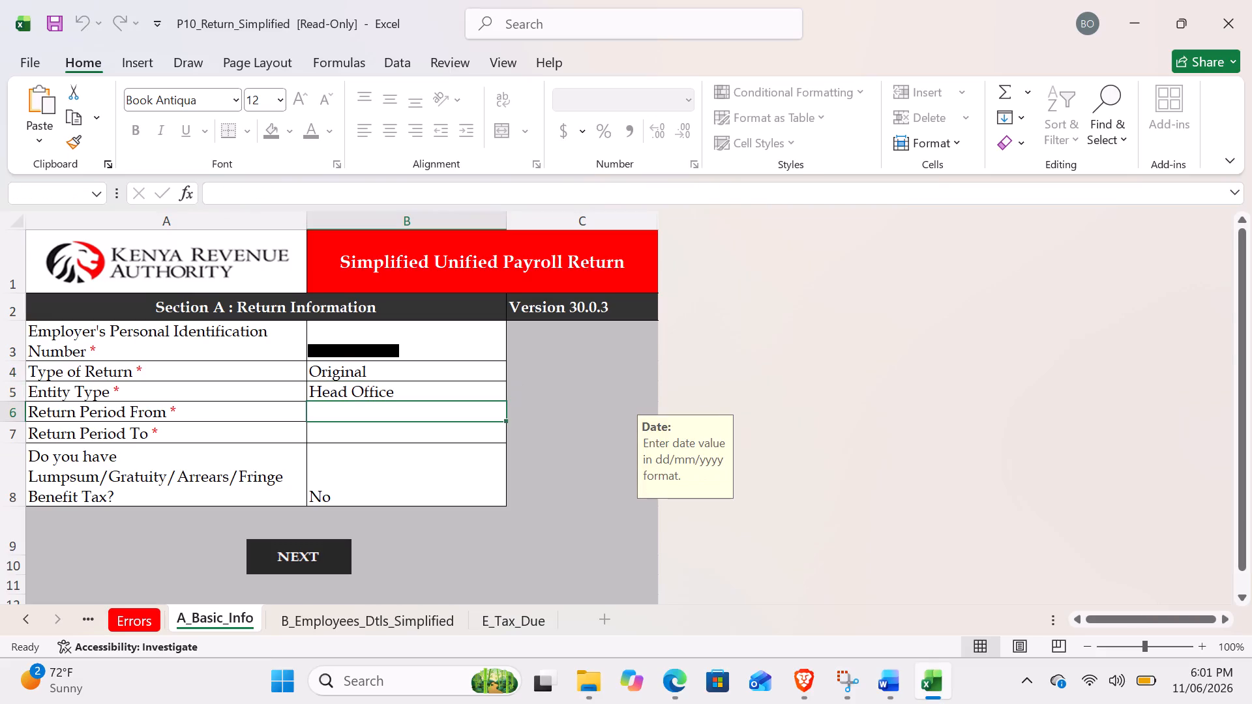
{"action": "type", "text": "01/"}
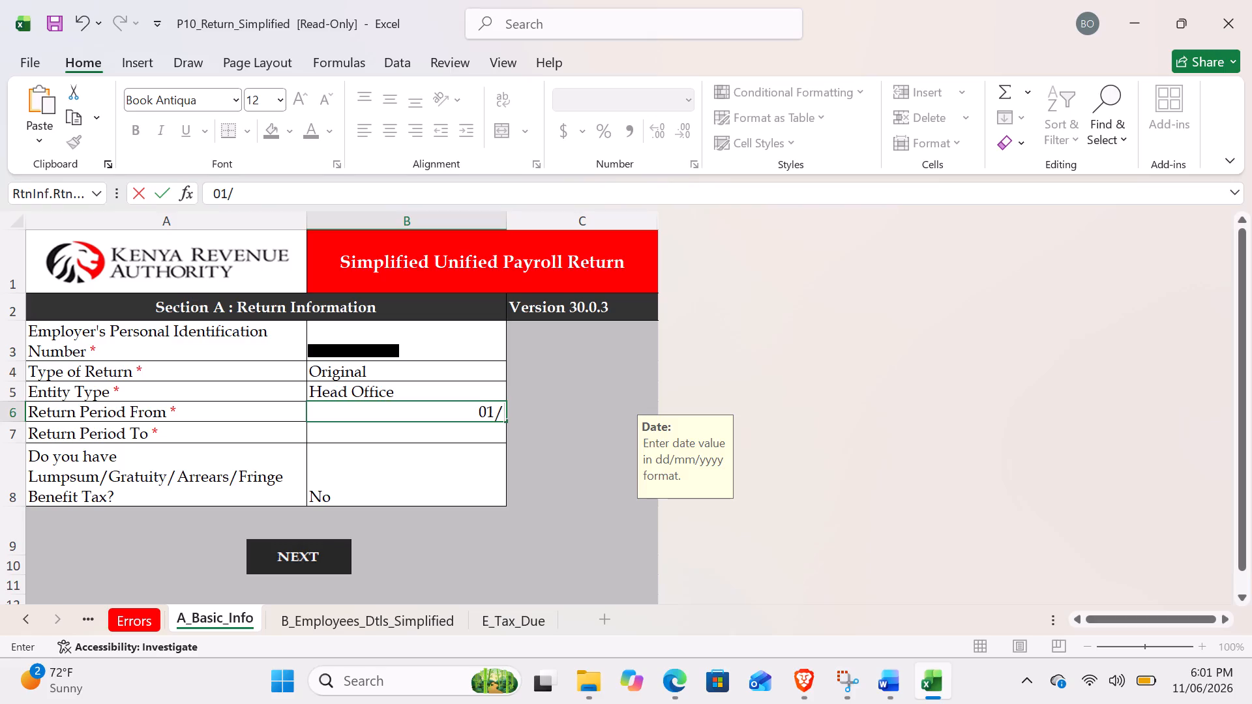
{"action": "type", "text": "10/2026"}
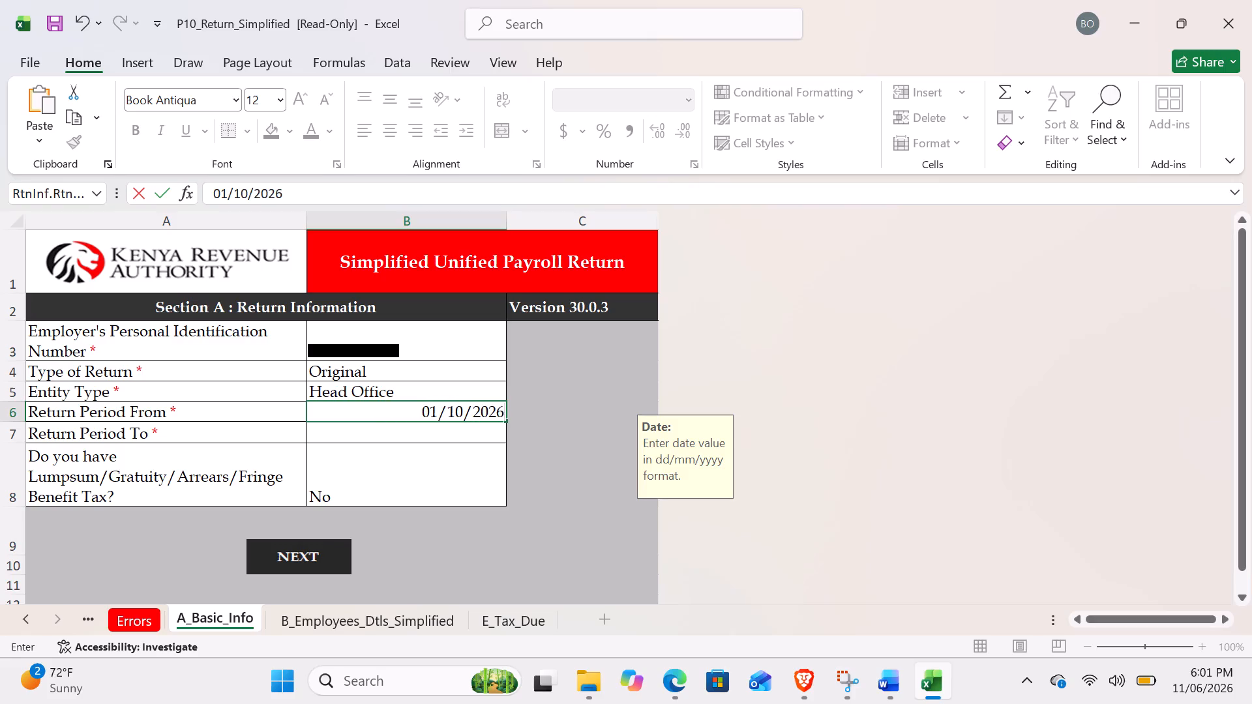
{"action": "key", "text": "Return"}
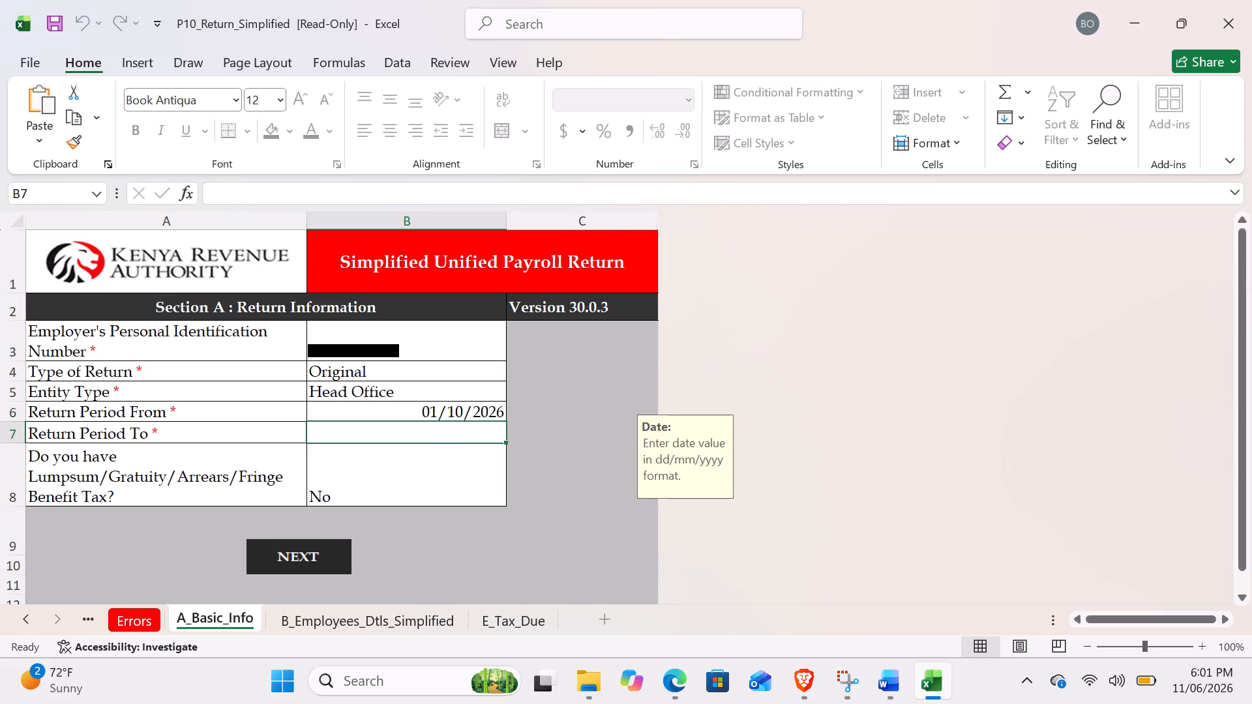
{"action": "type", "text": "31/"}
{"action": "type", "text": "10/2026"}
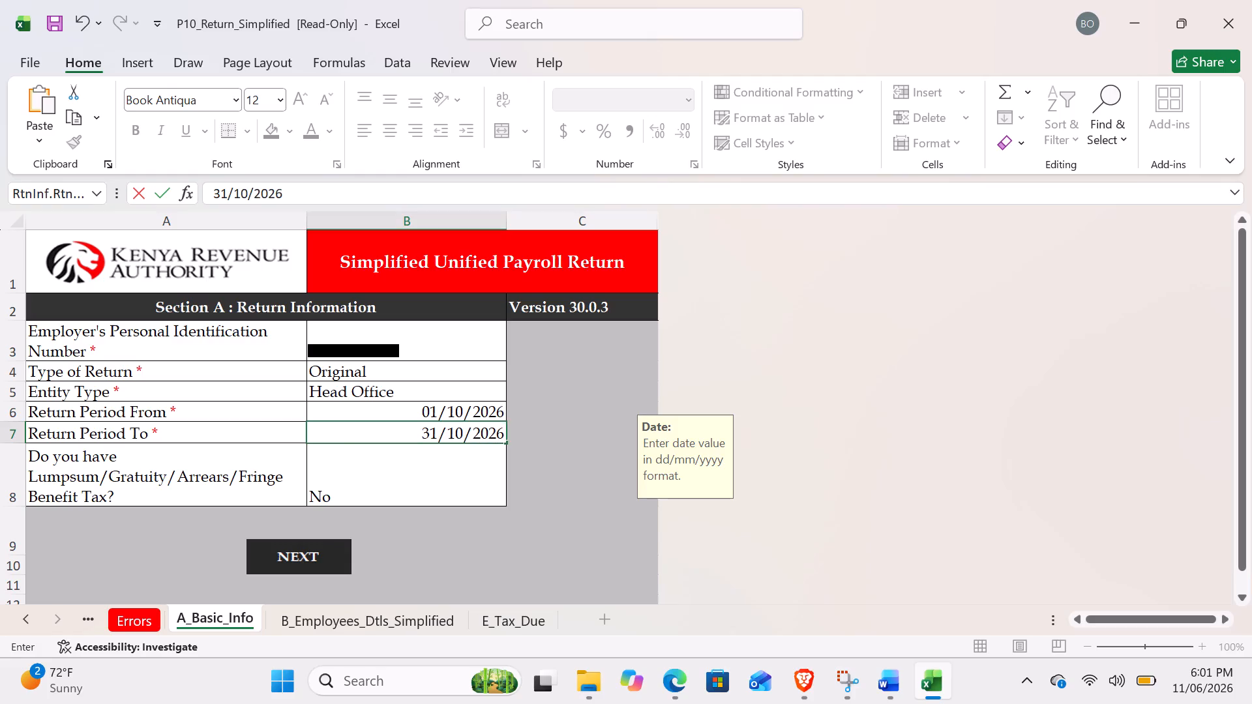
{"action": "key", "text": "Return"}
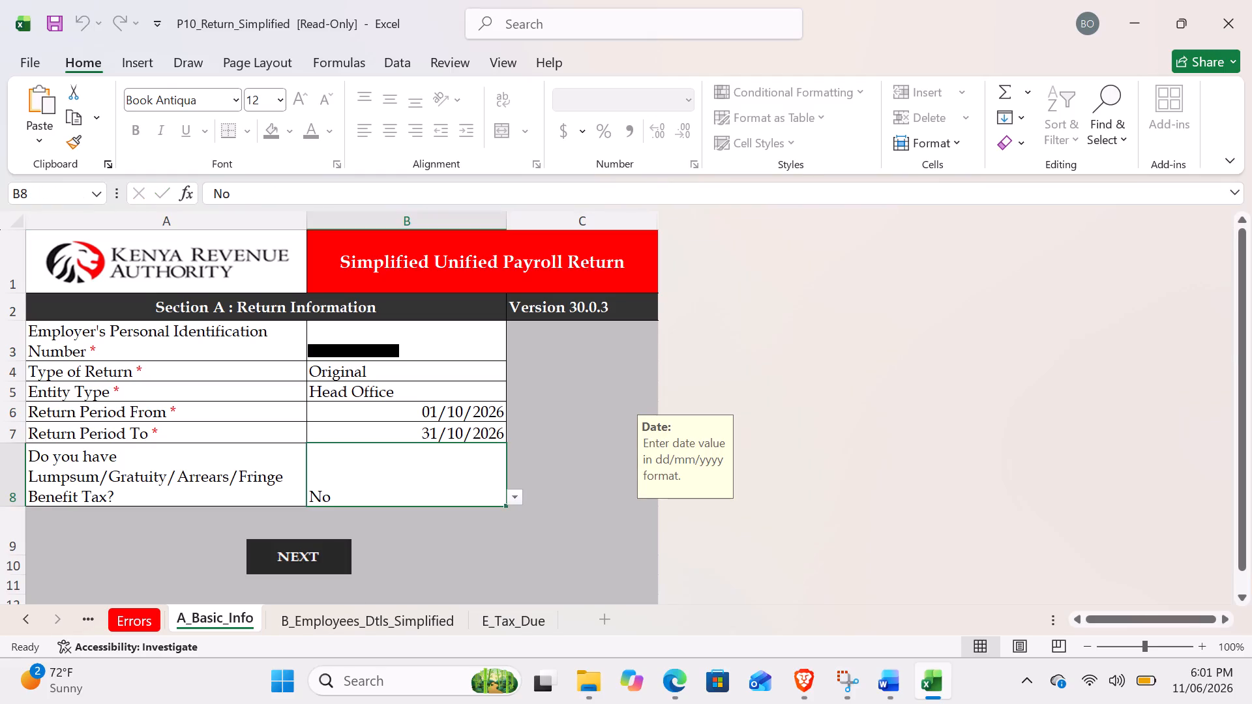
Open the B_Employees_Dtls_Simplified sheet of the return workbook.
{"action": "left_click", "coordinate": [347, 623]}
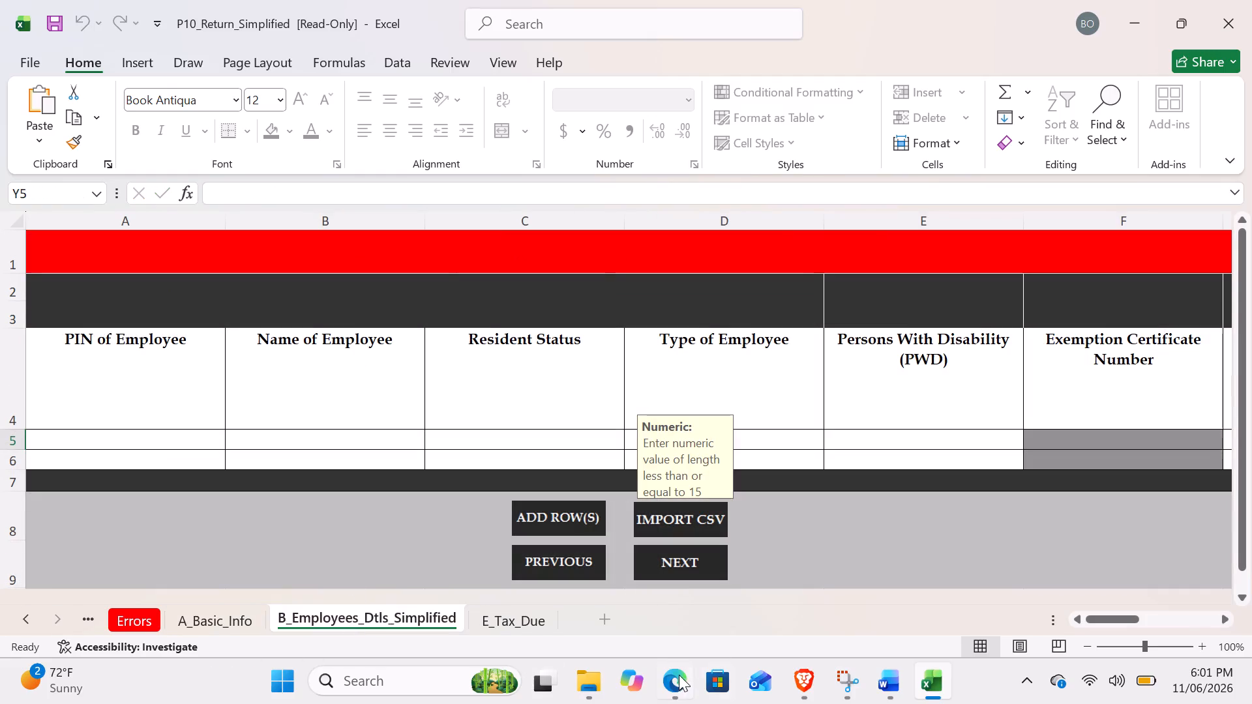
Switch back to Edge and look over the PAYE Return Form section on the iTax page.
{"action": "left_click", "coordinate": [678, 675]}
{"action": "scroll", "coordinate": [370, 516], "scroll_direction": "down", "scroll_amount": 1}
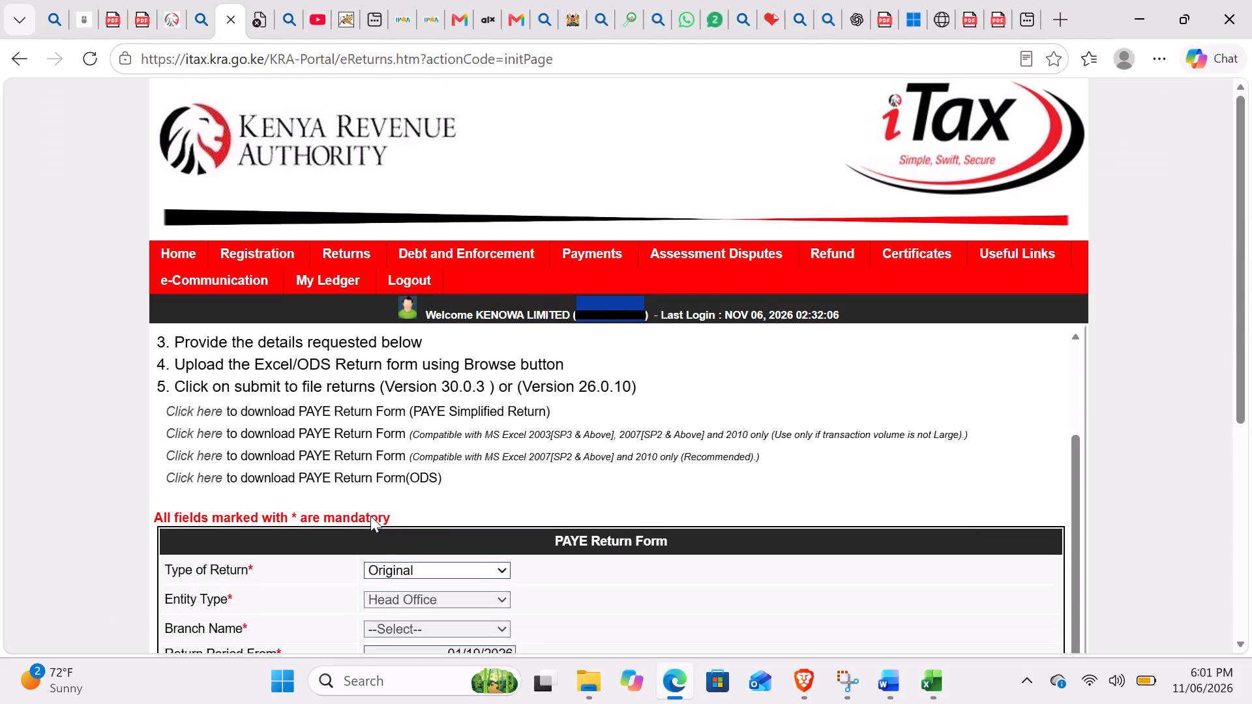
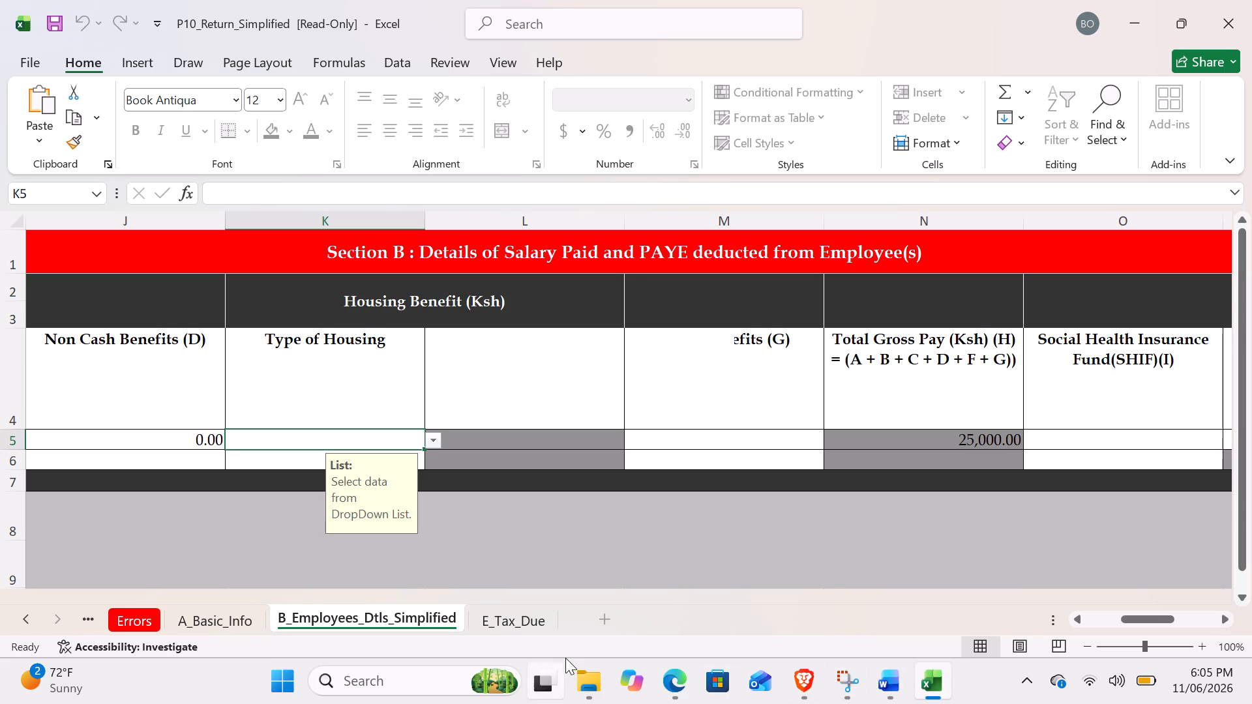
Set the employee's Type of Housing to Benefit not given and Other Benefits to 0 in row 5.
{"action": "left_click", "coordinate": [368, 439]}
{"action": "left_click", "coordinate": [290, 457]}
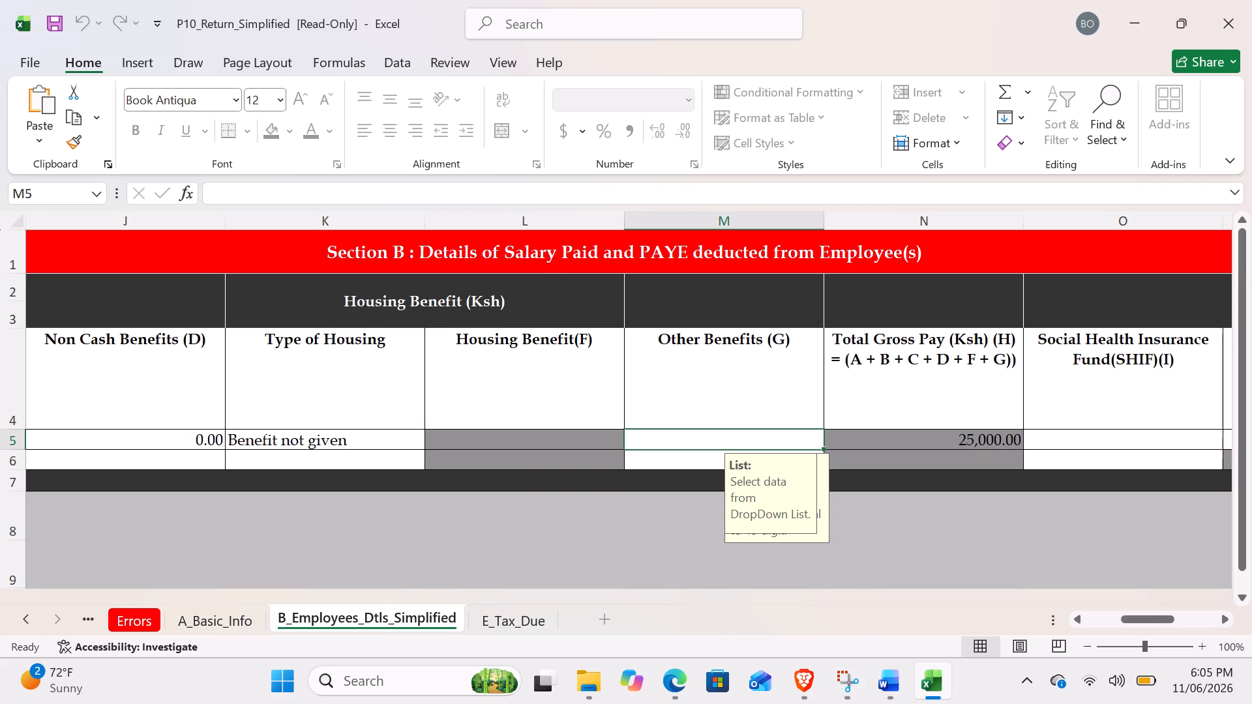
{"action": "key", "text": "0"}
{"action": "key", "text": "Right"}
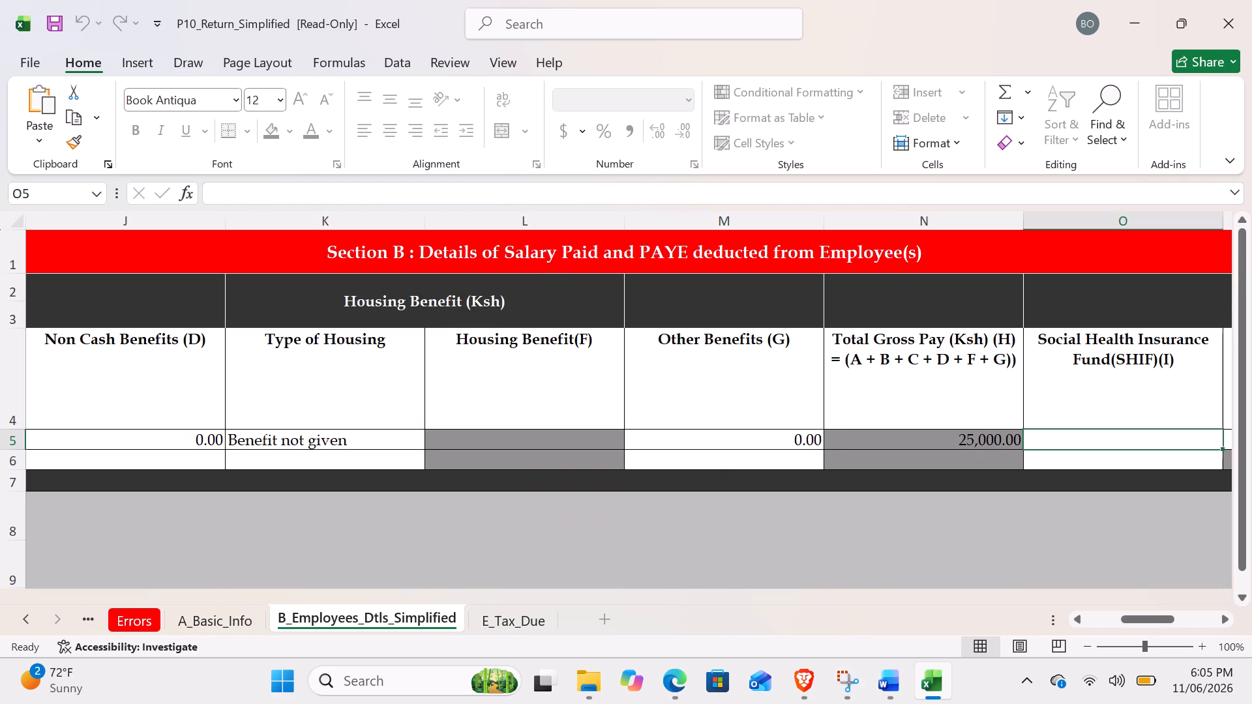
Enter the employee's allowable deductions: SHIF 687.5, NSSF 1500, Affordable Housing Levy 375, and 0 for other pension, post-retirement medical fund and mortgage interest.
{"action": "scroll", "coordinate": [1051, 421], "scroll_direction": "left", "scroll_amount": 4}
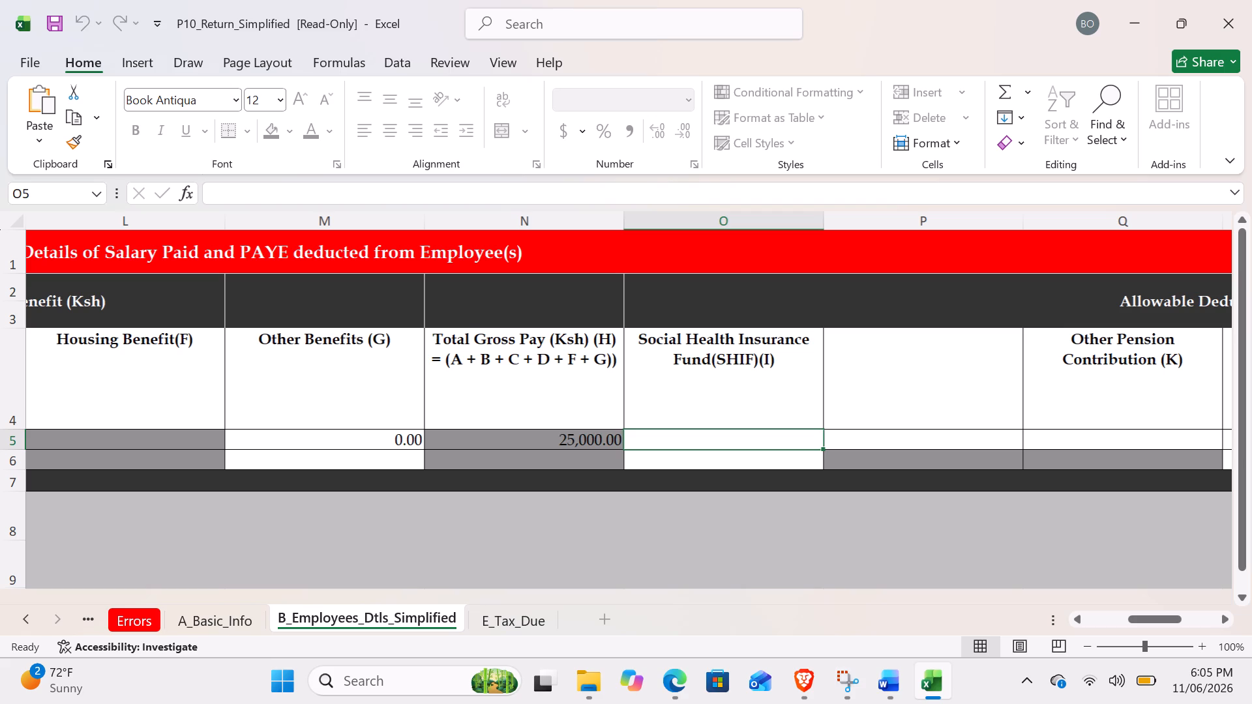
{"action": "type", "text": "687.5"}
{"action": "key", "text": "Right"}
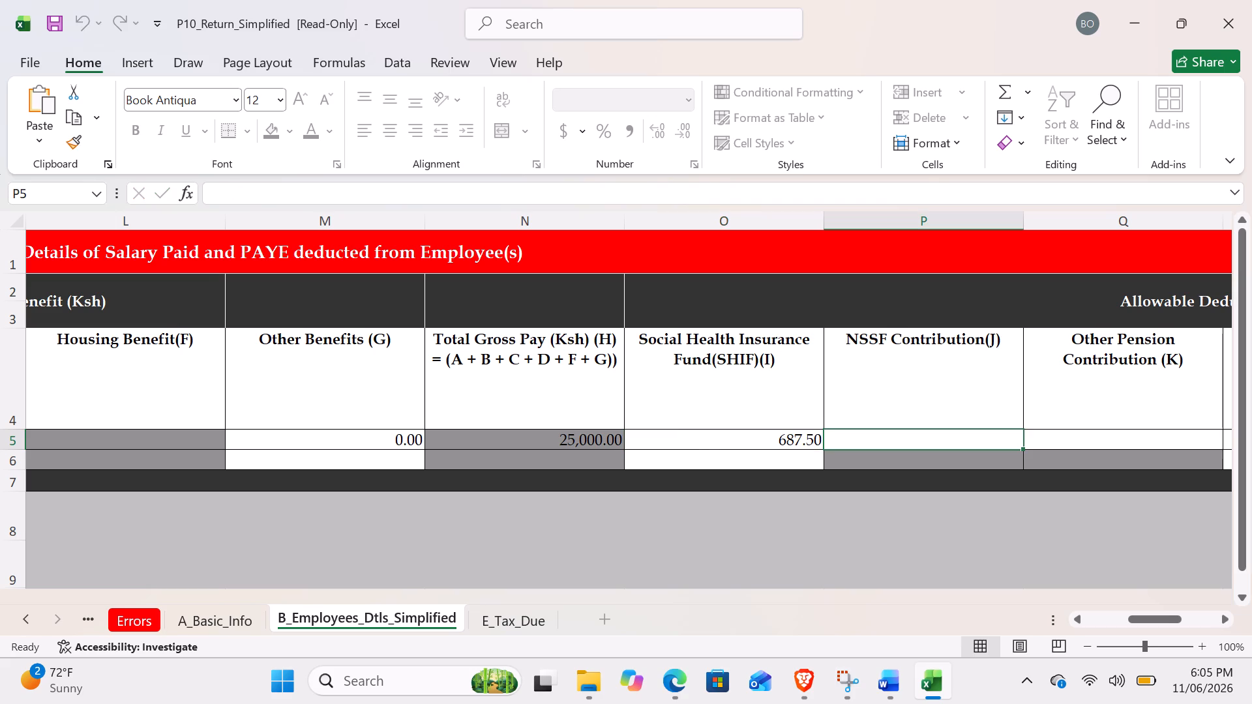
{"action": "type", "text": "1500"}
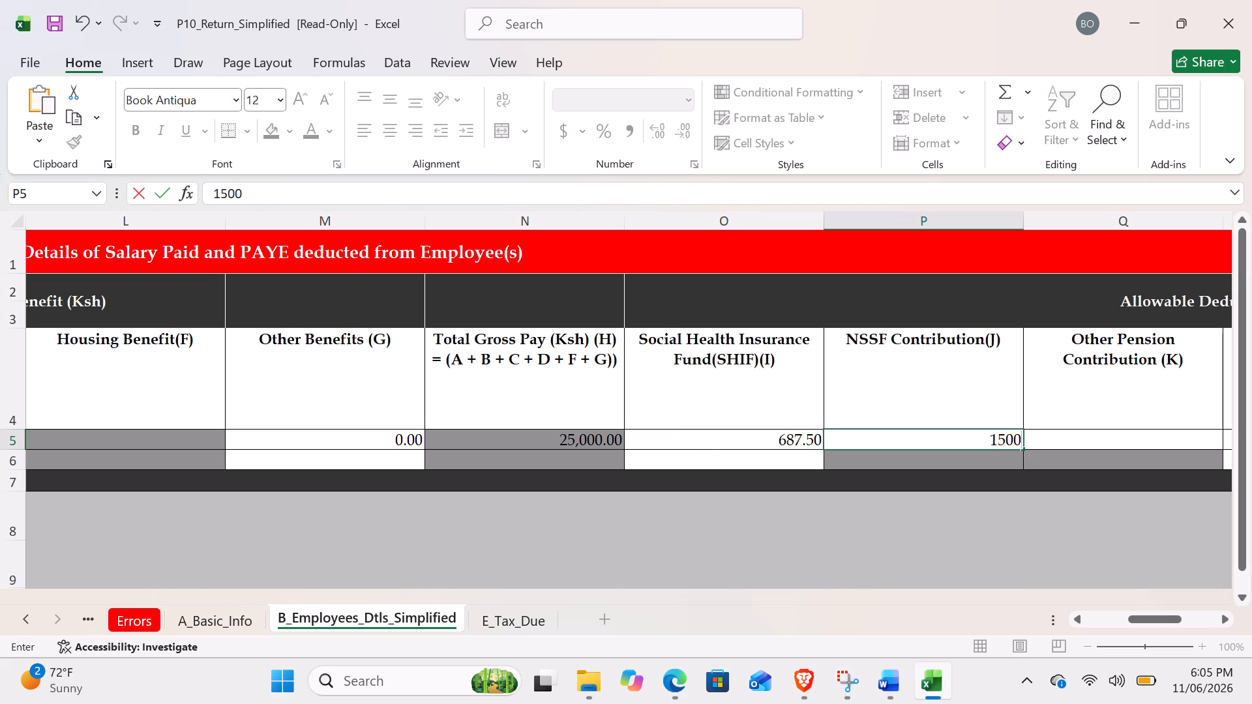
{"action": "key", "text": "Right"}
{"action": "key", "text": "0"}
{"action": "key", "text": "Right"}
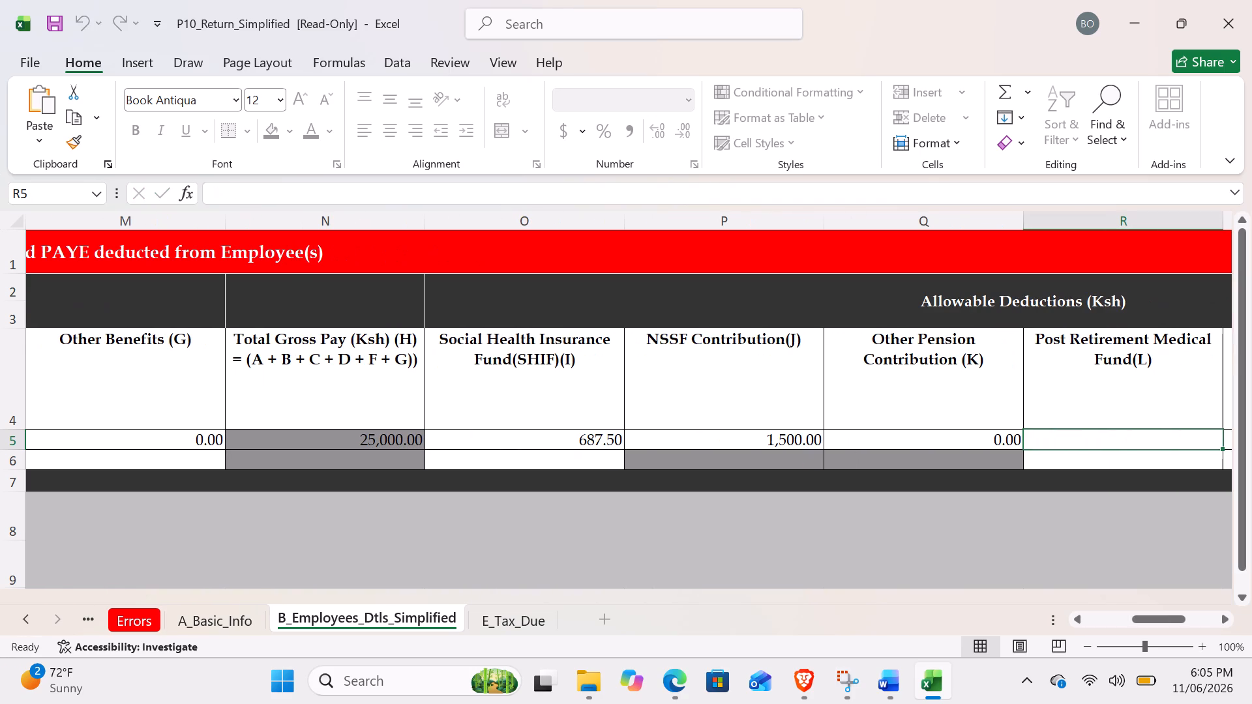
{"action": "key", "text": "0"}
{"action": "key", "text": "Right"}
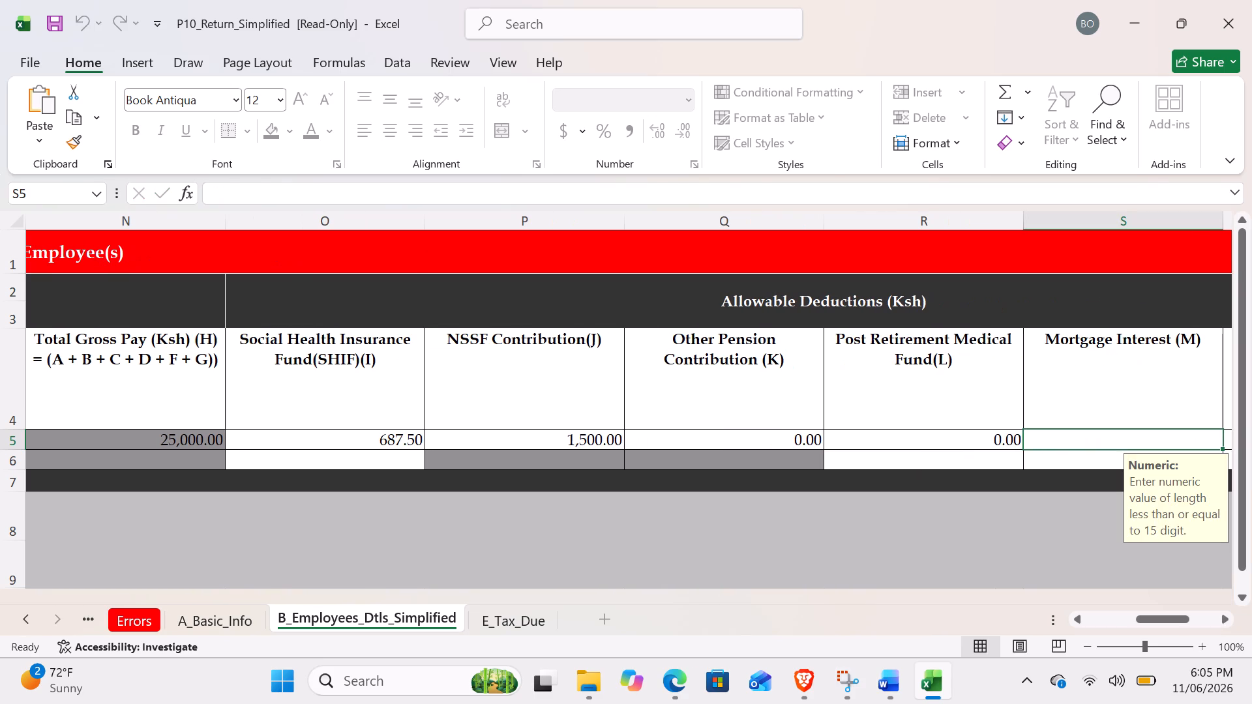
{"action": "key", "text": "0"}
{"action": "key", "text": "Right"}
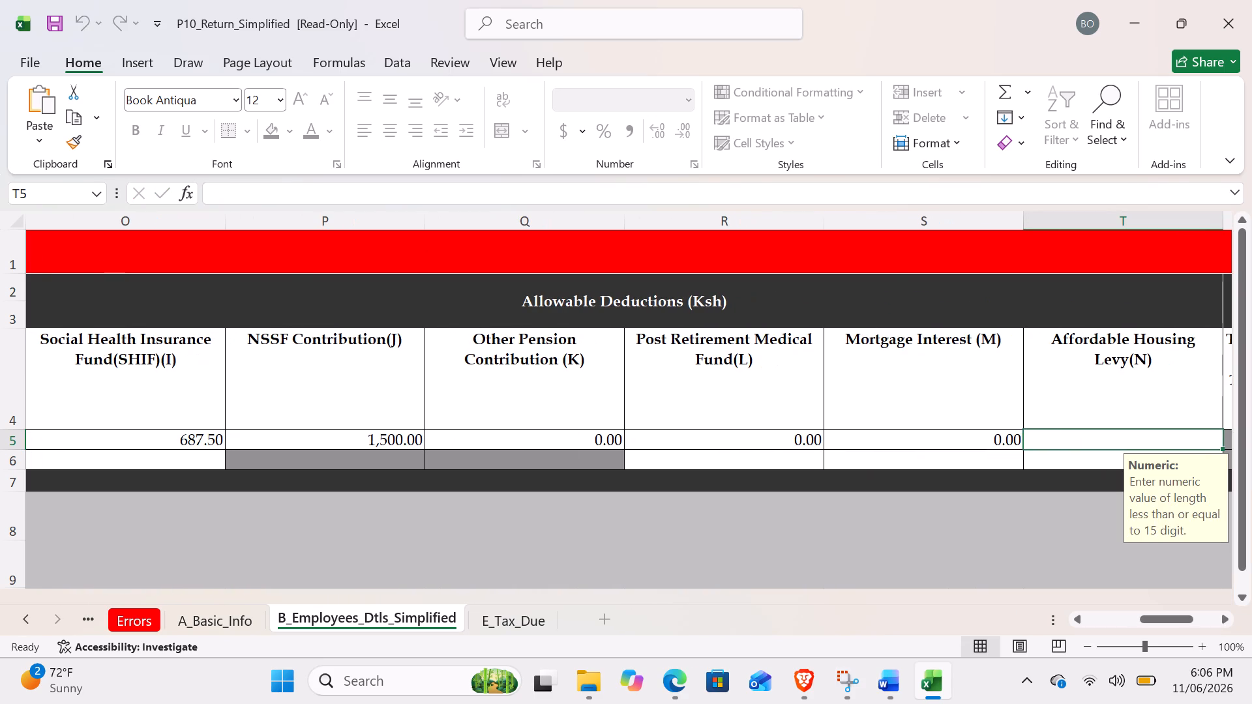
{"action": "type", "text": "375"}
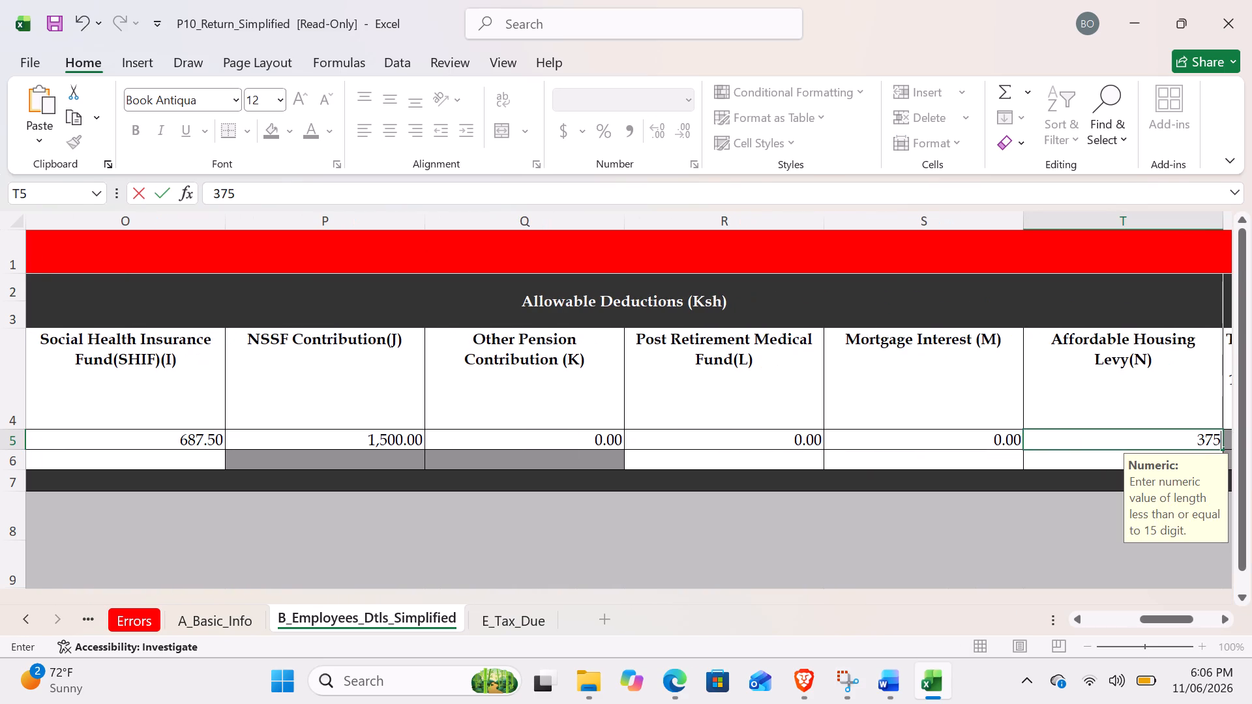
{"action": "key", "text": "Right"}
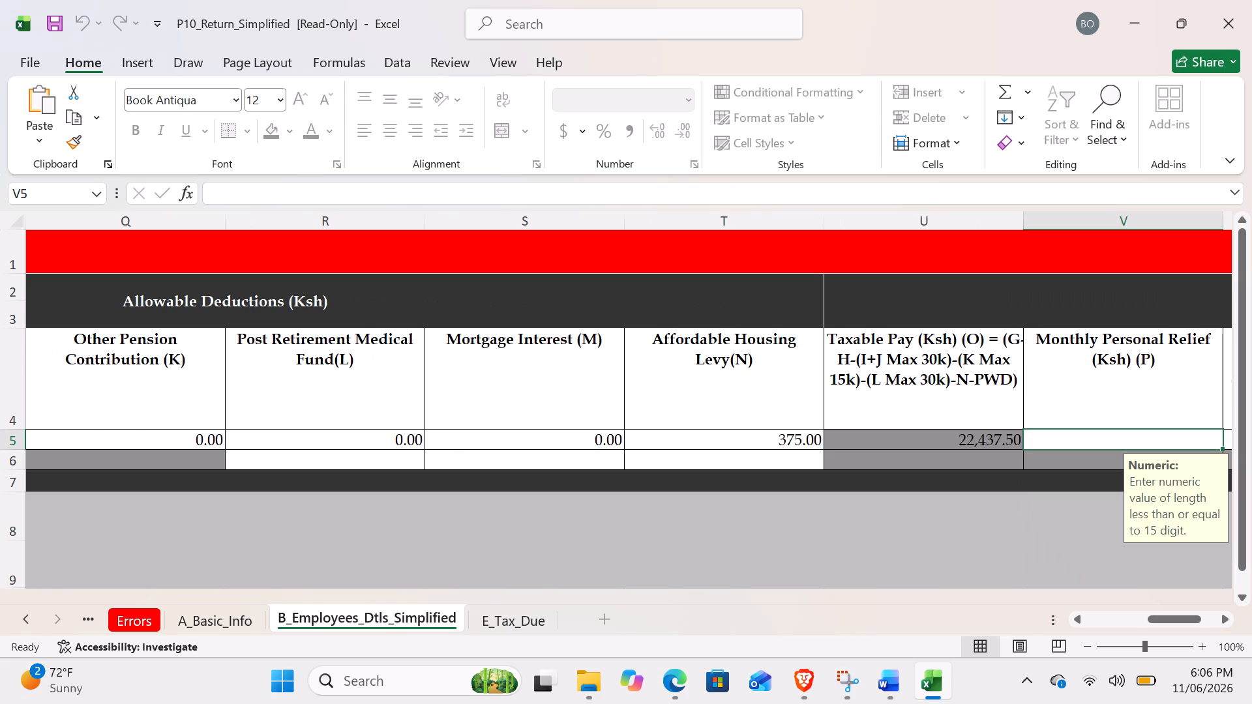
Enter a Monthly Personal Relief of 2400, with 0 for both the Amount of Insurance Relief and the Self Assessed PAYE Tax.
{"action": "scroll", "coordinate": [813, 456], "scroll_direction": "left", "scroll_amount": 1}
{"action": "type", "text": "2400"}
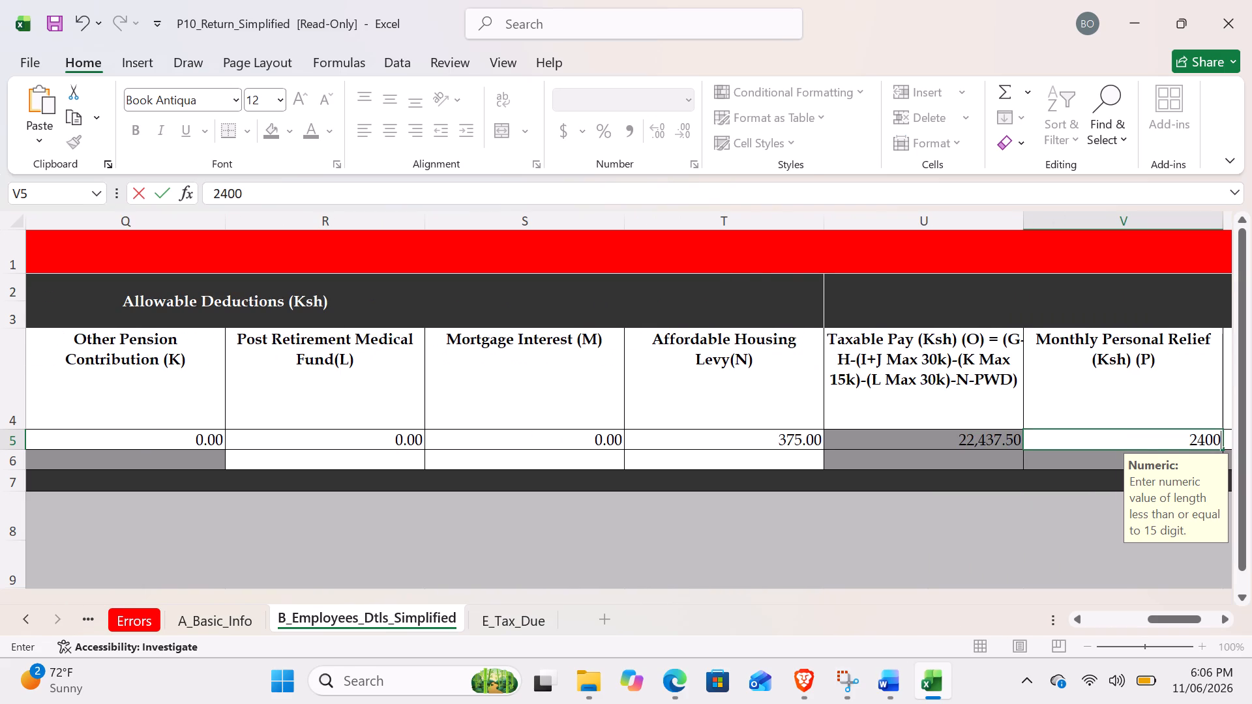
{"action": "key", "text": "Right"}
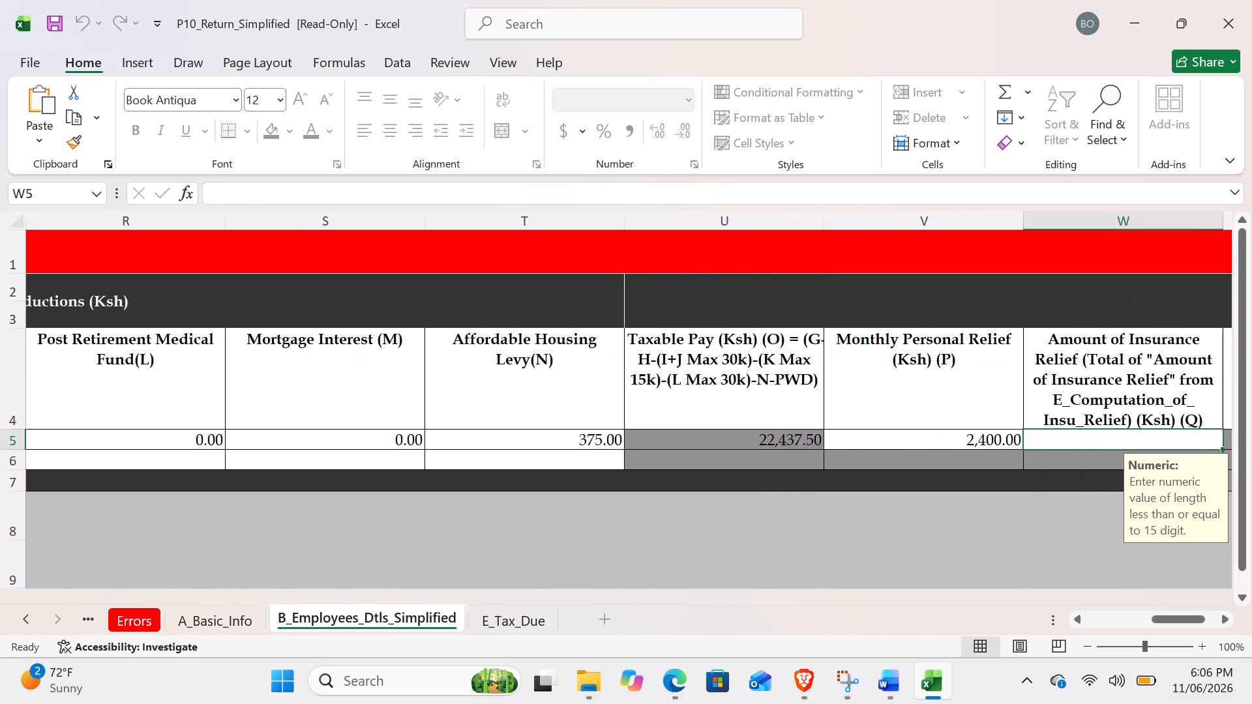
{"action": "key", "text": "0"}
{"action": "key", "text": "Right"}
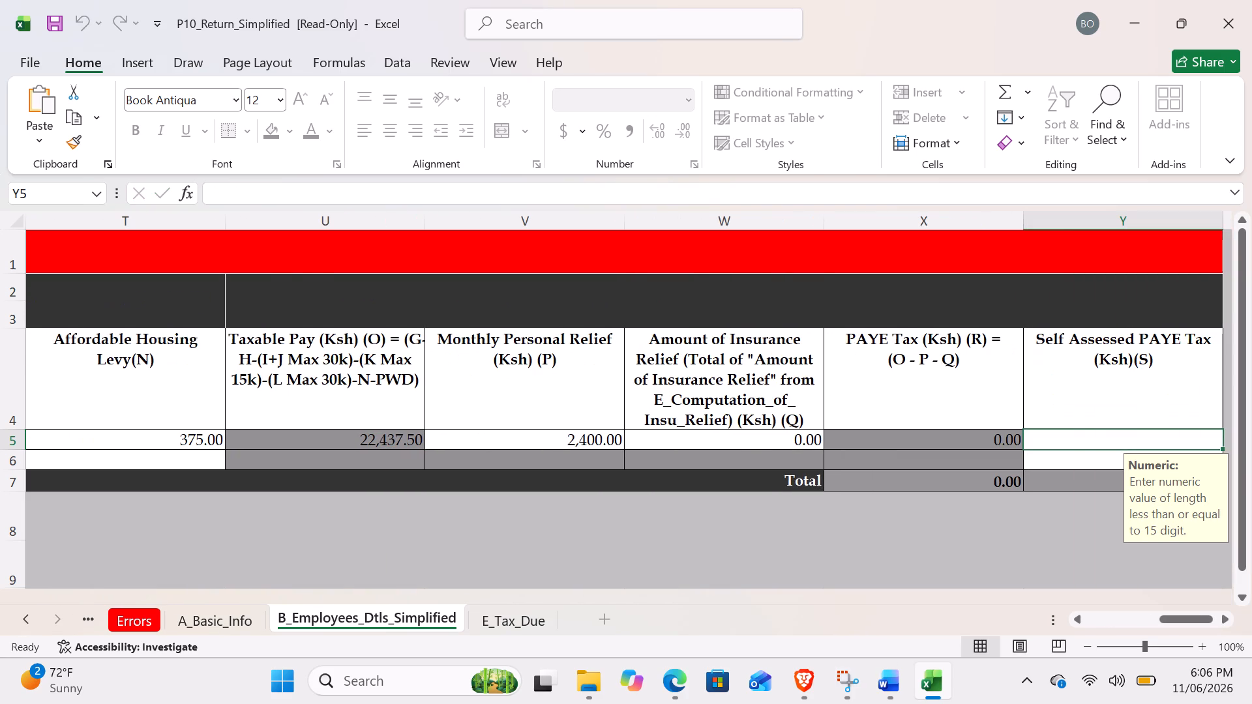
{"action": "scroll", "coordinate": [361, 452], "scroll_direction": "right", "scroll_amount": 1}
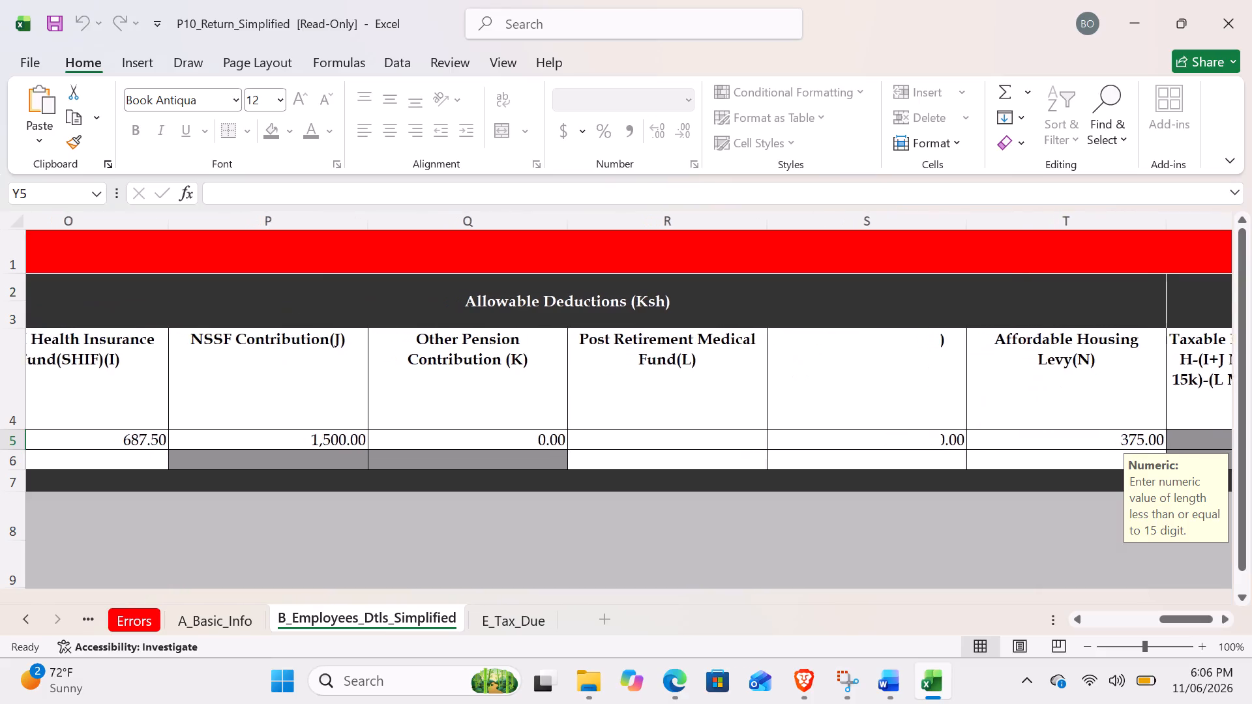
{"action": "scroll", "coordinate": [361, 452], "scroll_direction": "right", "scroll_amount": 1}
{"action": "scroll", "coordinate": [361, 452], "scroll_direction": "left", "scroll_amount": 3}
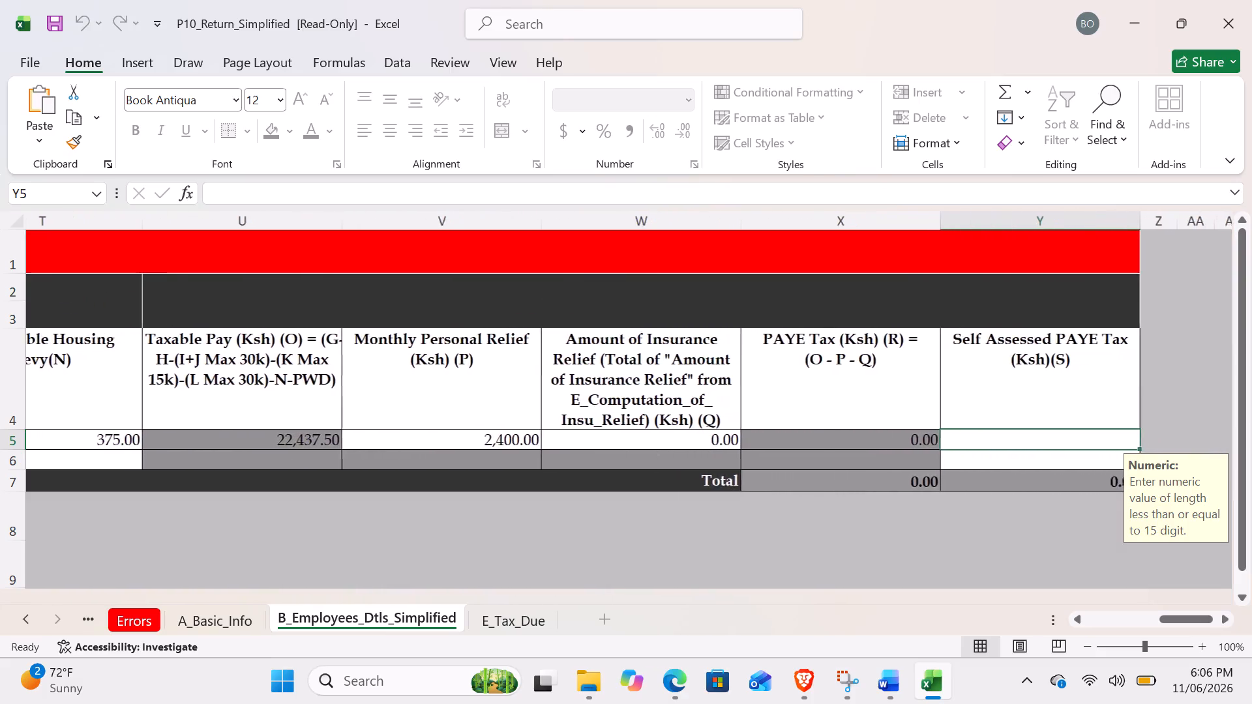
{"action": "key", "text": "0"}
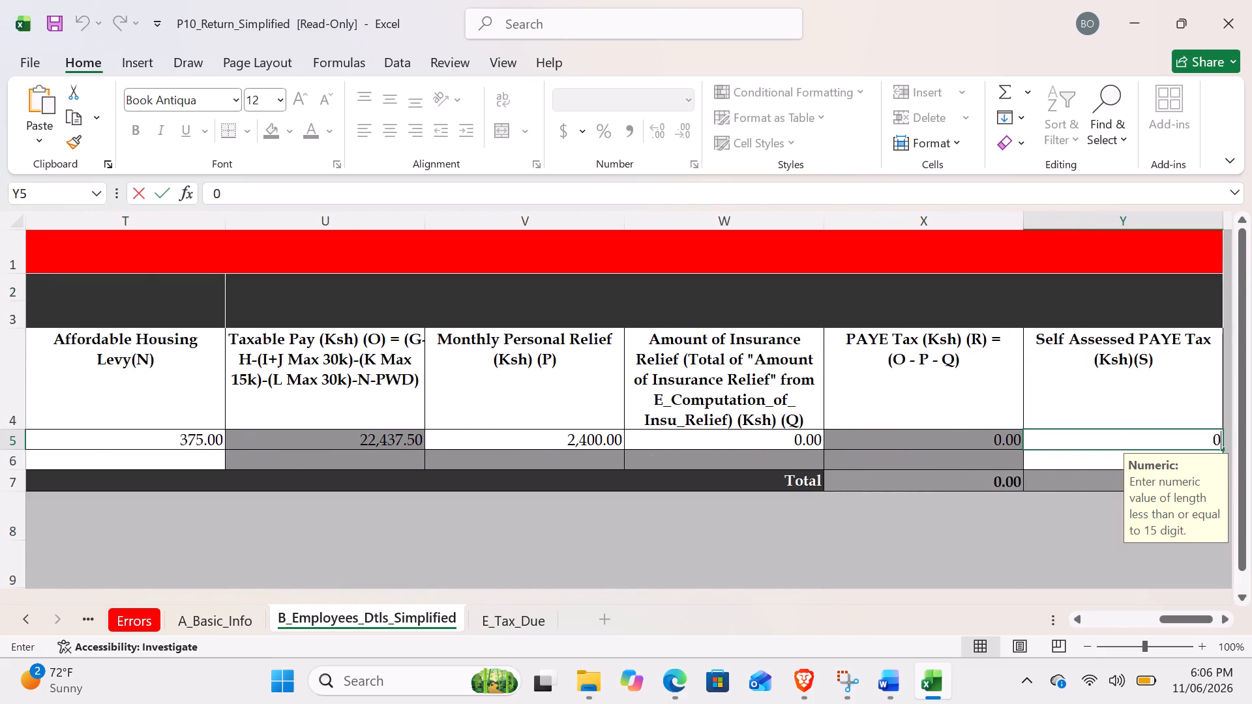
{"action": "key", "text": "Right"}
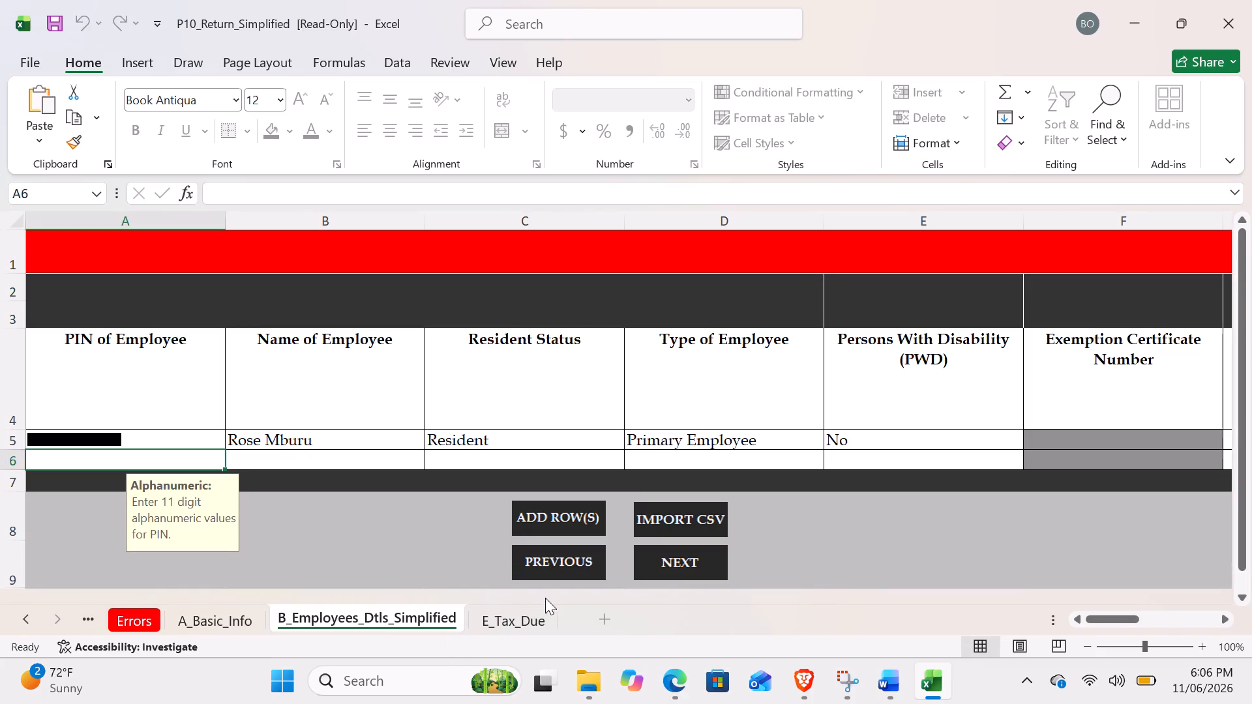
Validate the return from the E_Tax_Due sheet and agree to generate the upload file.
{"action": "left_click", "coordinate": [529, 627]}
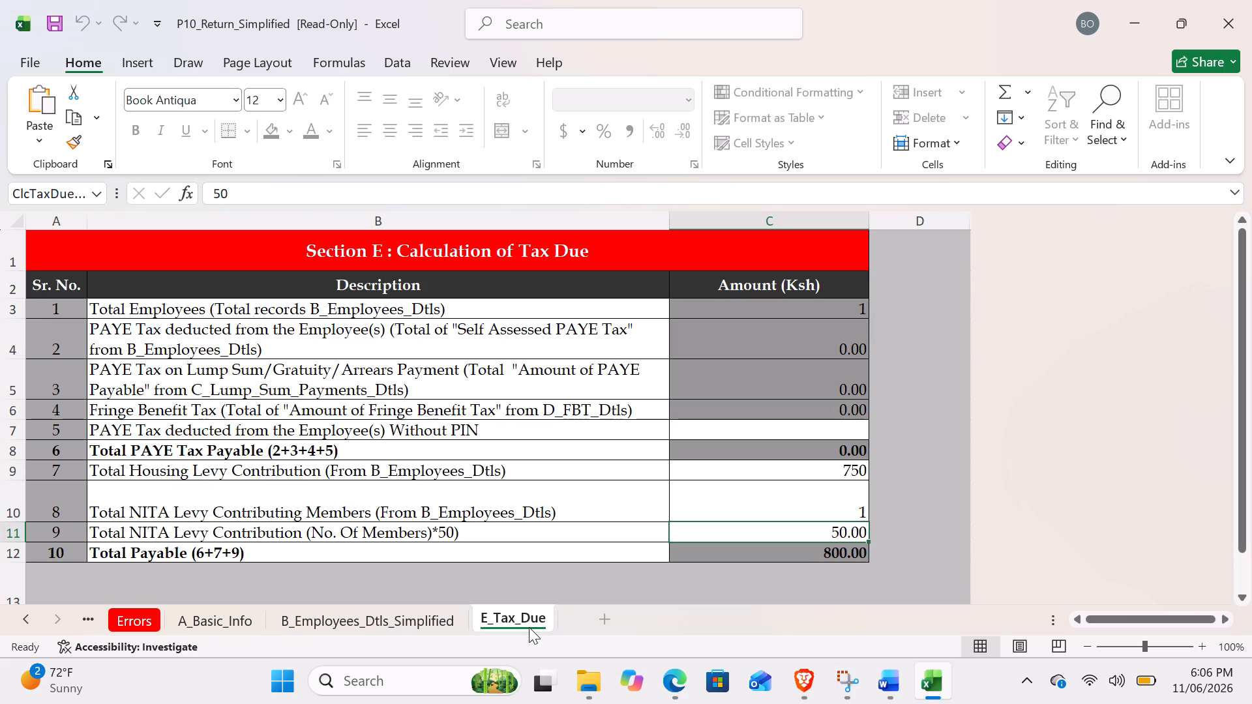
{"action": "scroll", "coordinate": [636, 514], "scroll_direction": "down", "scroll_amount": 1}
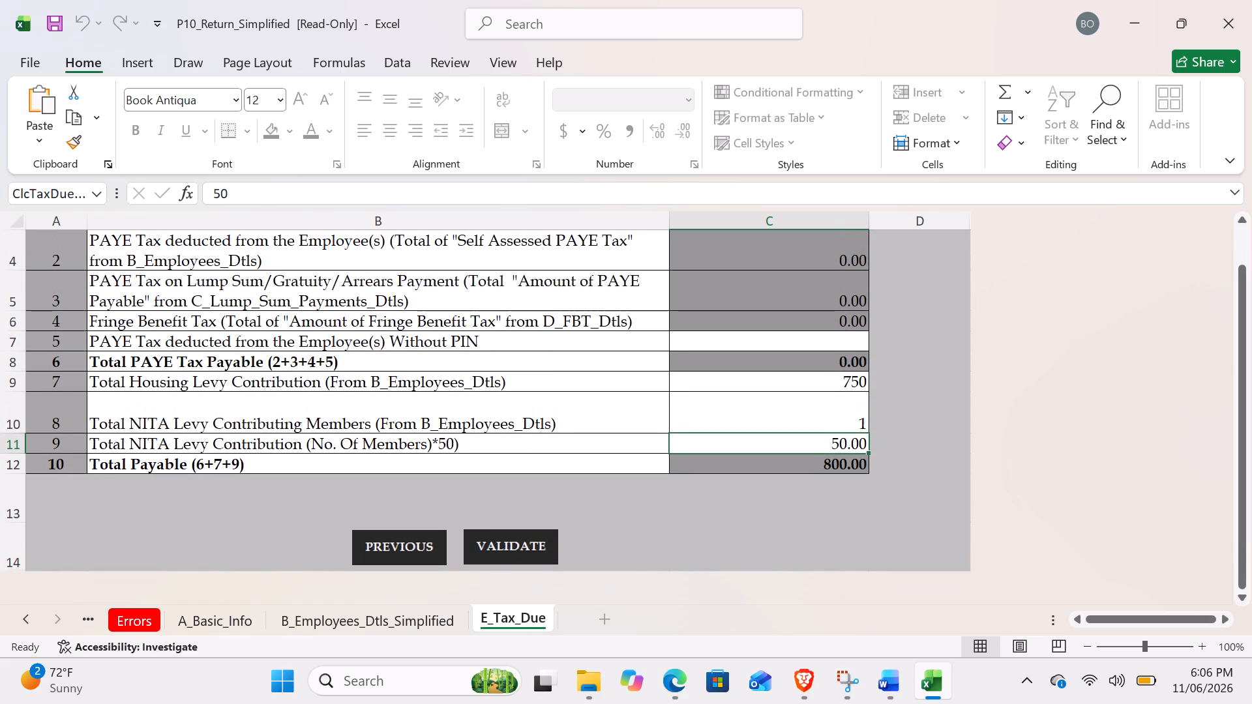
{"action": "left_click", "coordinate": [529, 550]}
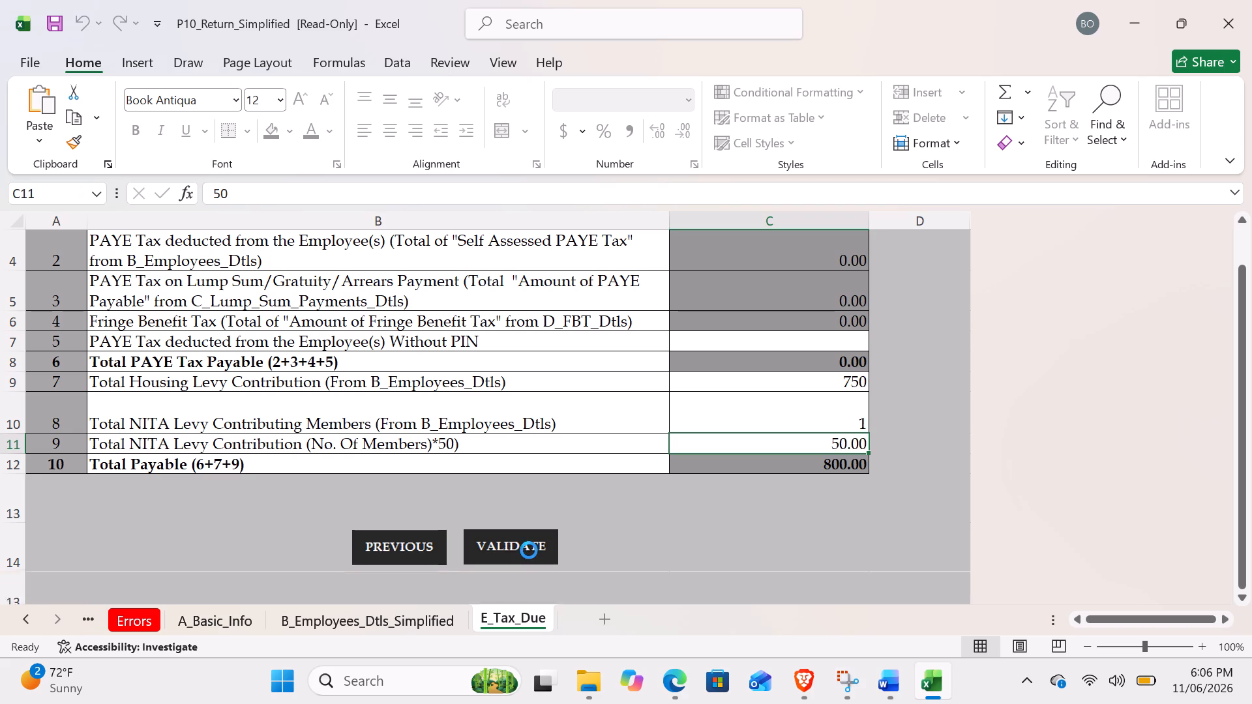
{"action": "left_click", "coordinate": [679, 413]}
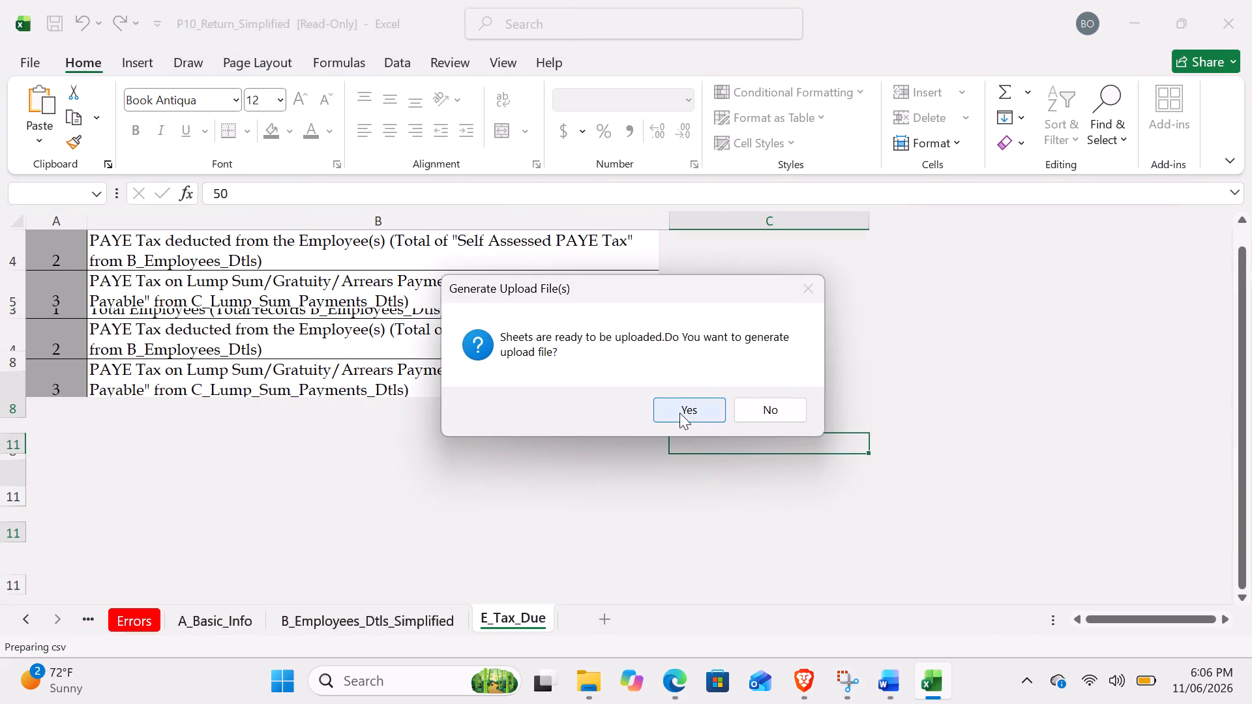
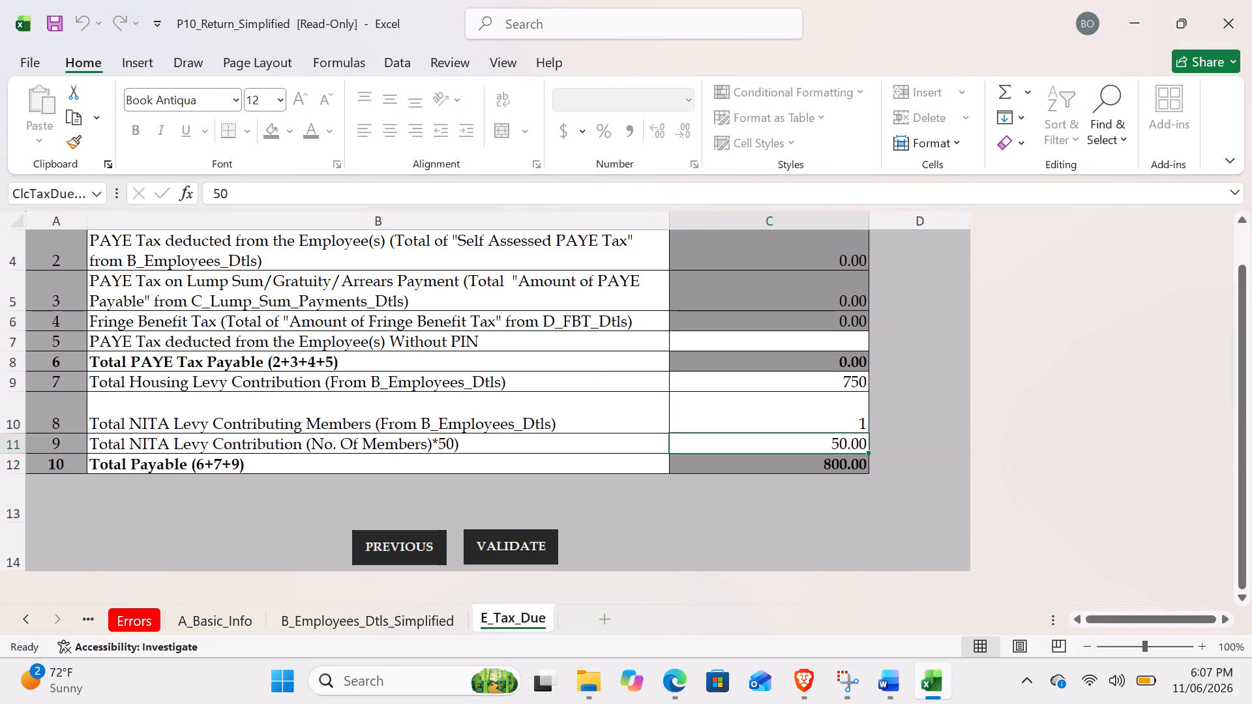
Switch to the iTax portal in Edge and start filing a return for the Income Tax - PAYE obligation.
{"action": "left_click", "coordinate": [678, 684]}
{"action": "left_click", "coordinate": [653, 647]}
{"action": "left_click", "coordinate": [646, 580]}
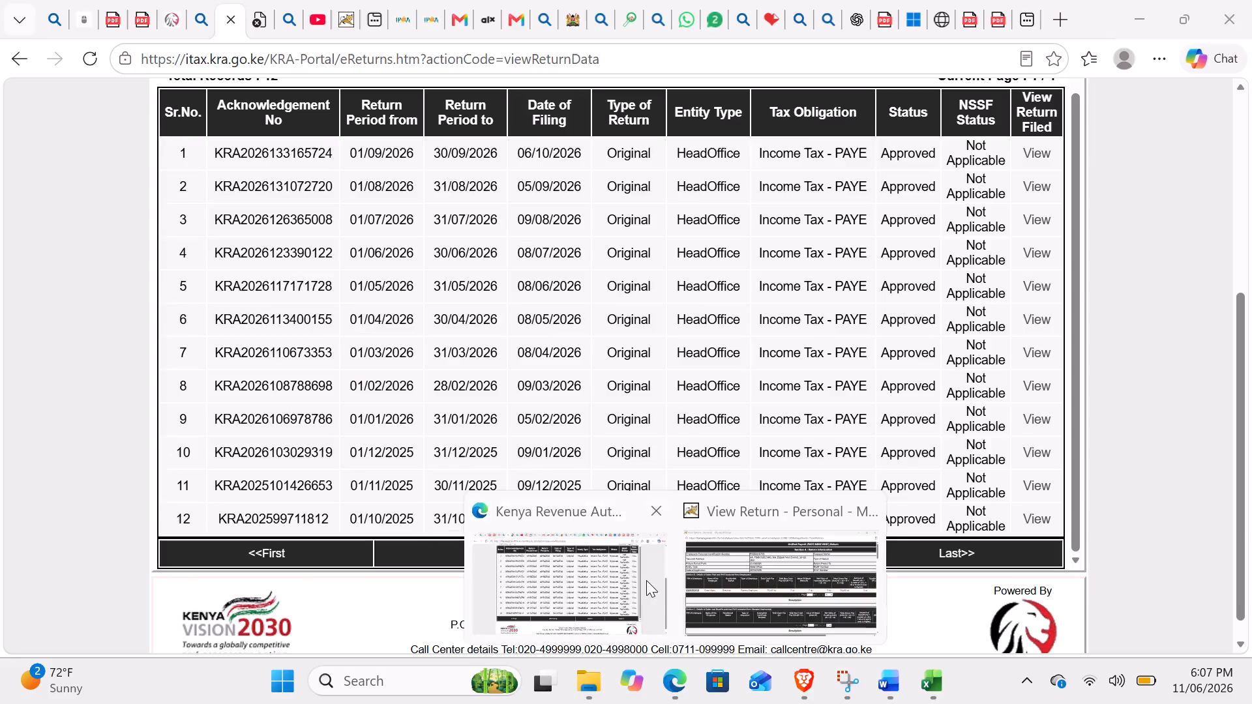
{"action": "scroll", "coordinate": [550, 241], "scroll_direction": "up", "scroll_amount": 6}
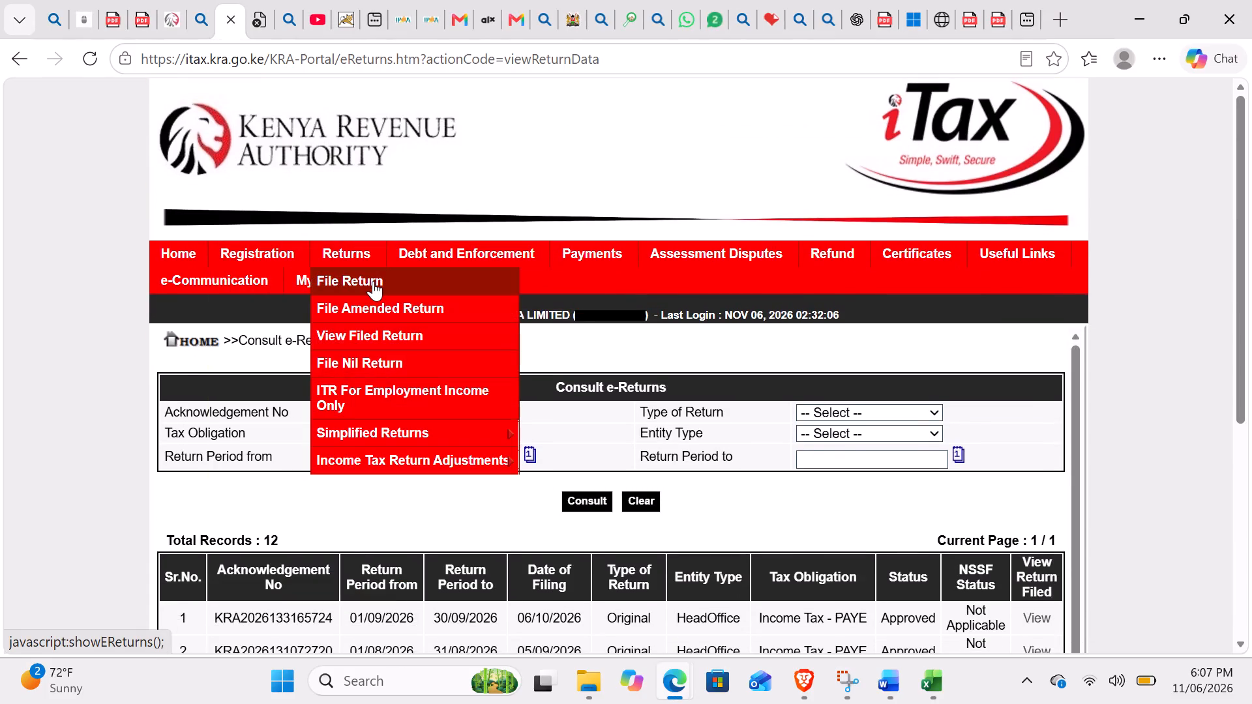
{"action": "left_click", "coordinate": [373, 281]}
{"action": "left_click", "coordinate": [551, 467]}
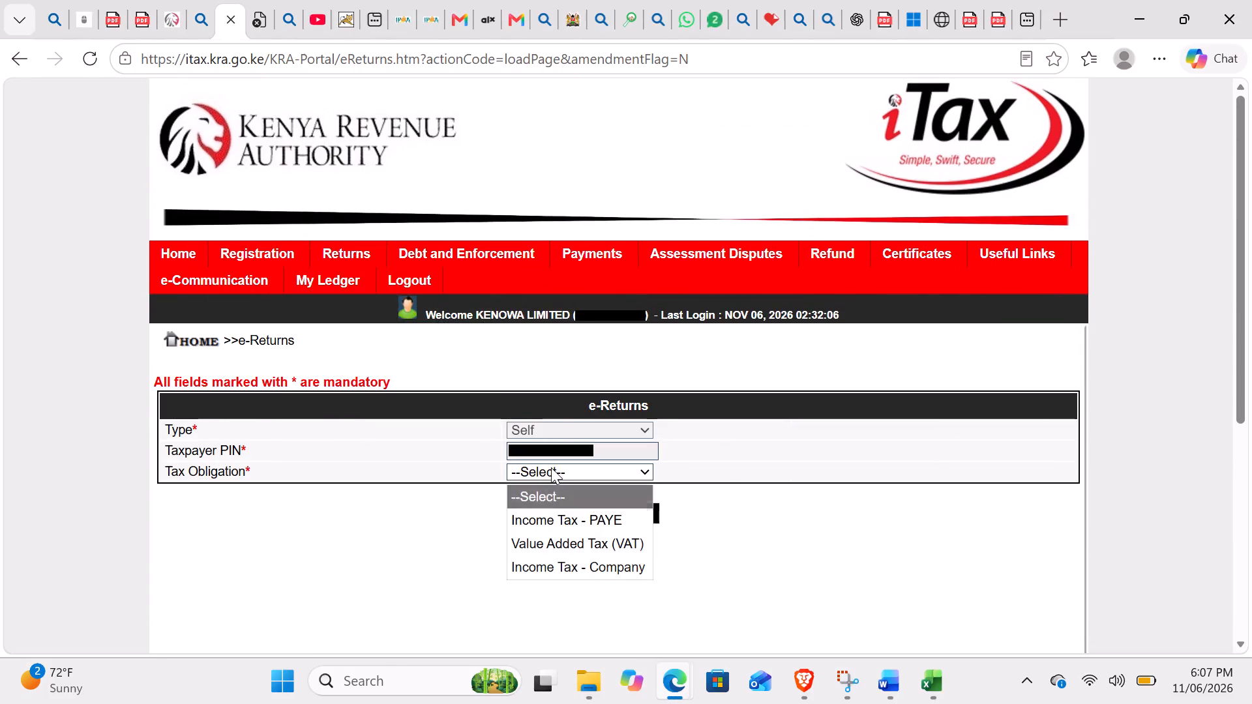
{"action": "left_click", "coordinate": [549, 519]}
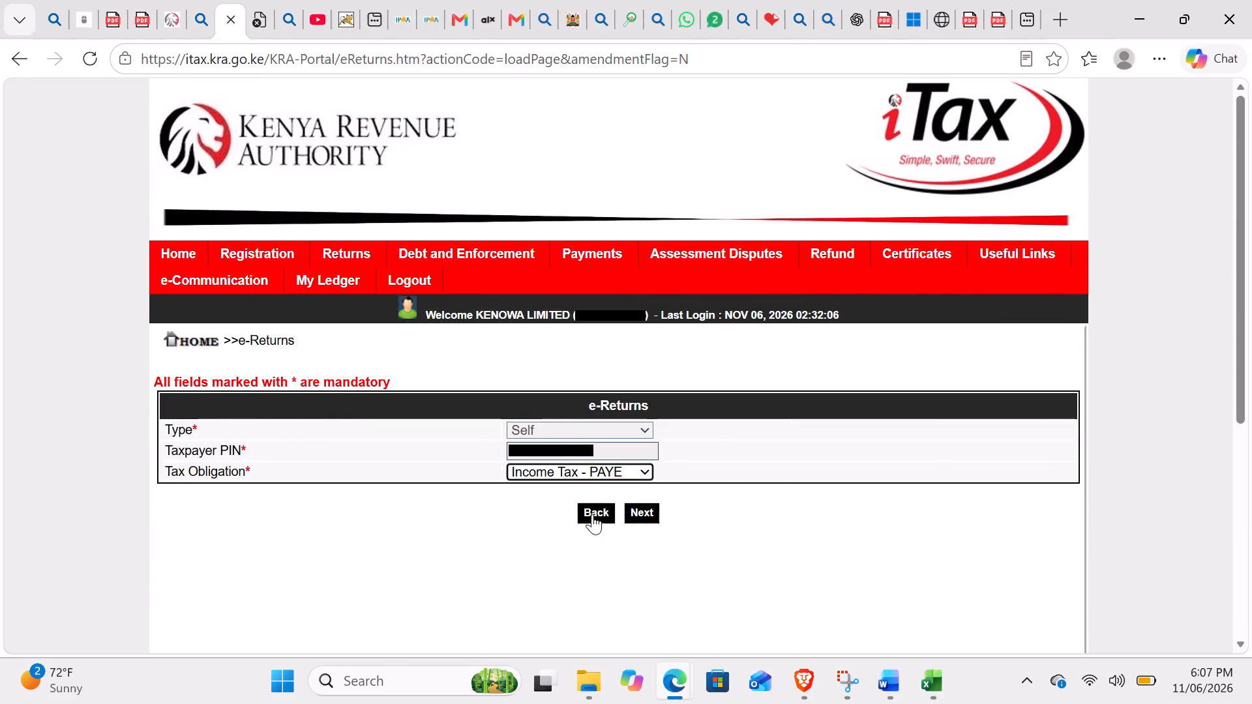
{"action": "left_click", "coordinate": [640, 517]}
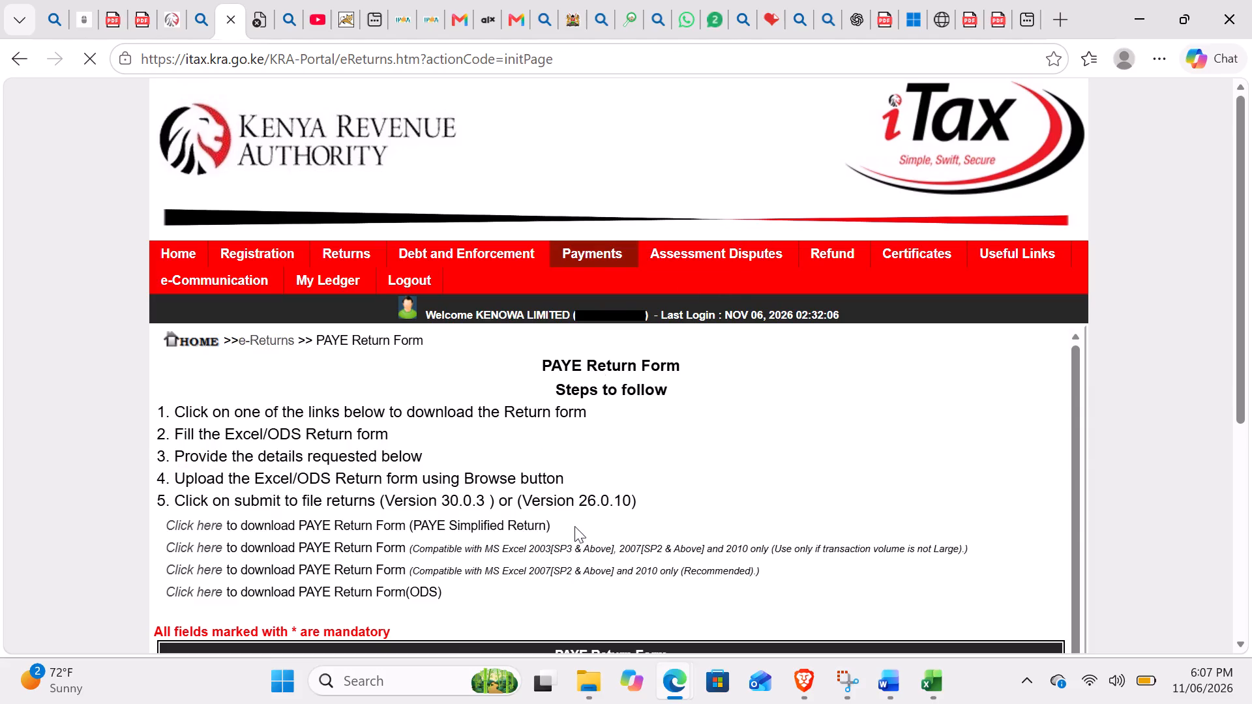
Agree to the terms and conditions and attach the 06-11-2026_18-06-30 PAYE zip file from the Documents folder.
{"action": "scroll", "coordinate": [574, 526], "scroll_direction": "down", "scroll_amount": 4}
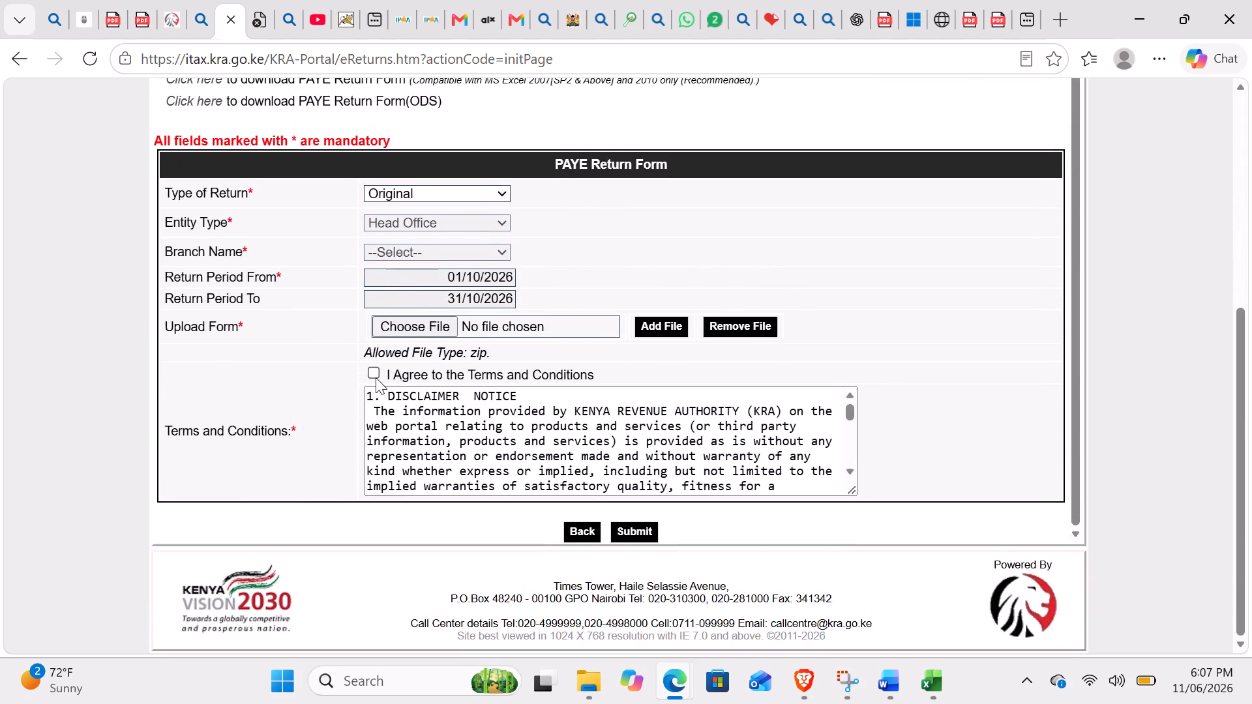
{"action": "left_click", "coordinate": [376, 377]}
{"action": "left_click", "coordinate": [415, 329]}
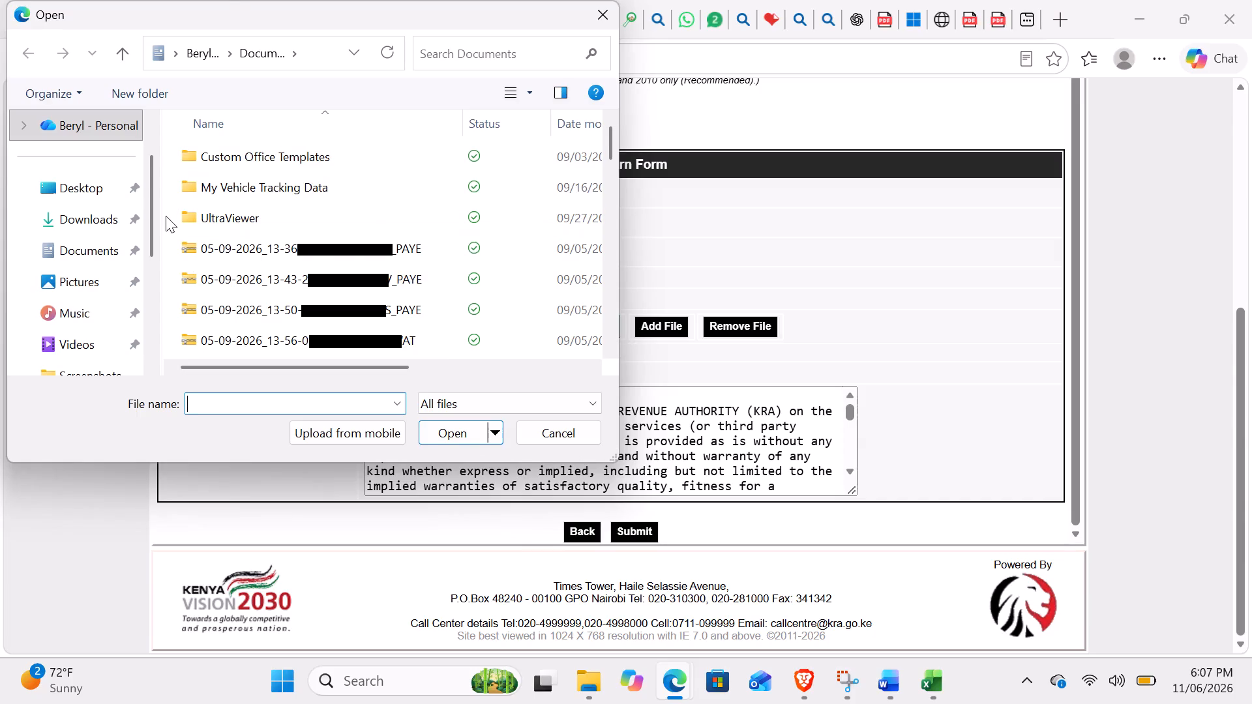
{"action": "left_click", "coordinate": [87, 252]}
{"action": "scroll", "coordinate": [247, 287], "scroll_direction": "down", "scroll_amount": 1}
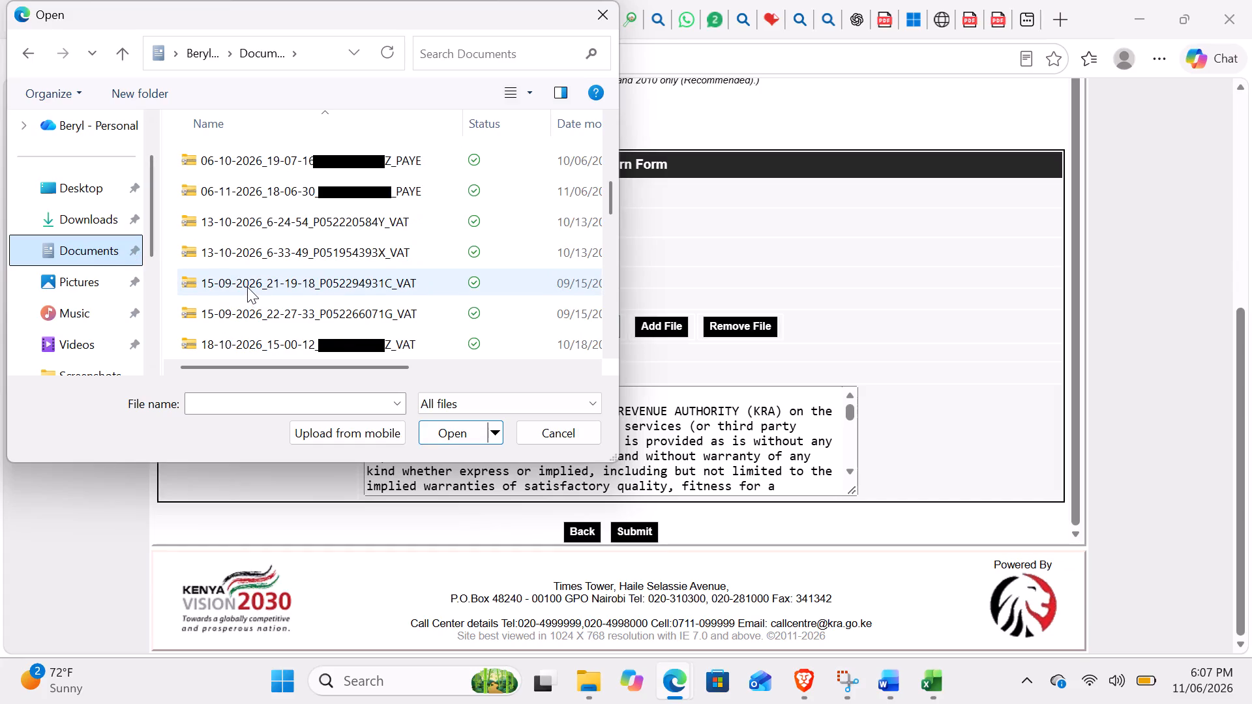
{"action": "scroll", "coordinate": [247, 287], "scroll_direction": "down", "scroll_amount": 1}
{"action": "scroll", "coordinate": [247, 287], "scroll_direction": "up", "scroll_amount": 1}
{"action": "scroll", "coordinate": [247, 287], "scroll_direction": "down", "scroll_amount": 2}
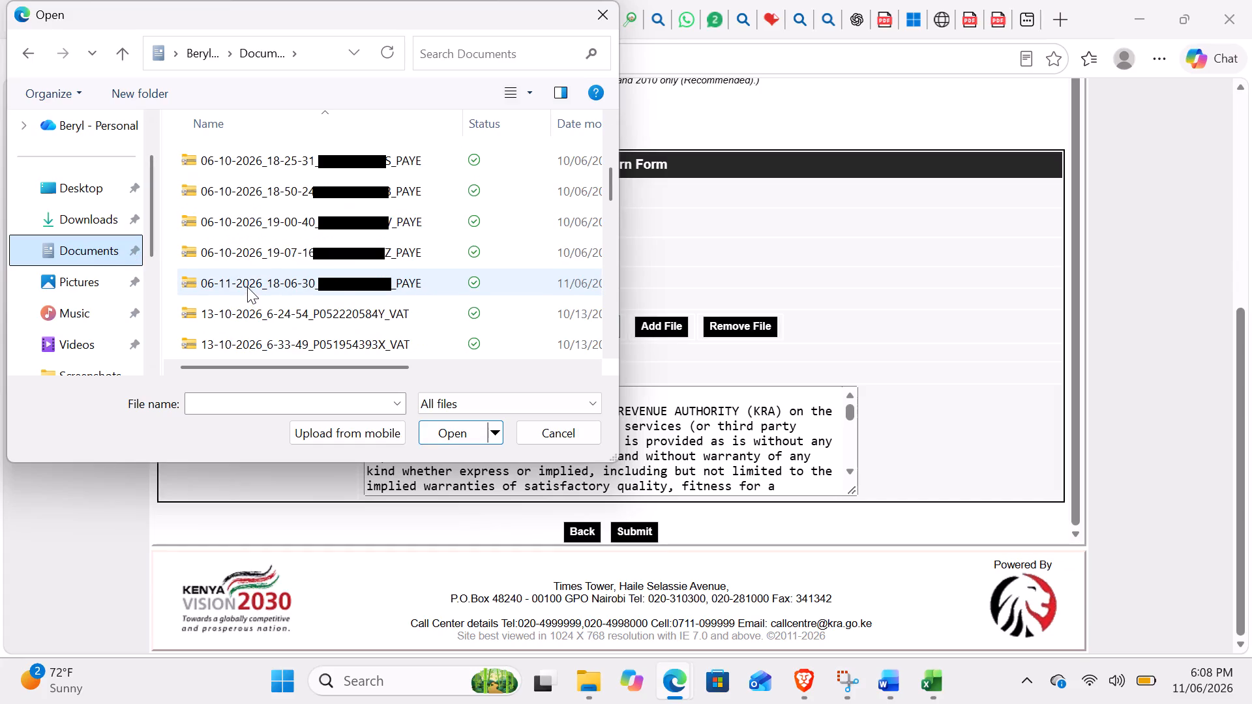
{"action": "double_click", "coordinate": [251, 291]}
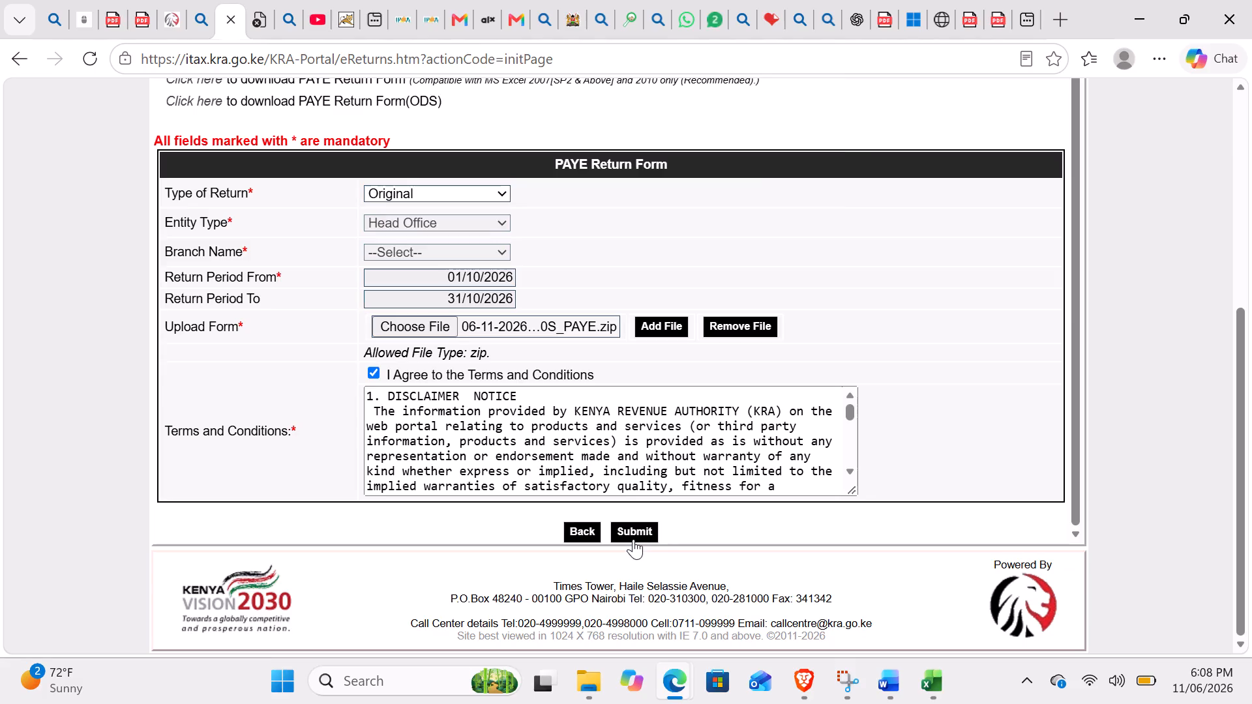
Submit the October 2026 PAYE return and dismiss the iTax survey.
{"action": "left_click", "coordinate": [633, 539]}
{"action": "left_click", "coordinate": [737, 196]}
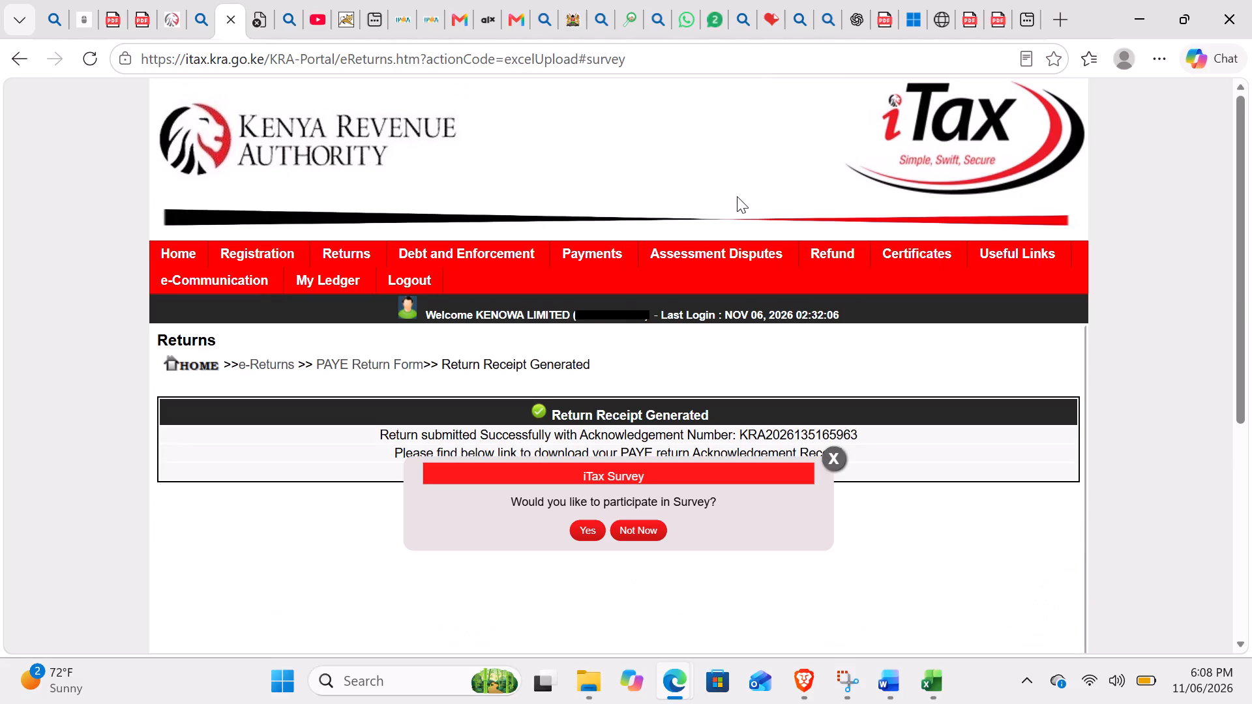
{"action": "left_click", "coordinate": [832, 454]}
Proceed from the return receipt to payment registration and choose Agency Revenue, (0511)Housing Levy, for the October 2026 tax period.
{"action": "left_click", "coordinate": [636, 519]}
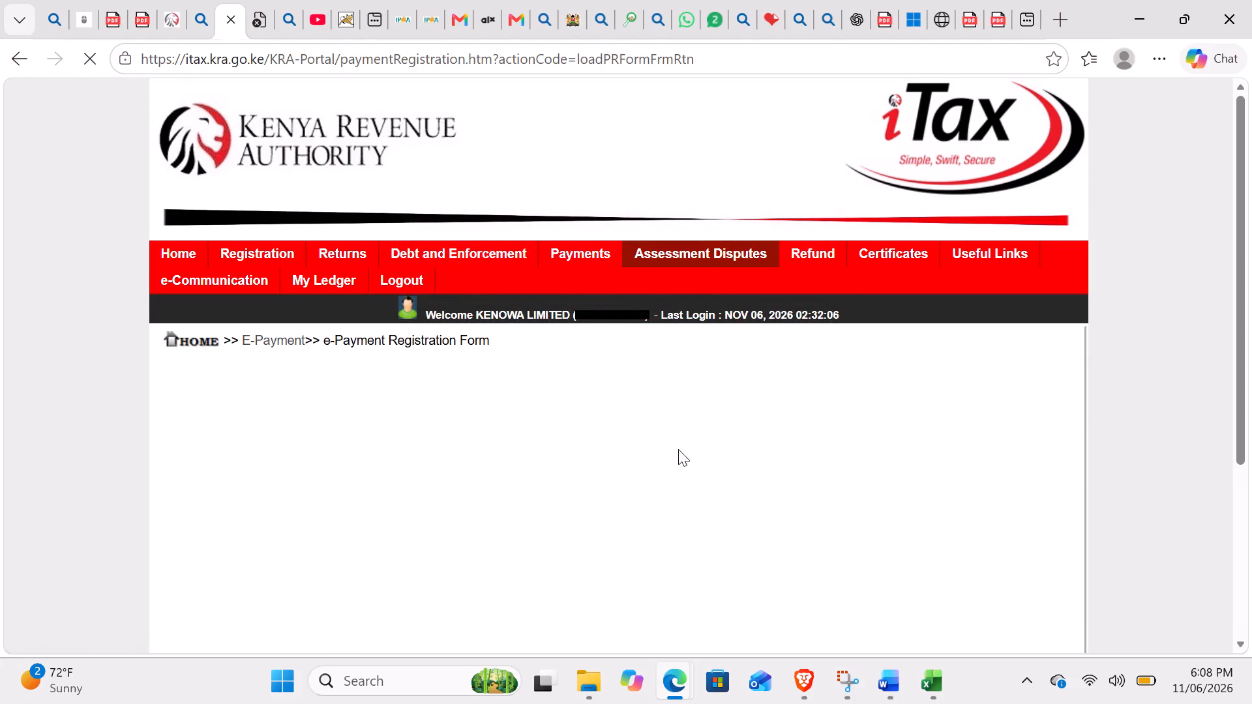
{"action": "scroll", "coordinate": [678, 449], "scroll_direction": "down", "scroll_amount": 1}
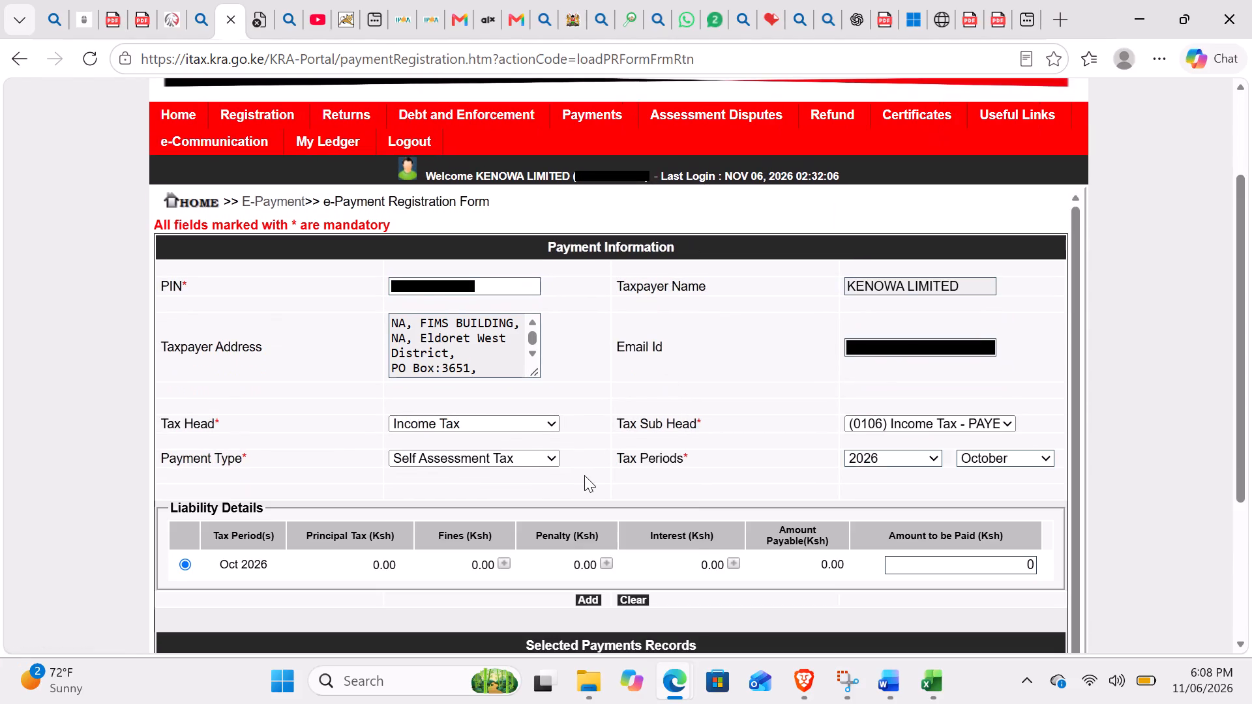
{"action": "scroll", "coordinate": [654, 535], "scroll_direction": "down", "scroll_amount": 1}
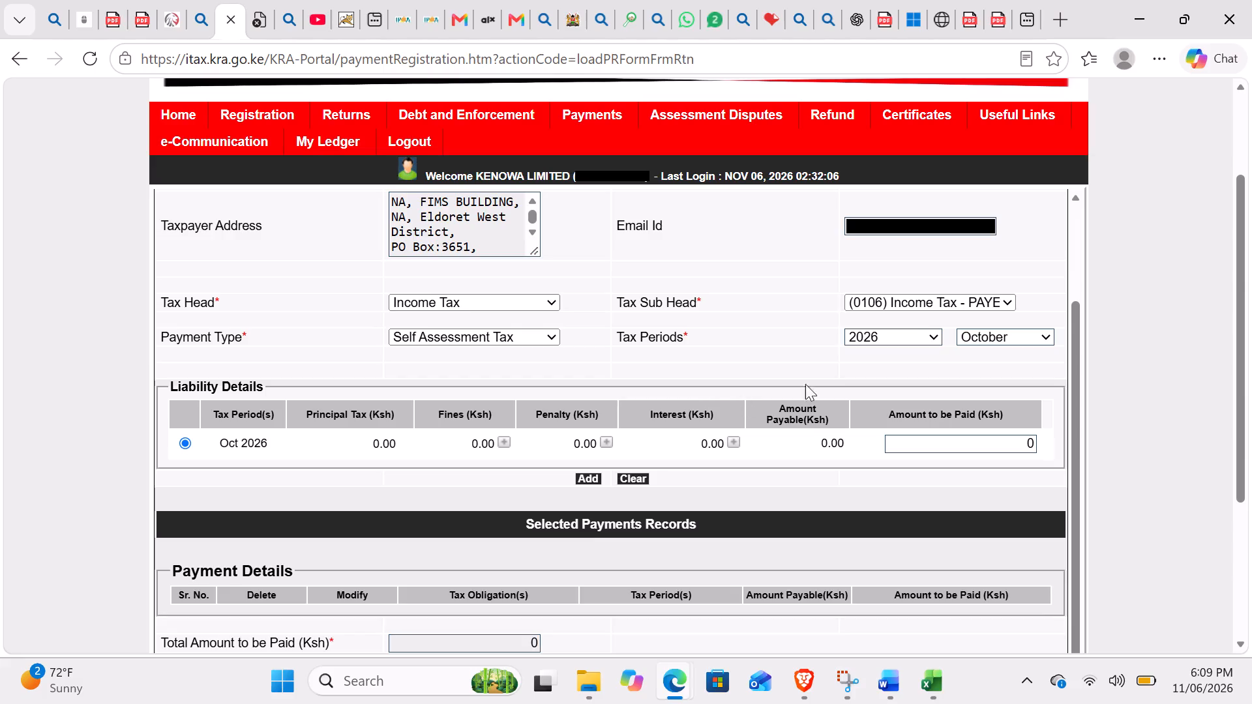
{"action": "left_click", "coordinate": [551, 303]}
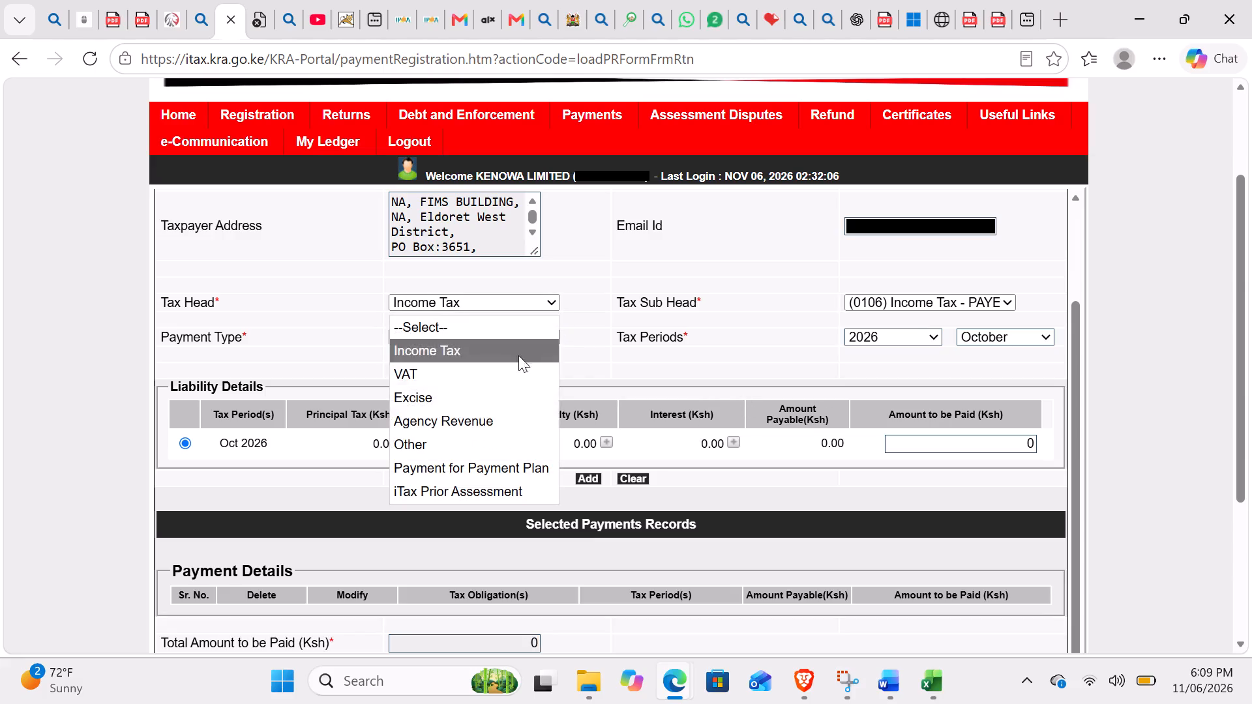
{"action": "left_click", "coordinate": [484, 420]}
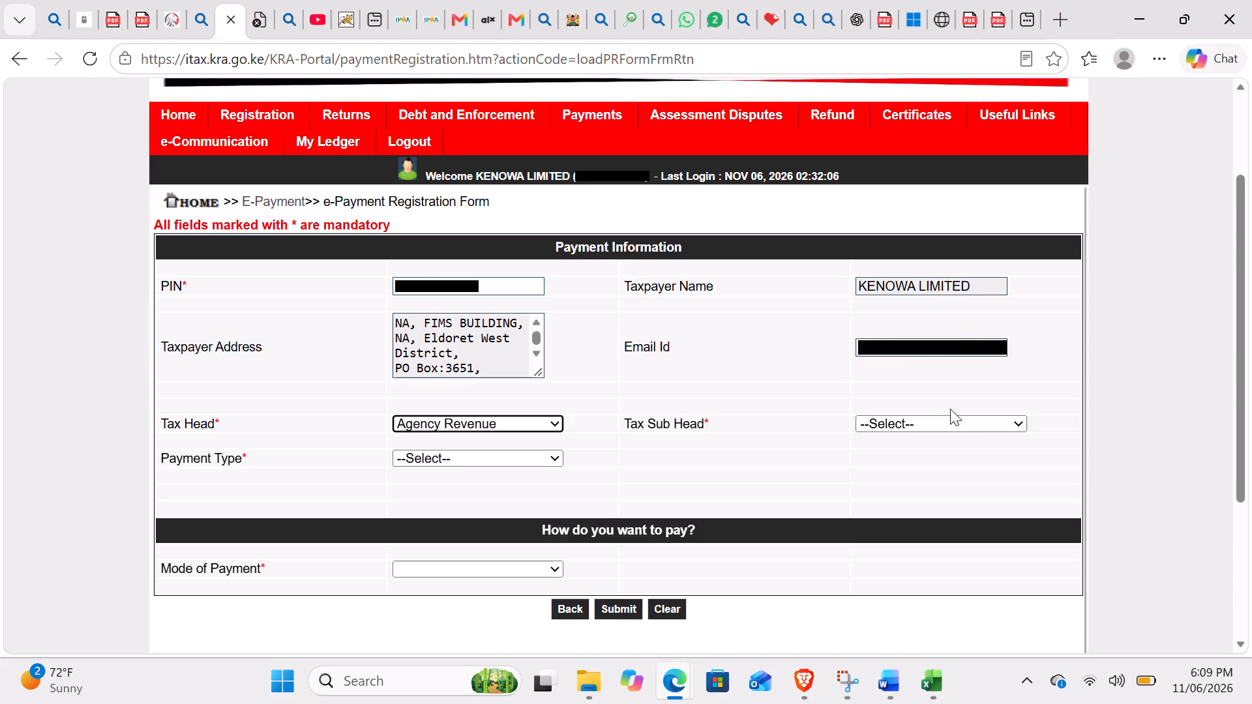
{"action": "left_click", "coordinate": [976, 420]}
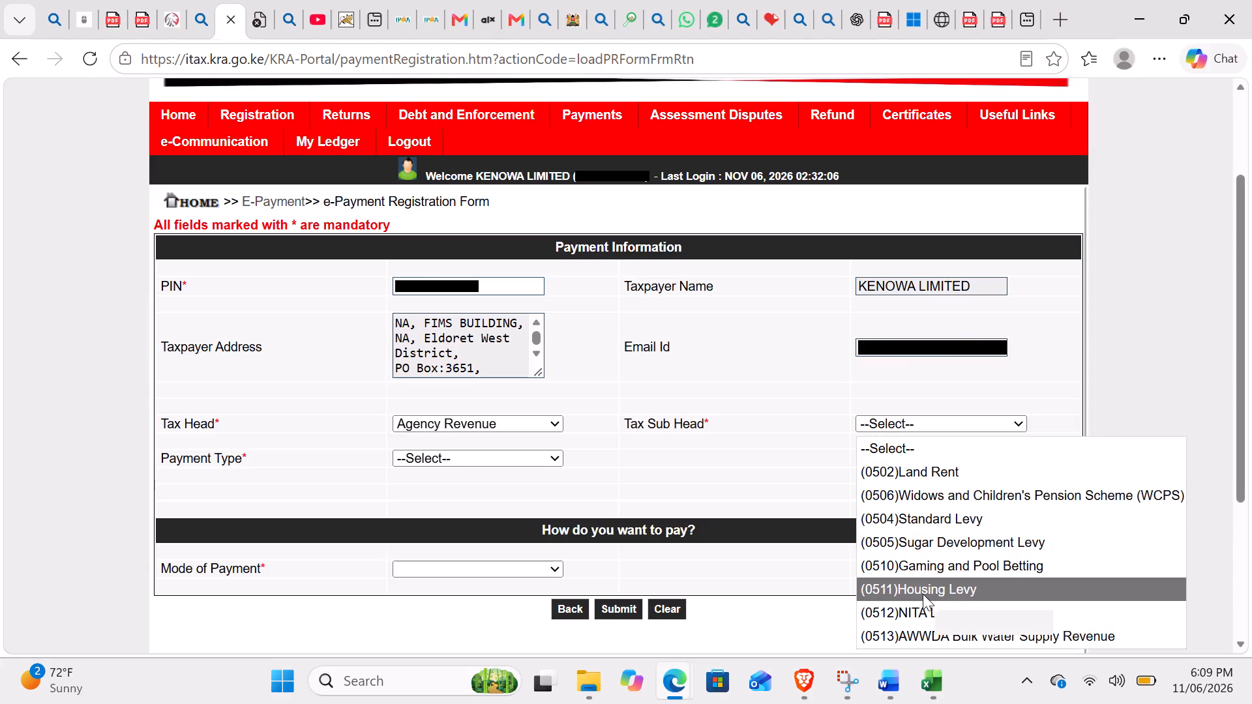
{"action": "left_click", "coordinate": [922, 593]}
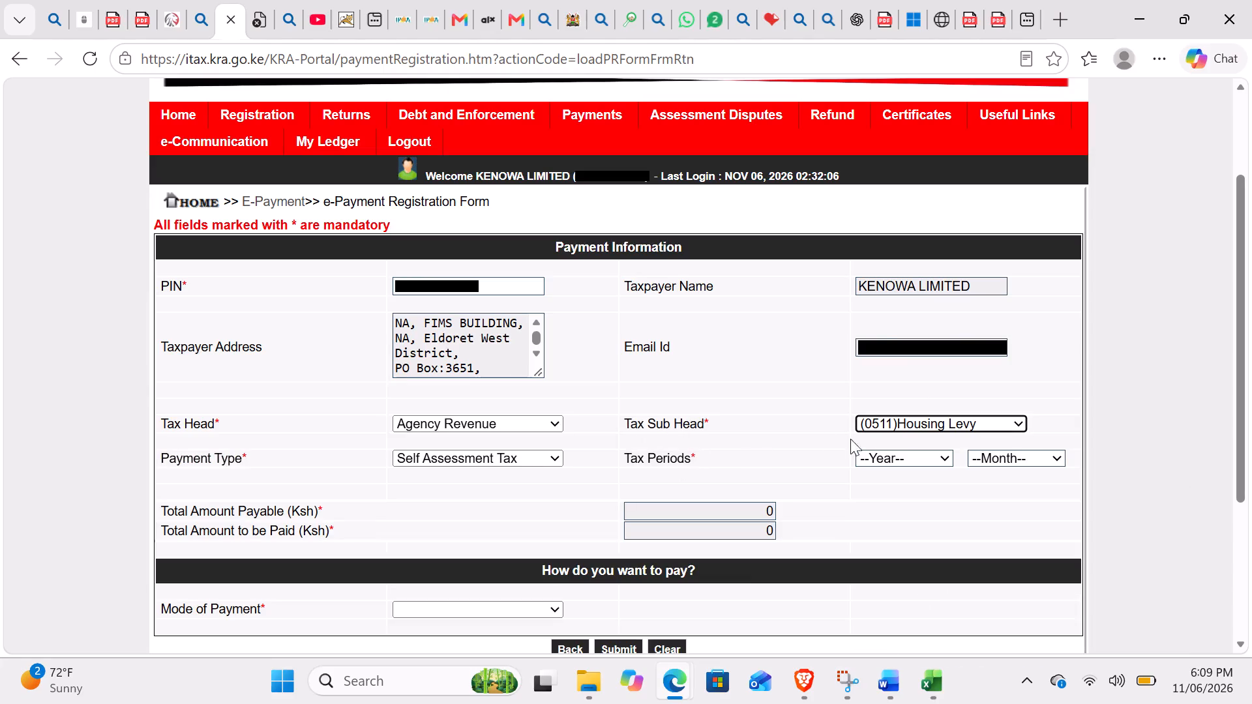
{"action": "left_click", "coordinate": [884, 459]}
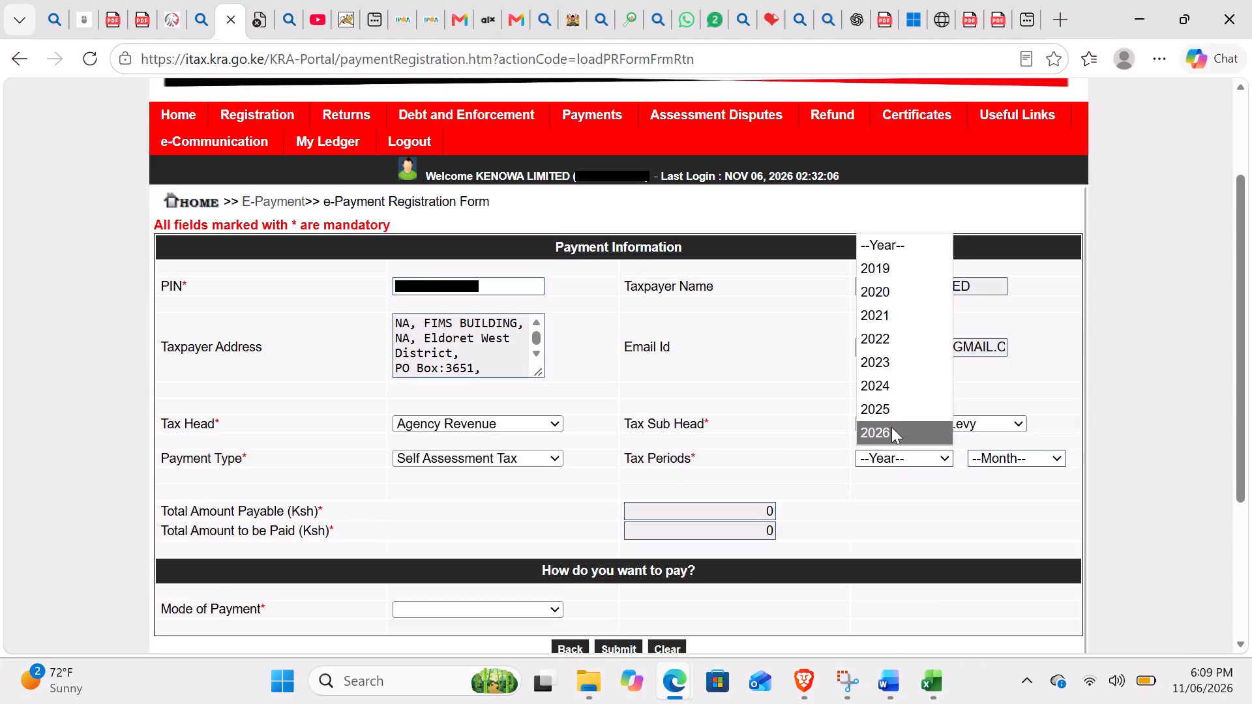
{"action": "left_click", "coordinate": [891, 426]}
{"action": "left_click", "coordinate": [1018, 458]}
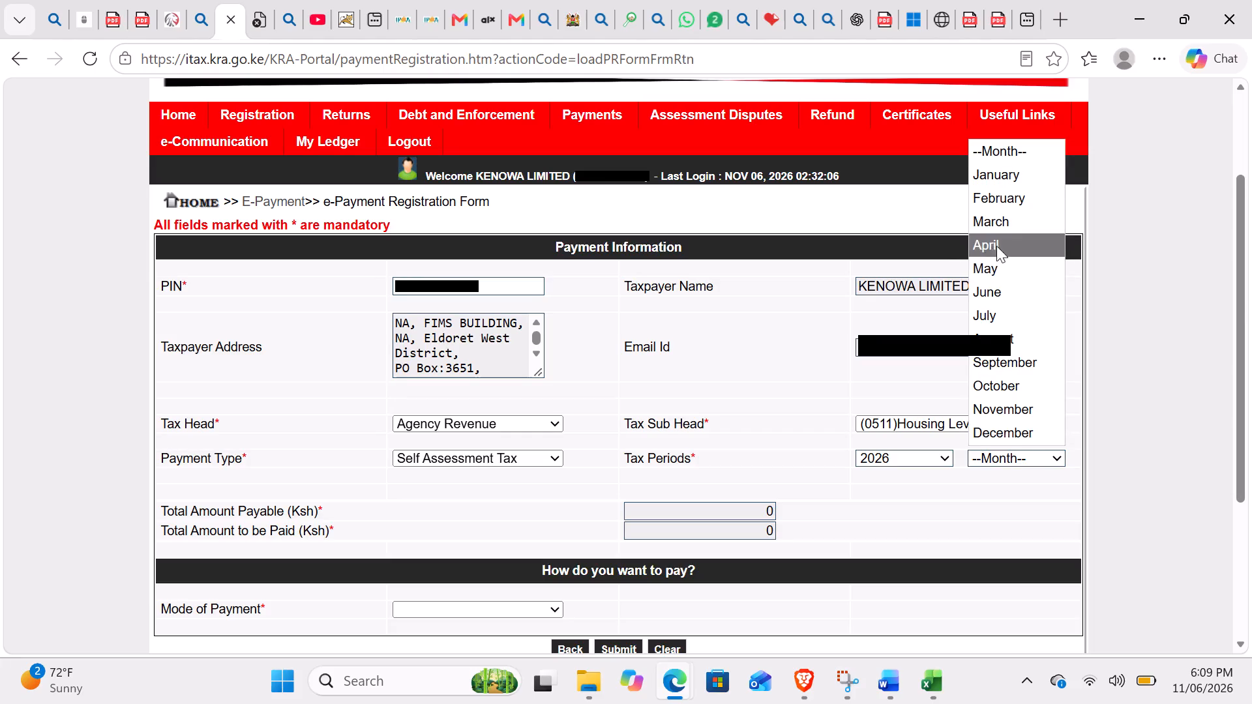
{"action": "left_click", "coordinate": [996, 387]}
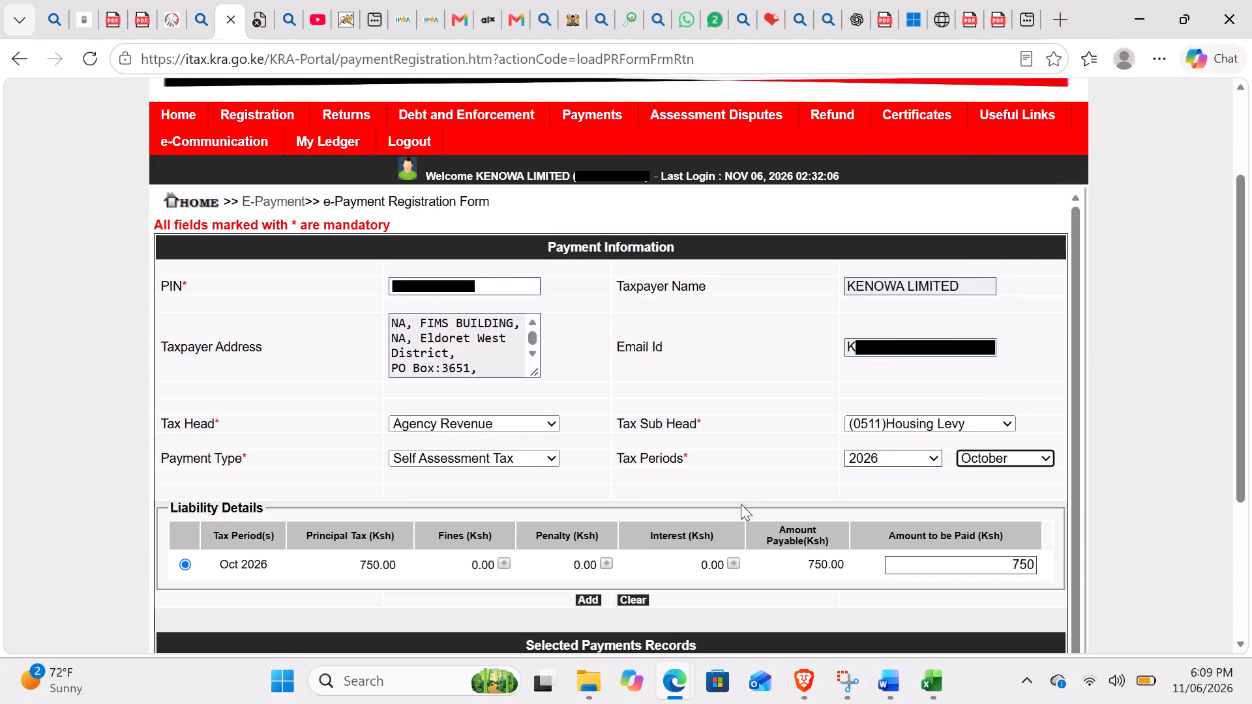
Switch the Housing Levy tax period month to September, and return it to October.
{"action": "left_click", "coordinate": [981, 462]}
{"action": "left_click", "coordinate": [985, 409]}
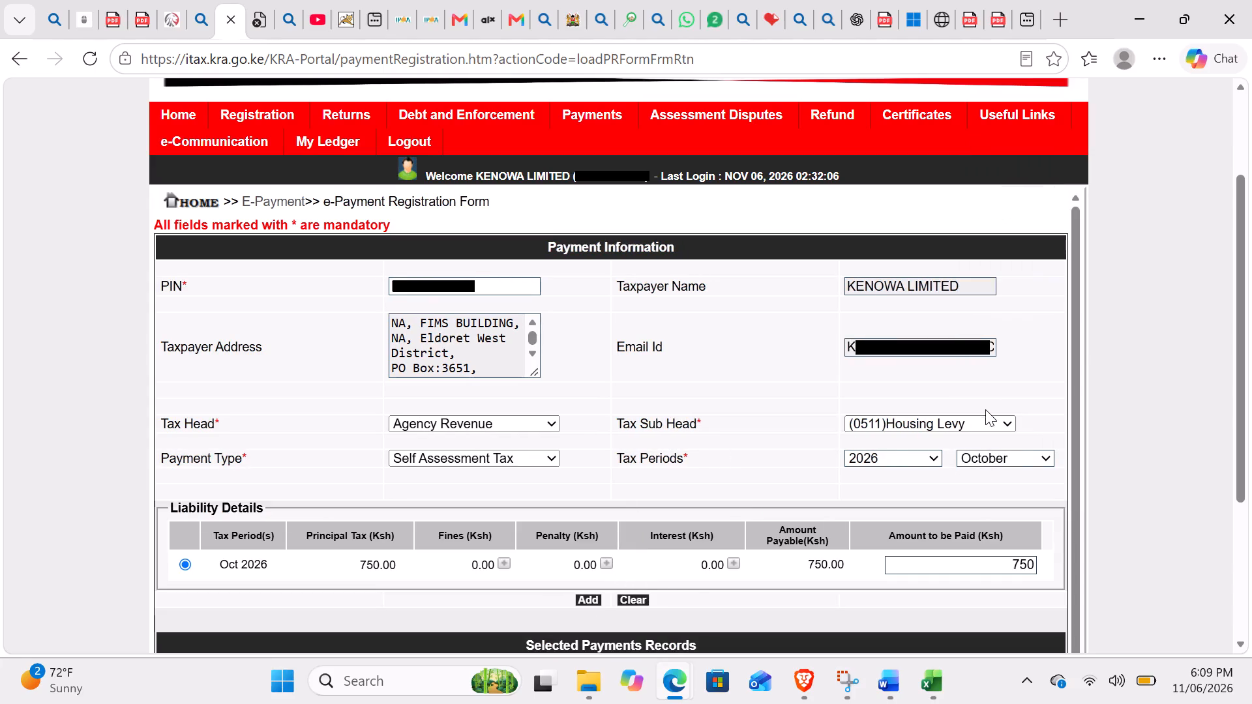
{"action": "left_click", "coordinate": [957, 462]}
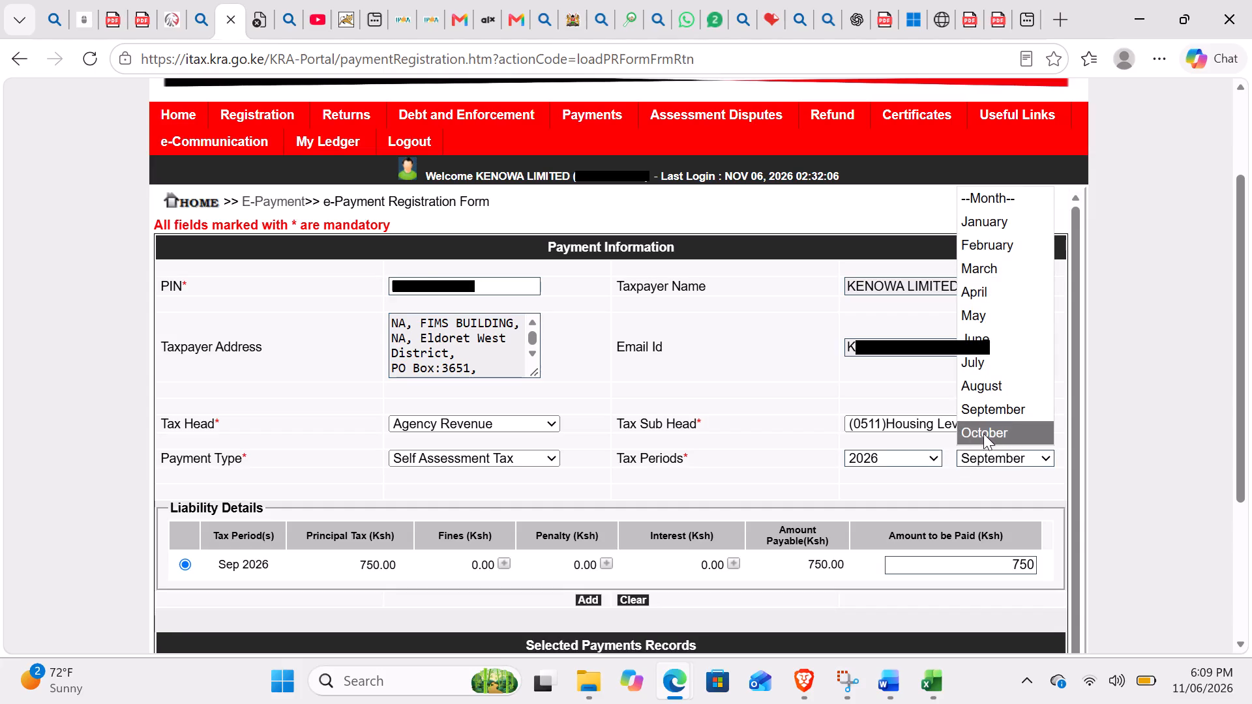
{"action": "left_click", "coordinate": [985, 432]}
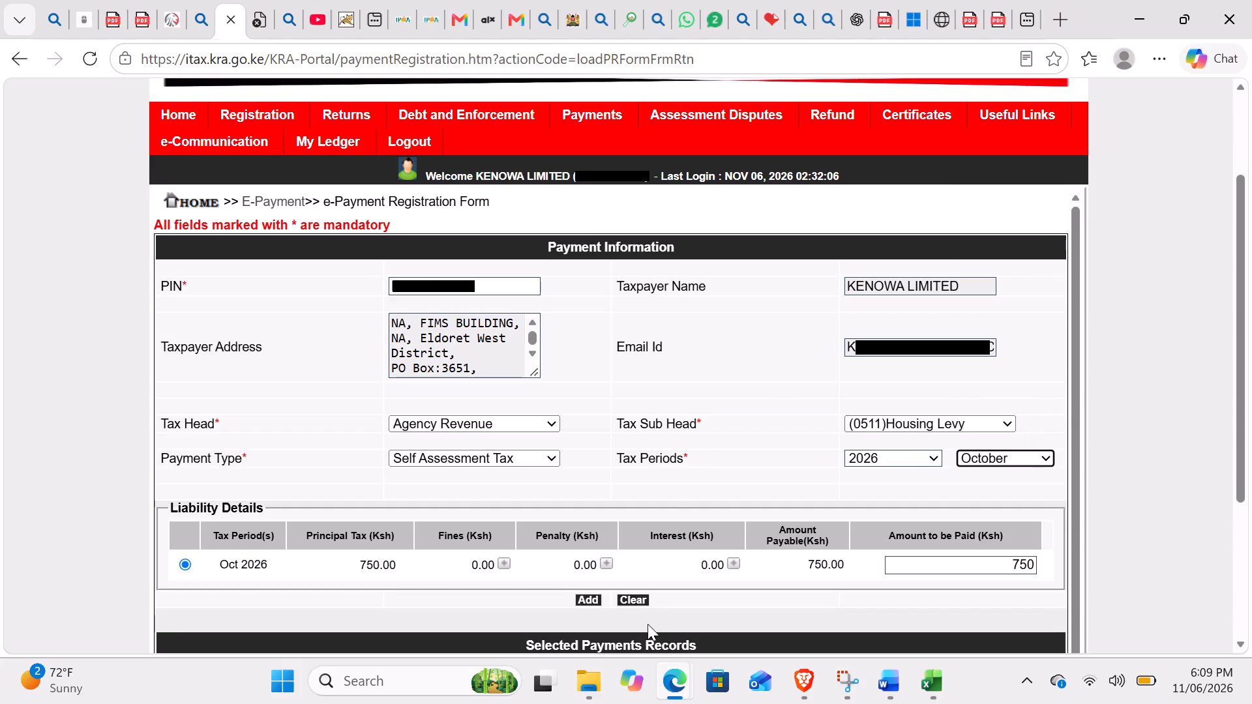
Add the October 2026 Housing Levy liability to the selected payment records.
{"action": "left_click", "coordinate": [584, 602]}
{"action": "left_click_drag", "start_coordinate": [584, 602], "coordinate": [693, 407]}
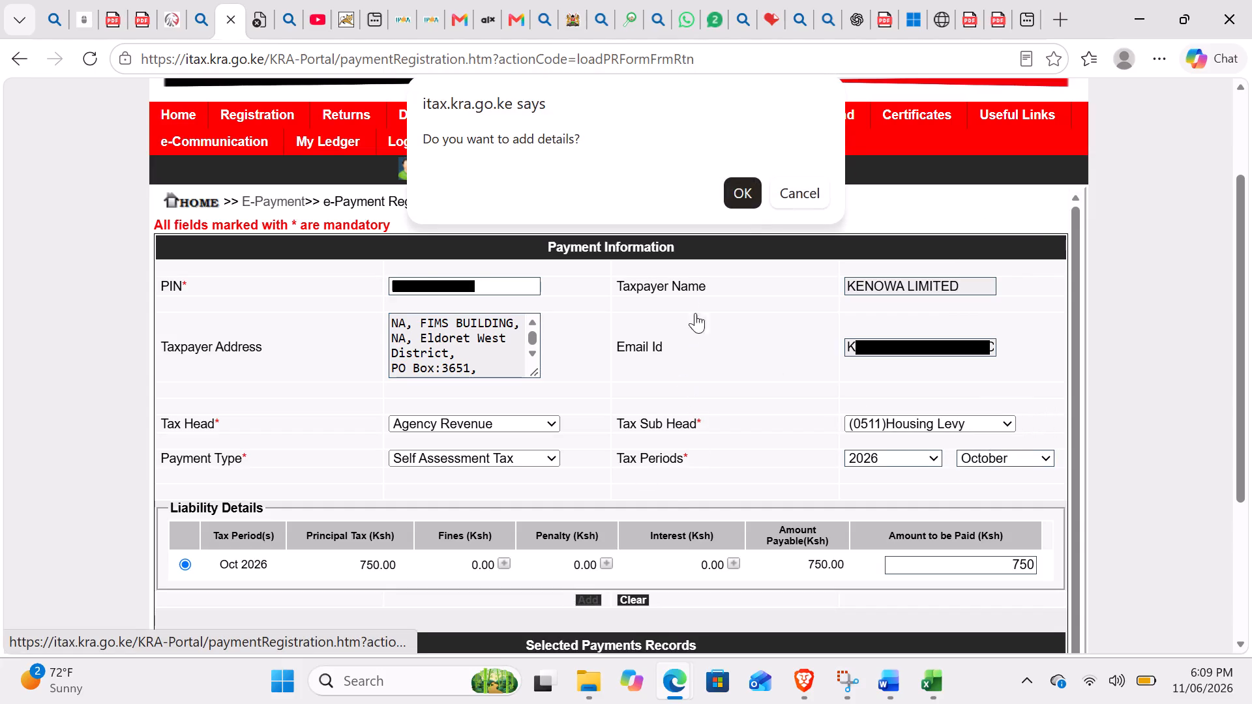
{"action": "left_click", "coordinate": [739, 189]}
Set the mode of payment to Other Payment Modes and submit the Housing Levy payment registration.
{"action": "scroll", "coordinate": [723, 508], "scroll_direction": "down", "scroll_amount": 1}
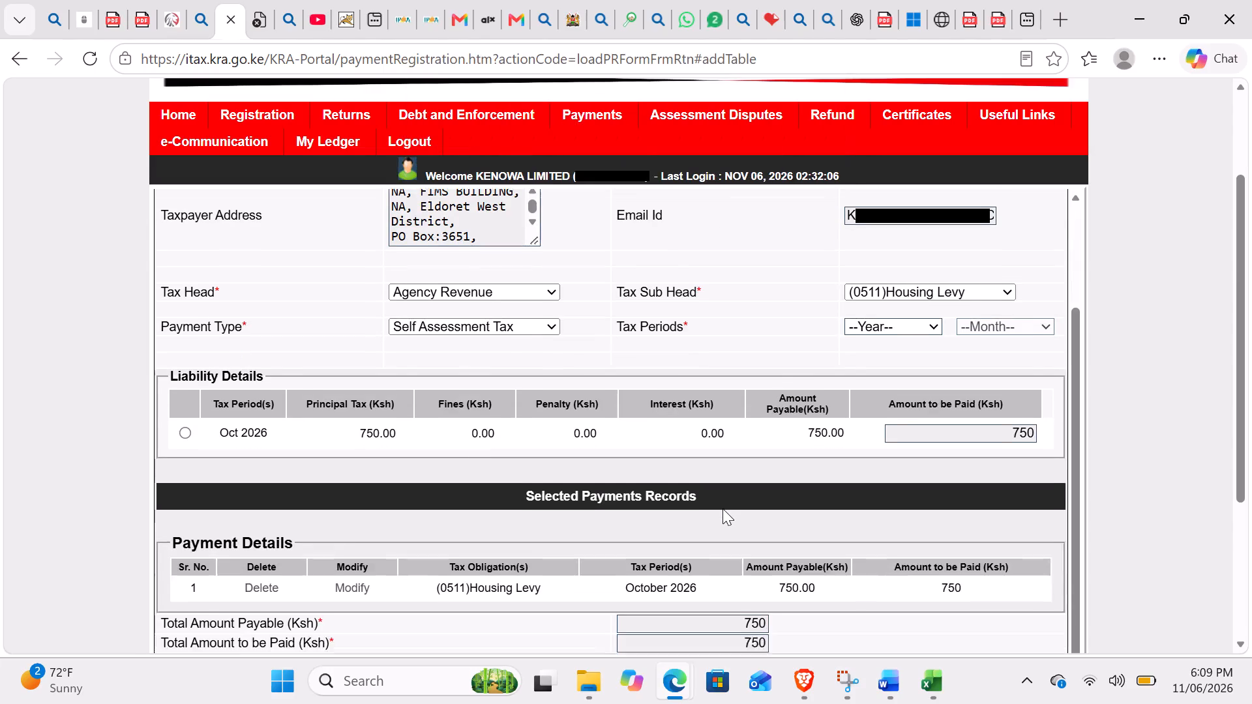
{"action": "scroll", "coordinate": [672, 543], "scroll_direction": "down", "scroll_amount": 1}
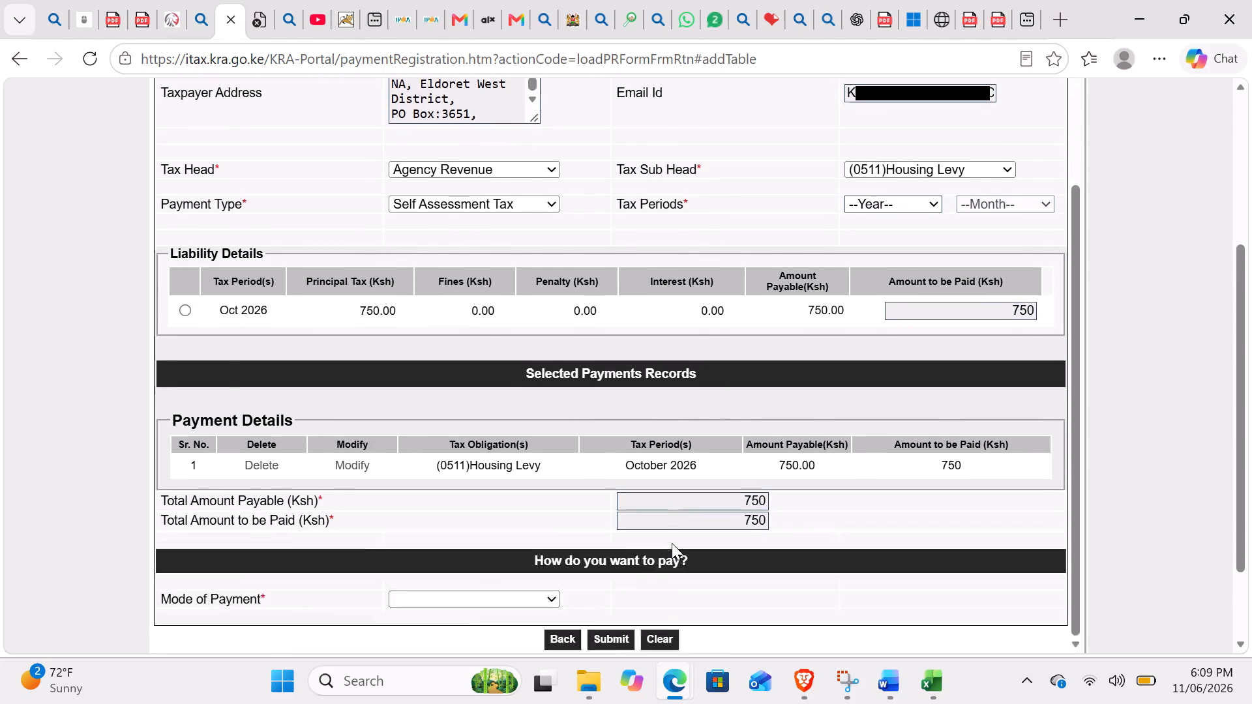
{"action": "left_click", "coordinate": [543, 534]}
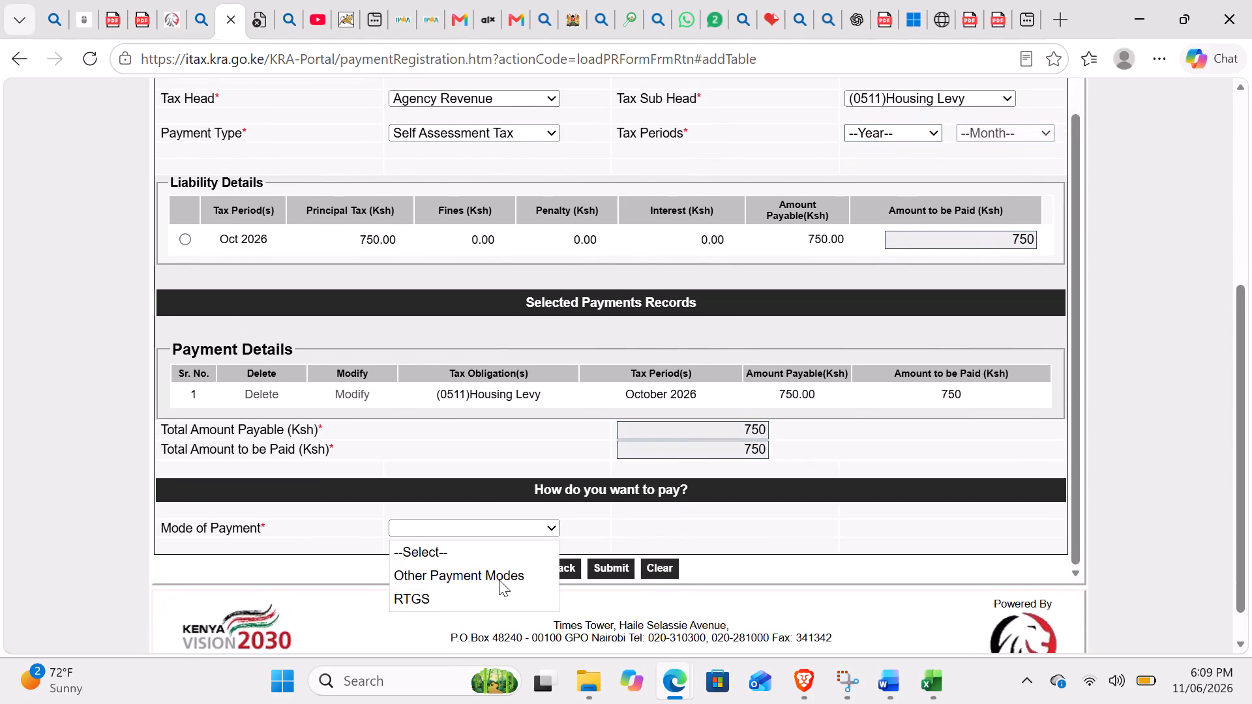
{"action": "left_click", "coordinate": [496, 579]}
{"action": "left_click", "coordinate": [604, 571]}
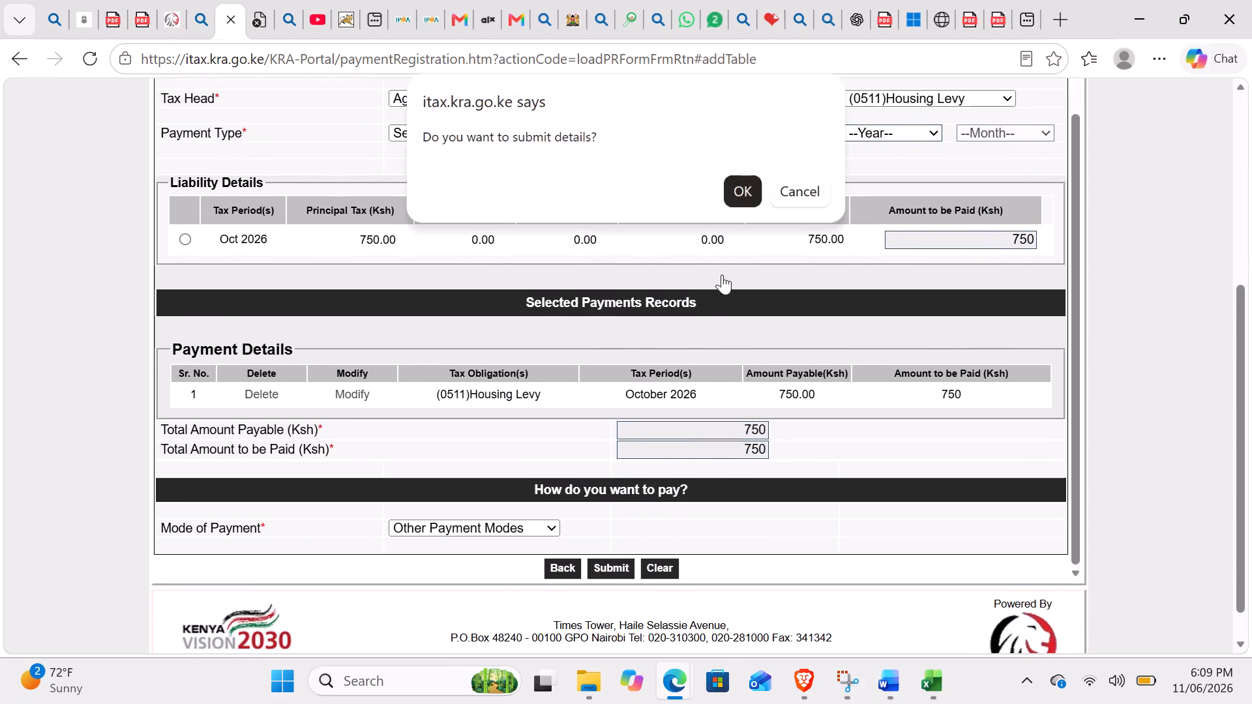
{"action": "left_click", "coordinate": [738, 192]}
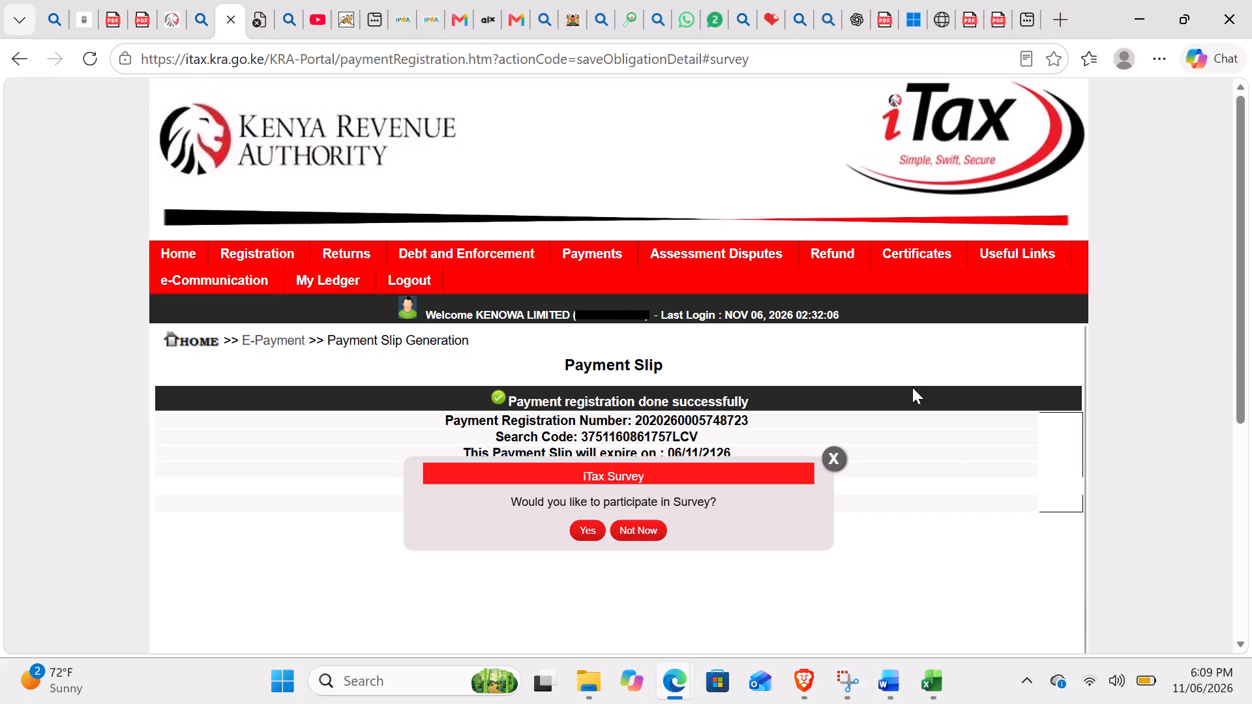
Dismiss the iTax survey and download the Housing Levy payment slip.
{"action": "left_click", "coordinate": [831, 456]}
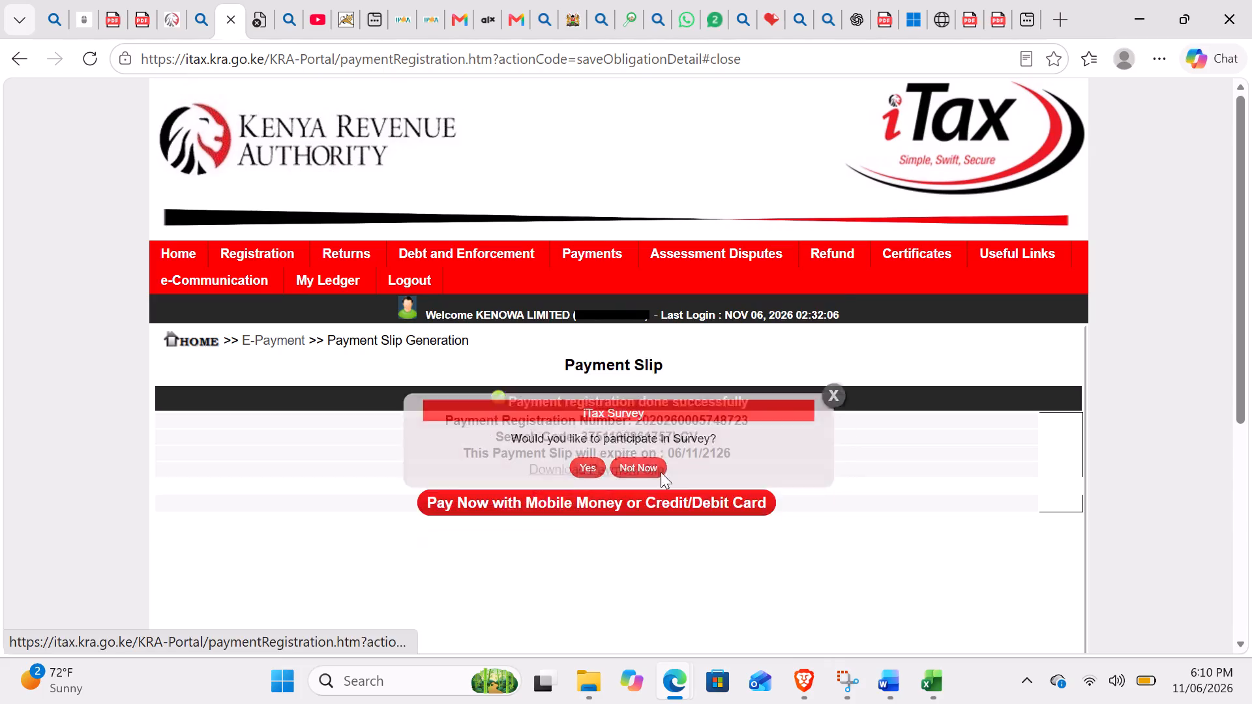
{"action": "left_click", "coordinate": [594, 473]}
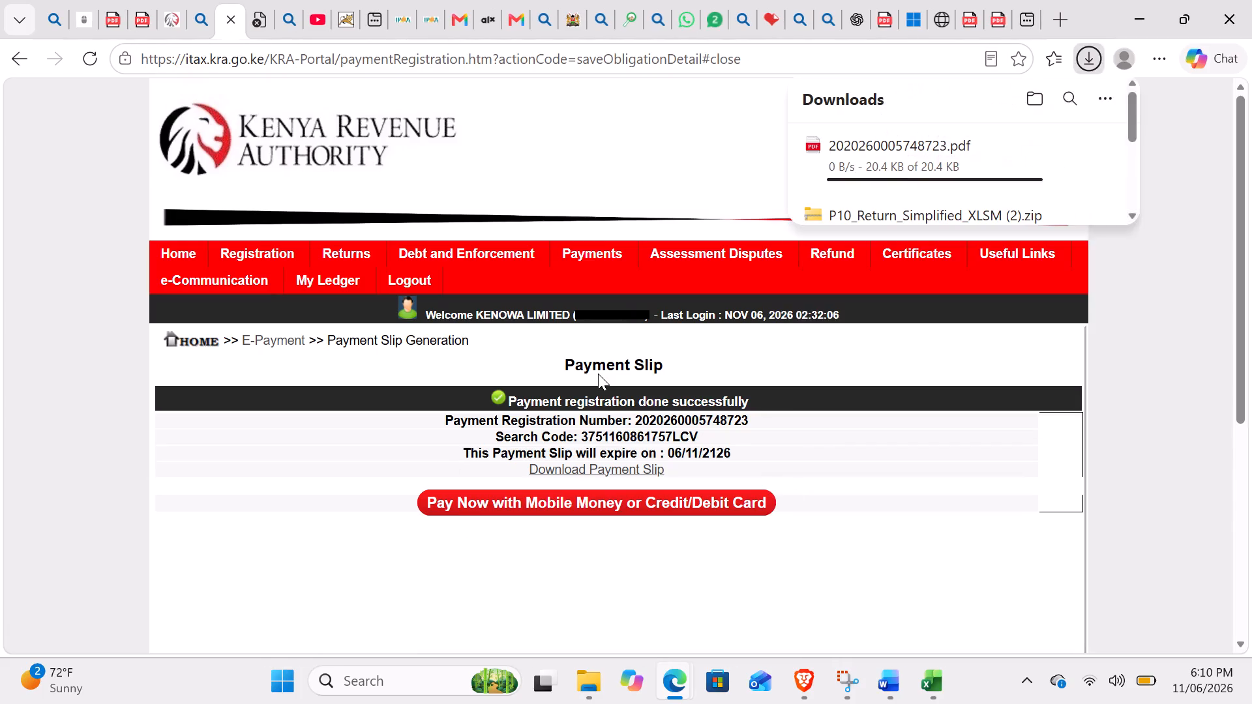
{"action": "left_click", "coordinate": [594, 561]}
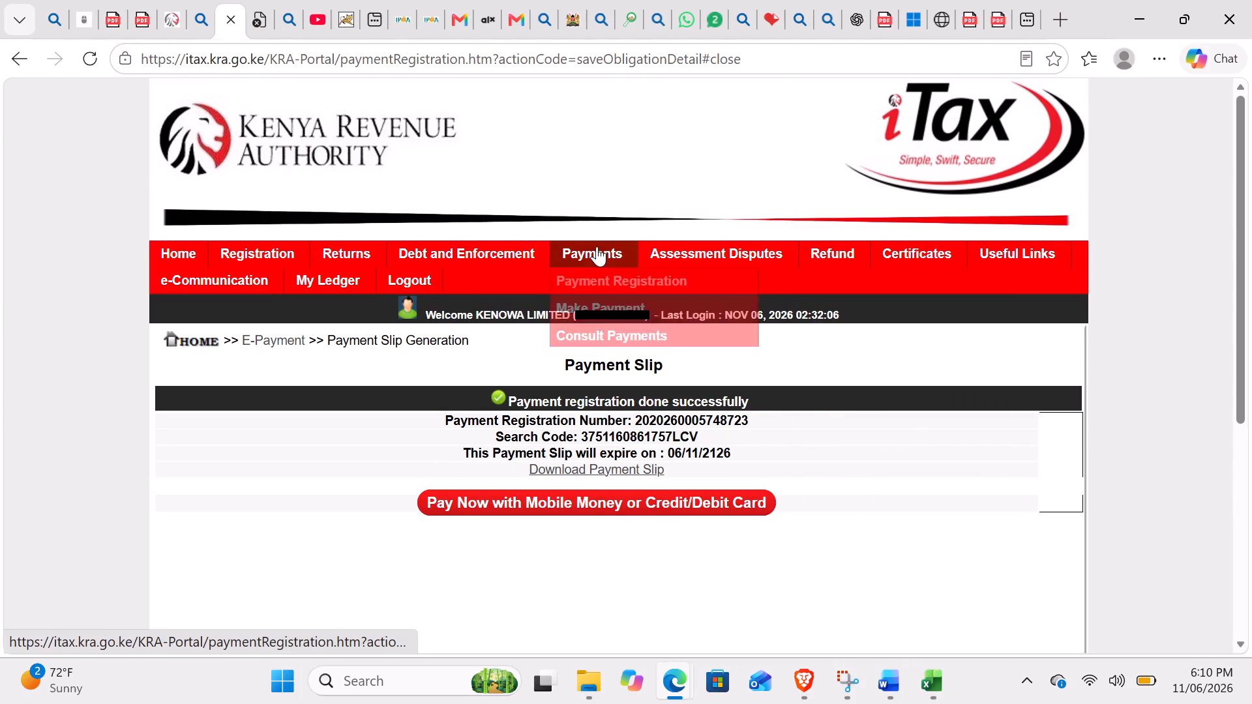
Open a new e-payment registration form for Kenowa Limited as the taxpayer.
{"action": "left_click", "coordinate": [617, 280]}
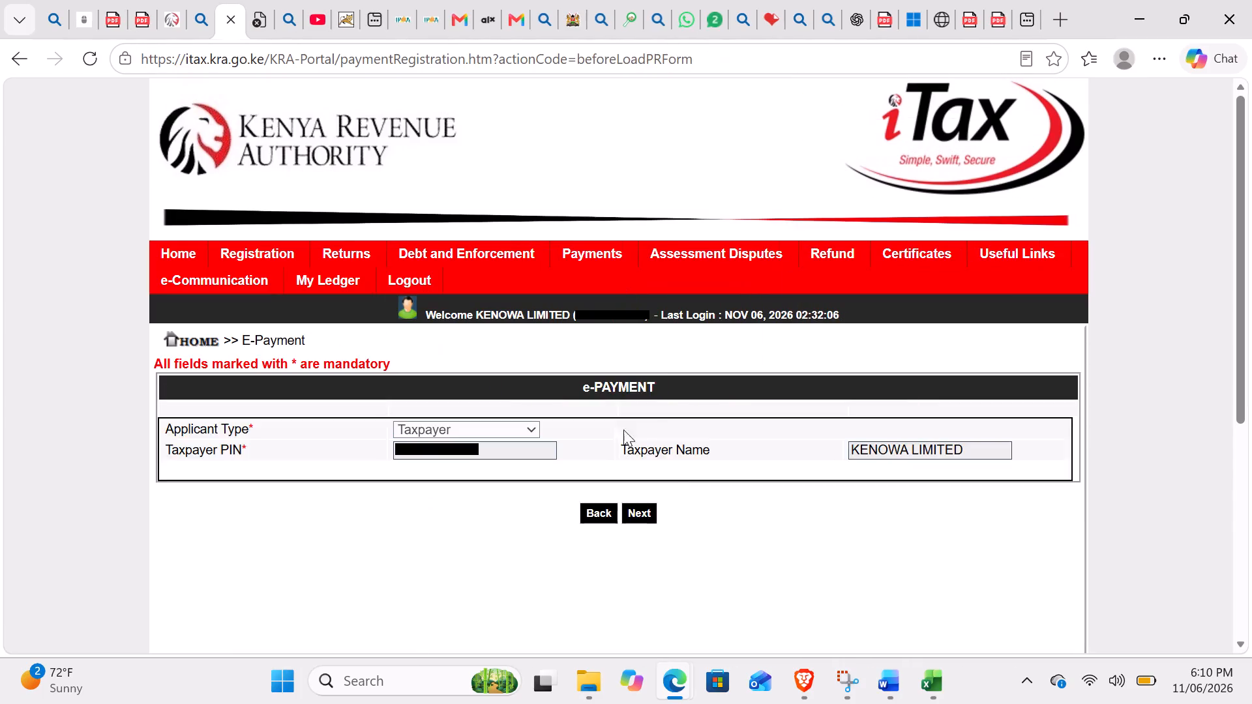
{"action": "left_click", "coordinate": [636, 512]}
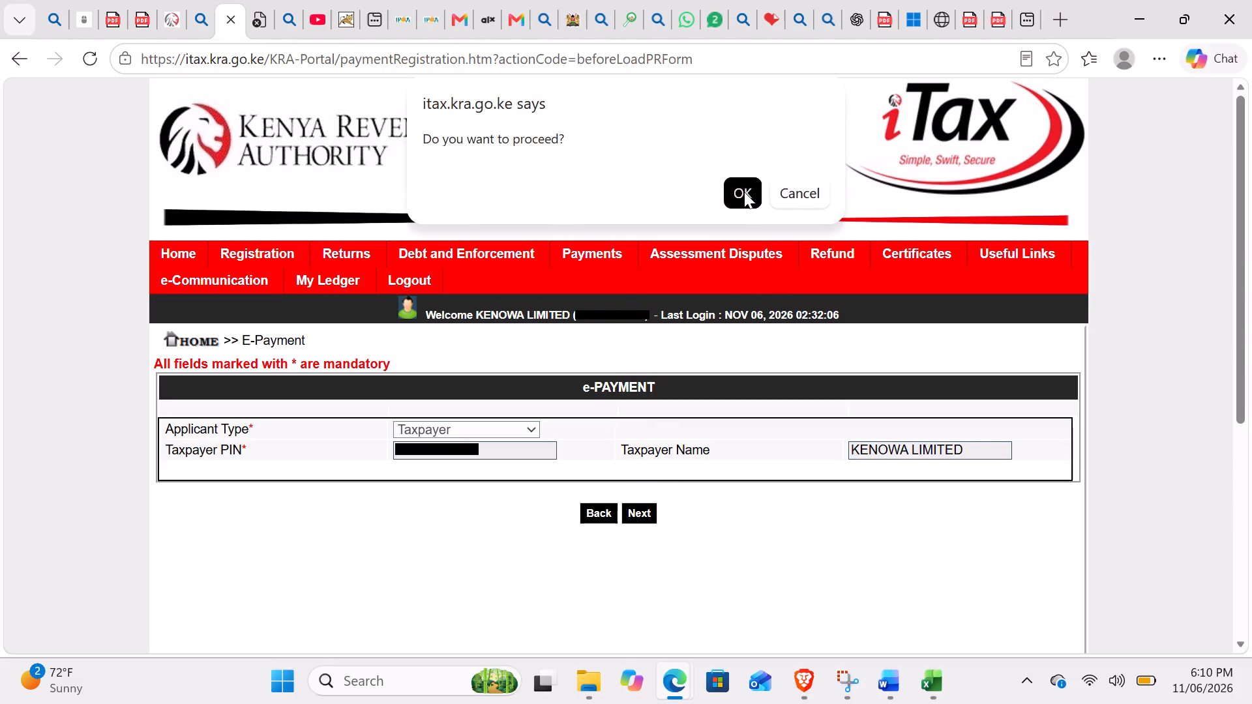
{"action": "left_click", "coordinate": [744, 192]}
Set the tax head to Agency Revenue and the tax sub head to (0512)NITA Levy.
{"action": "scroll", "coordinate": [515, 583], "scroll_direction": "down", "scroll_amount": 1}
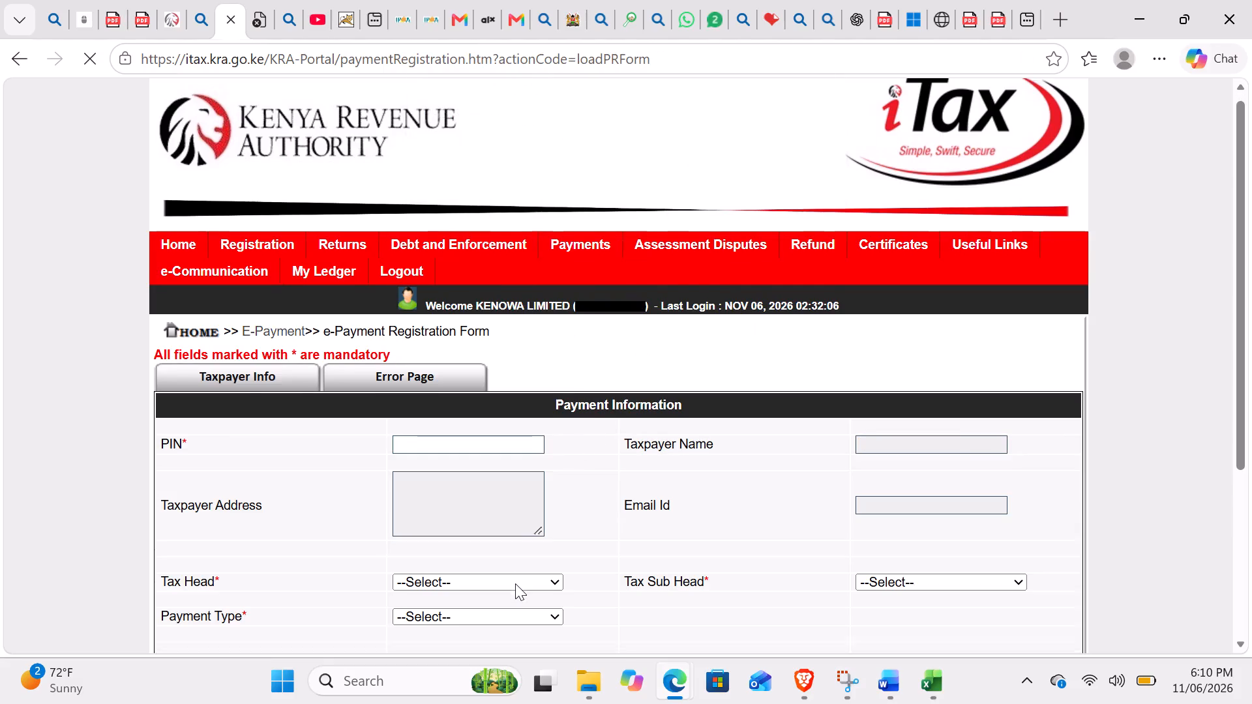
{"action": "scroll", "coordinate": [515, 583], "scroll_direction": "down", "scroll_amount": 1}
{"action": "left_click_drag", "start_coordinate": [529, 433], "coordinate": [484, 582]}
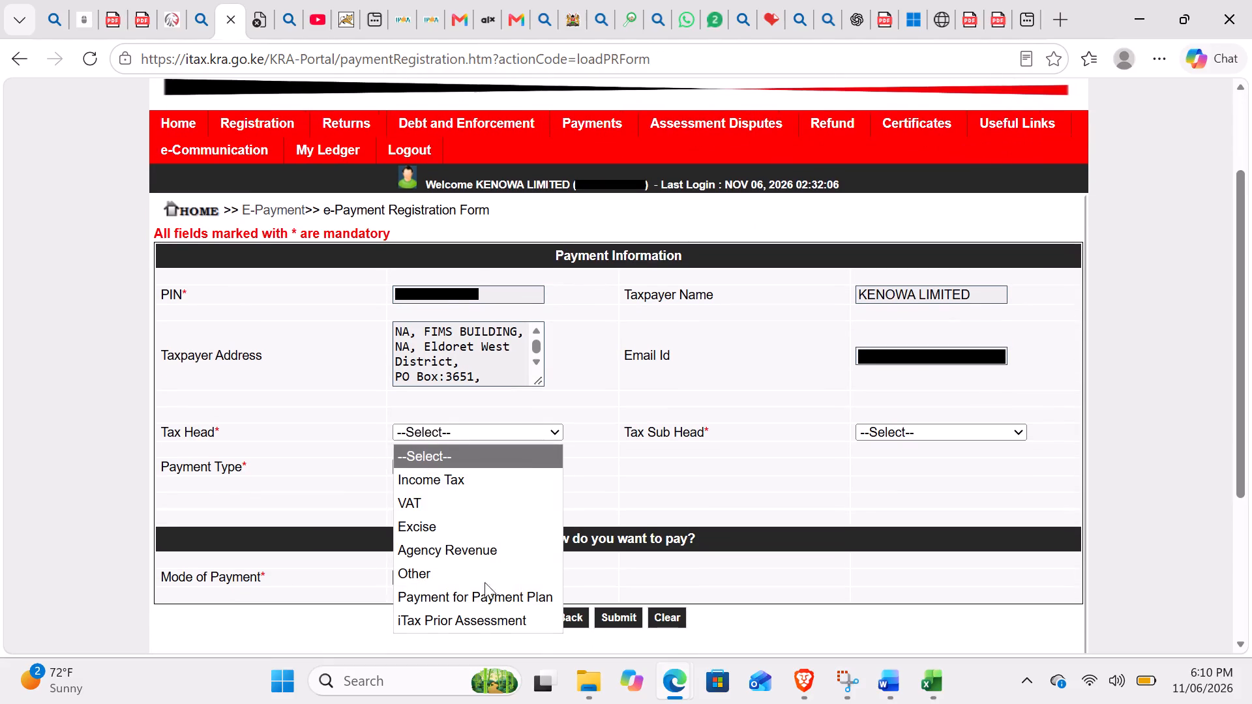
{"action": "left_click_drag", "start_coordinate": [484, 582], "coordinate": [469, 549]}
{"action": "left_click", "coordinate": [469, 549]}
{"action": "left_click", "coordinate": [884, 428]}
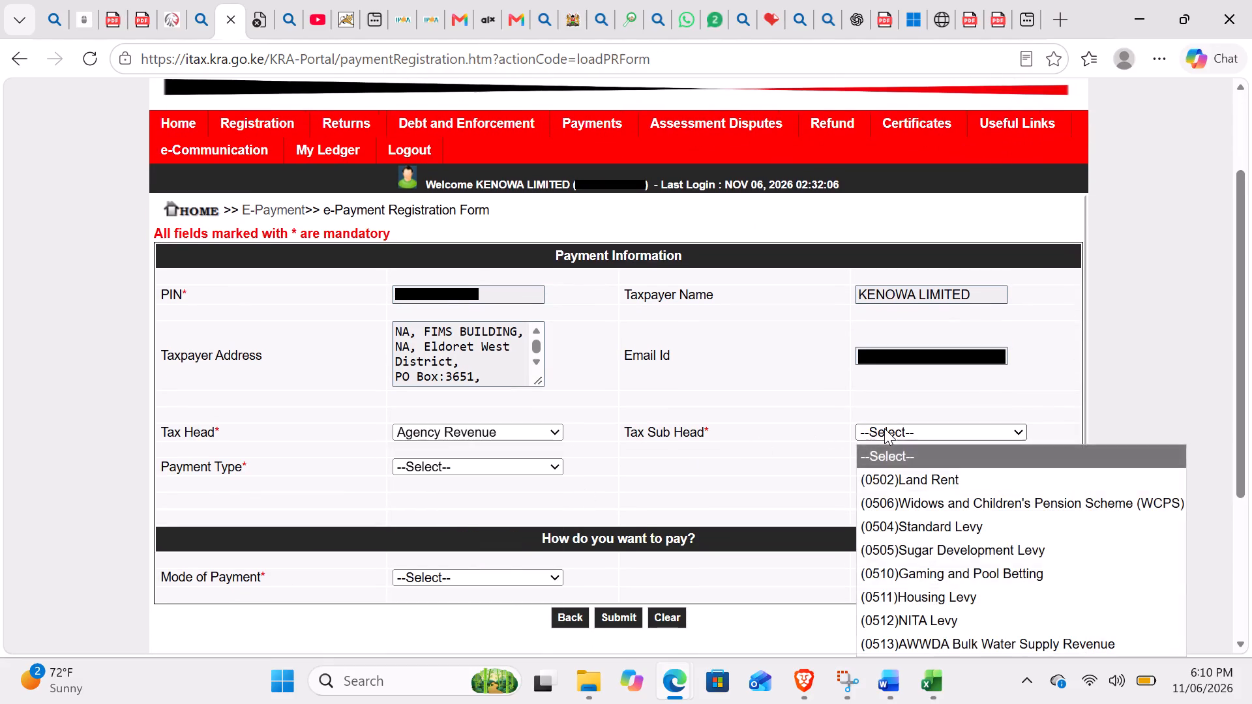
{"action": "left_click", "coordinate": [910, 610]}
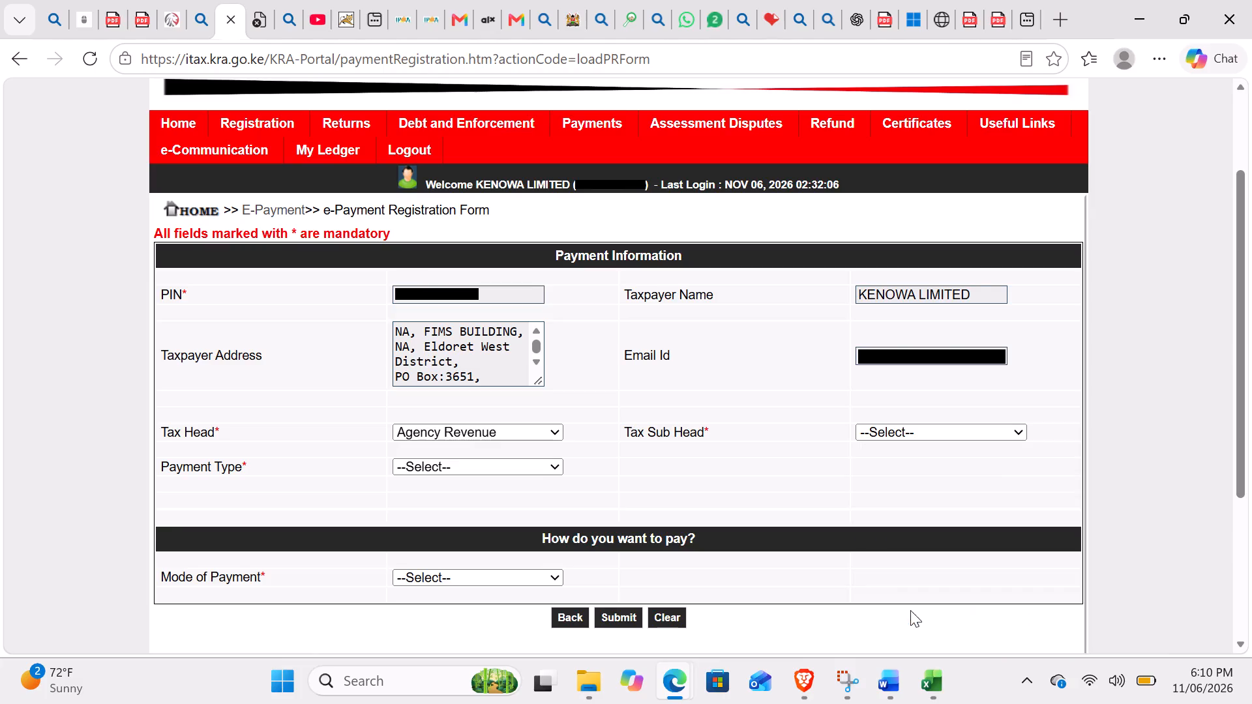
Set the NITA Levy tax period to October 2026.
{"action": "left_click", "coordinate": [918, 475]}
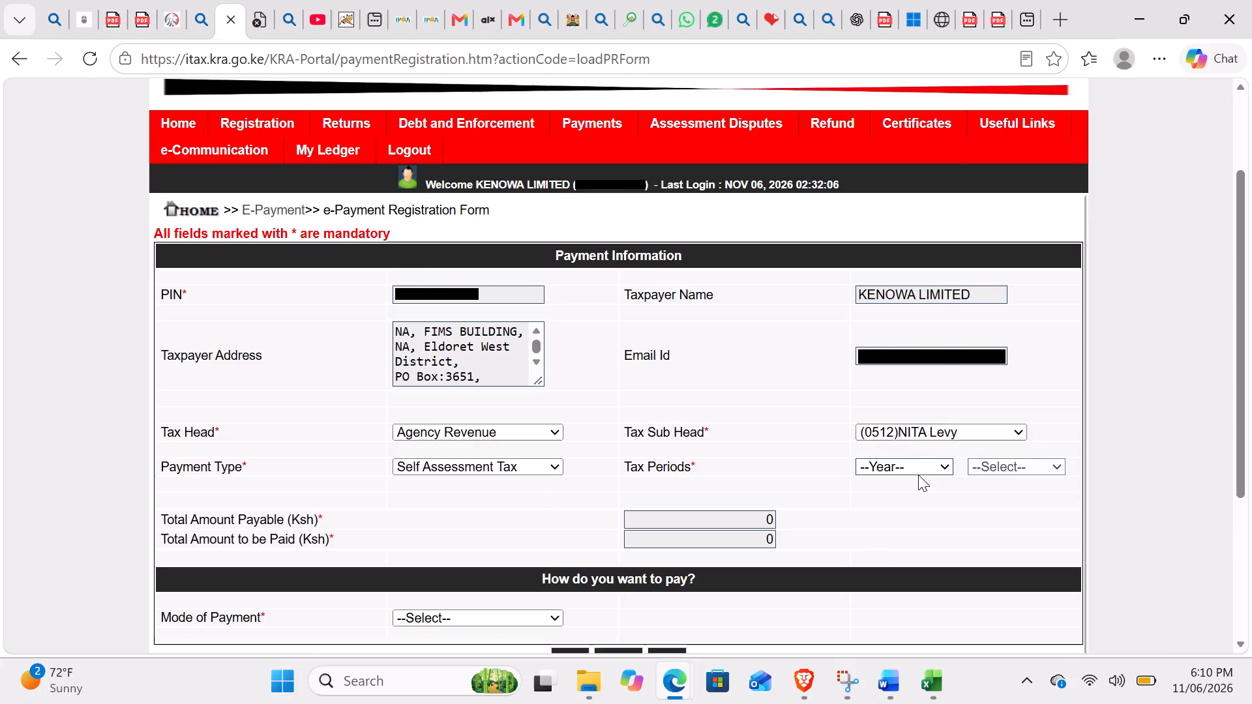
{"action": "left_click", "coordinate": [878, 434]}
{"action": "left_click", "coordinate": [1045, 471]}
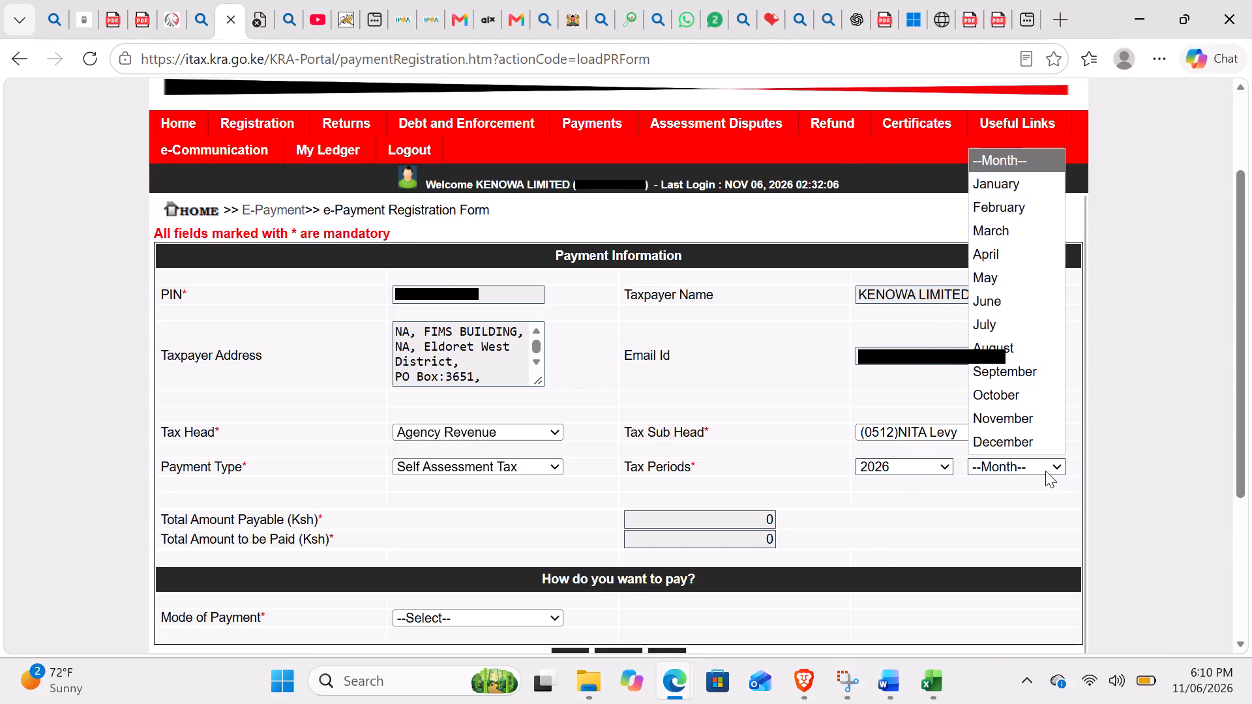
{"action": "left_click", "coordinate": [1006, 392]}
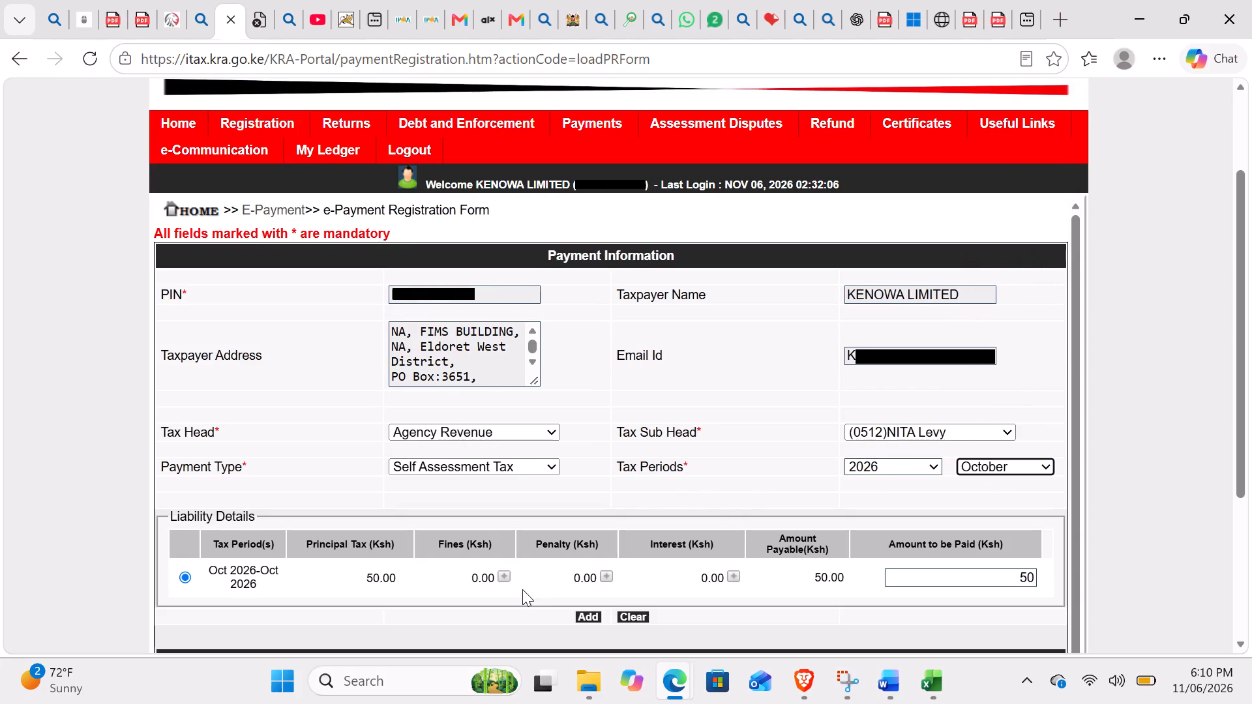
Add the October 2026 NITA Levy liability to the selected payment records.
{"action": "scroll", "coordinate": [522, 589], "scroll_direction": "down", "scroll_amount": 1}
{"action": "left_click", "coordinate": [588, 484]}
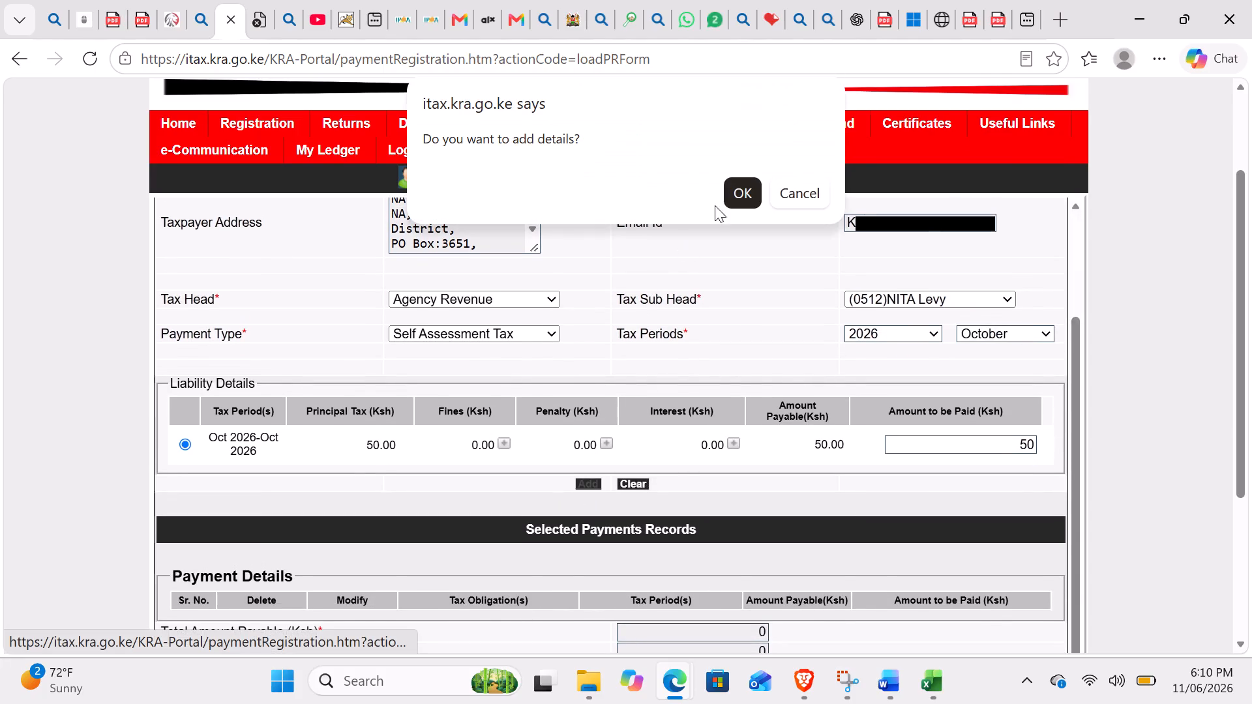
{"action": "left_click", "coordinate": [745, 186]}
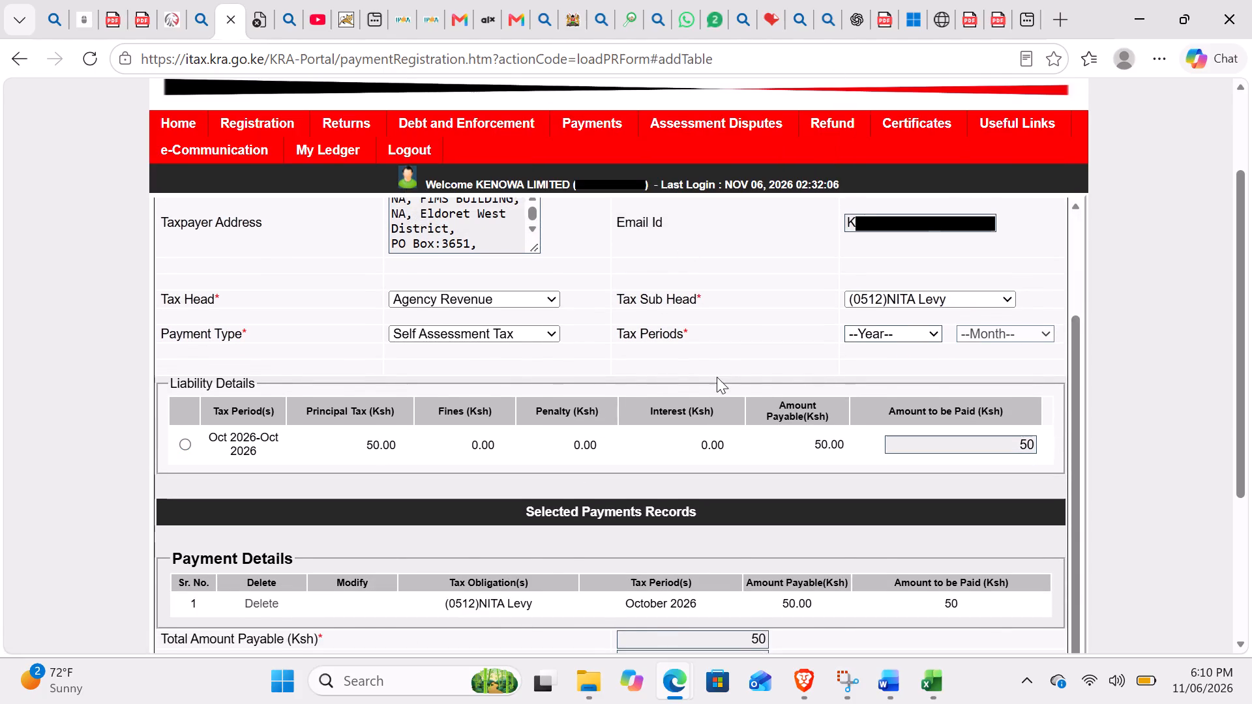
Set the mode of payment to Other Payment Modes and submit the NITA Levy payment registration.
{"action": "scroll", "coordinate": [717, 377], "scroll_direction": "down", "scroll_amount": 1}
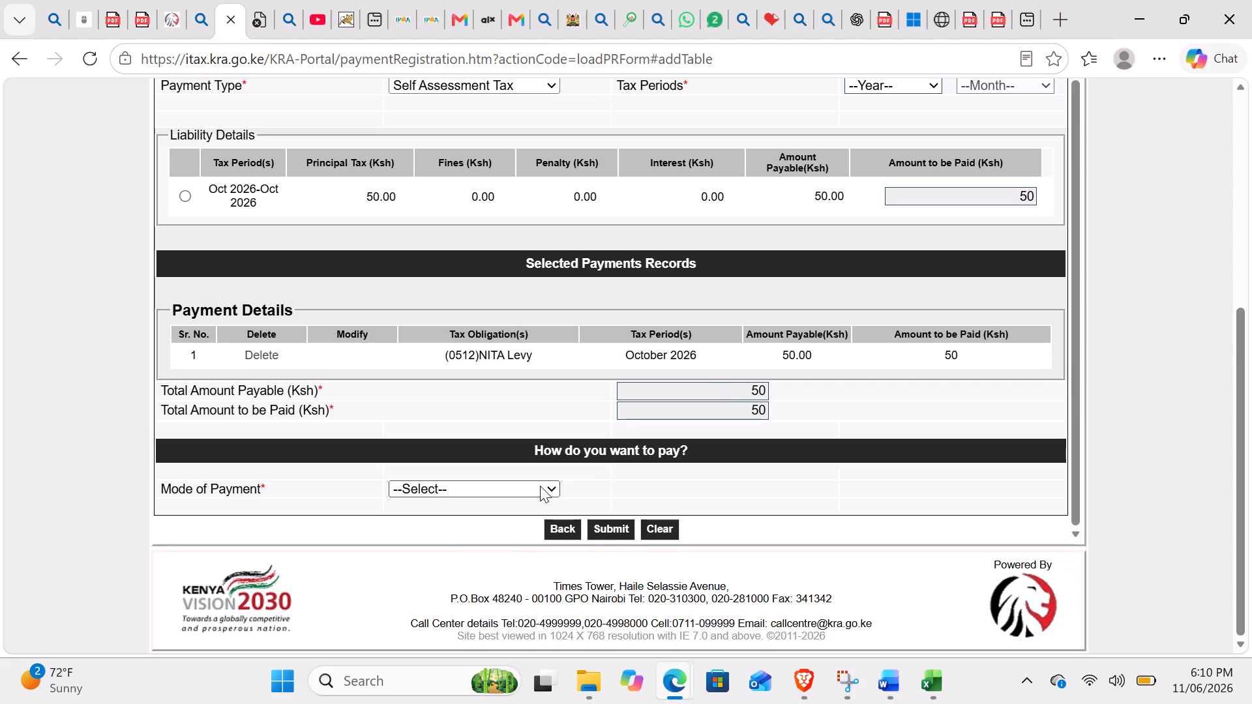
{"action": "left_click", "coordinate": [540, 486]}
{"action": "left_click", "coordinate": [513, 527]}
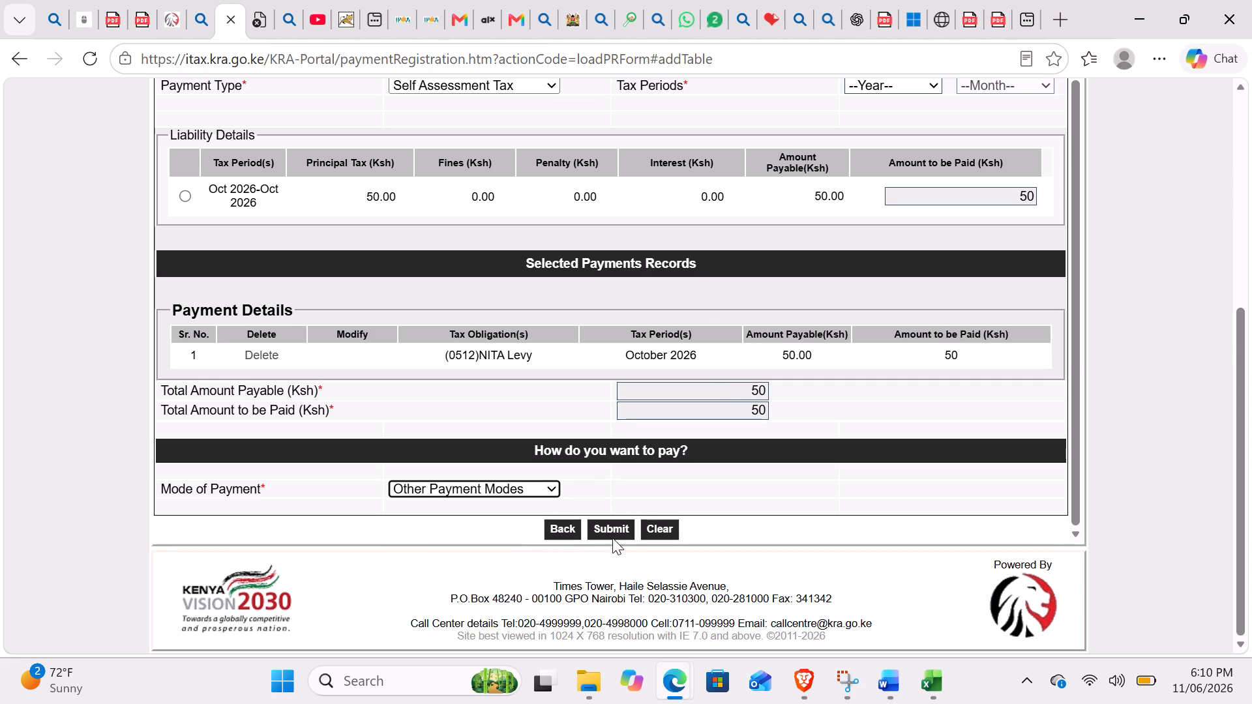
{"action": "left_click", "coordinate": [613, 521]}
{"action": "left_click", "coordinate": [745, 201]}
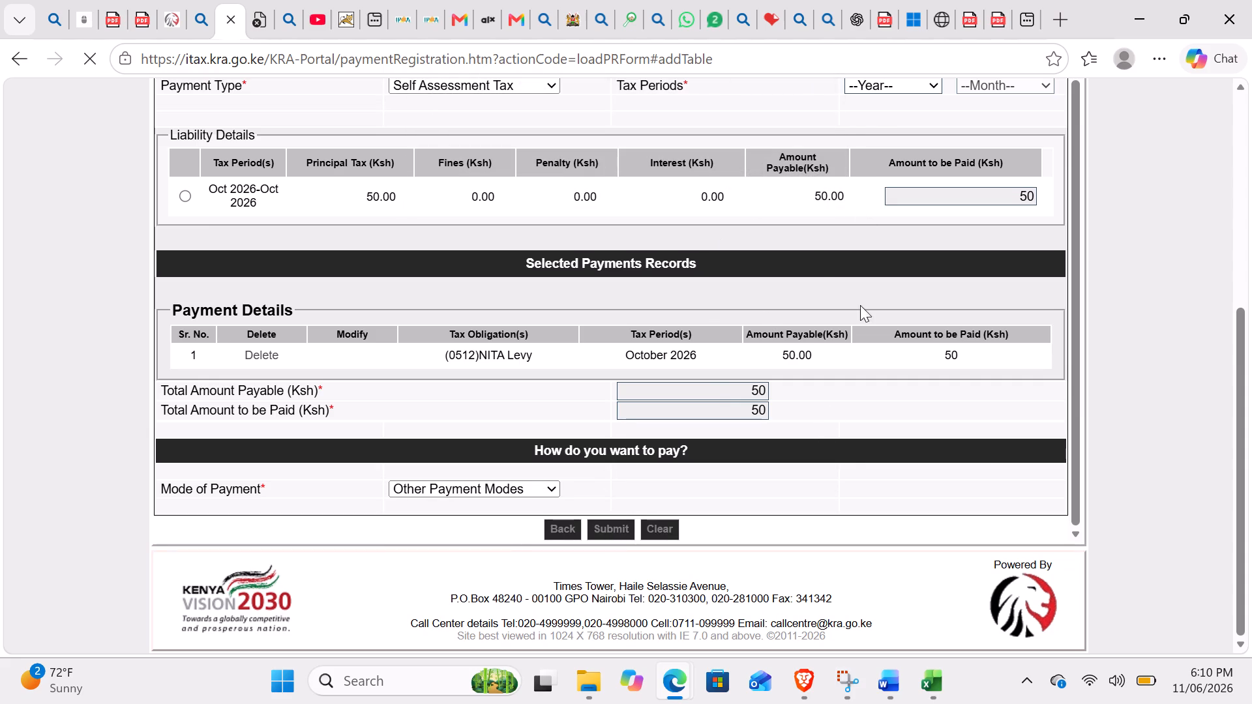
Download the NITA Levy payment slip and dismiss the iTax survey.
{"action": "scroll", "coordinate": [844, 448], "scroll_direction": "down", "scroll_amount": 1}
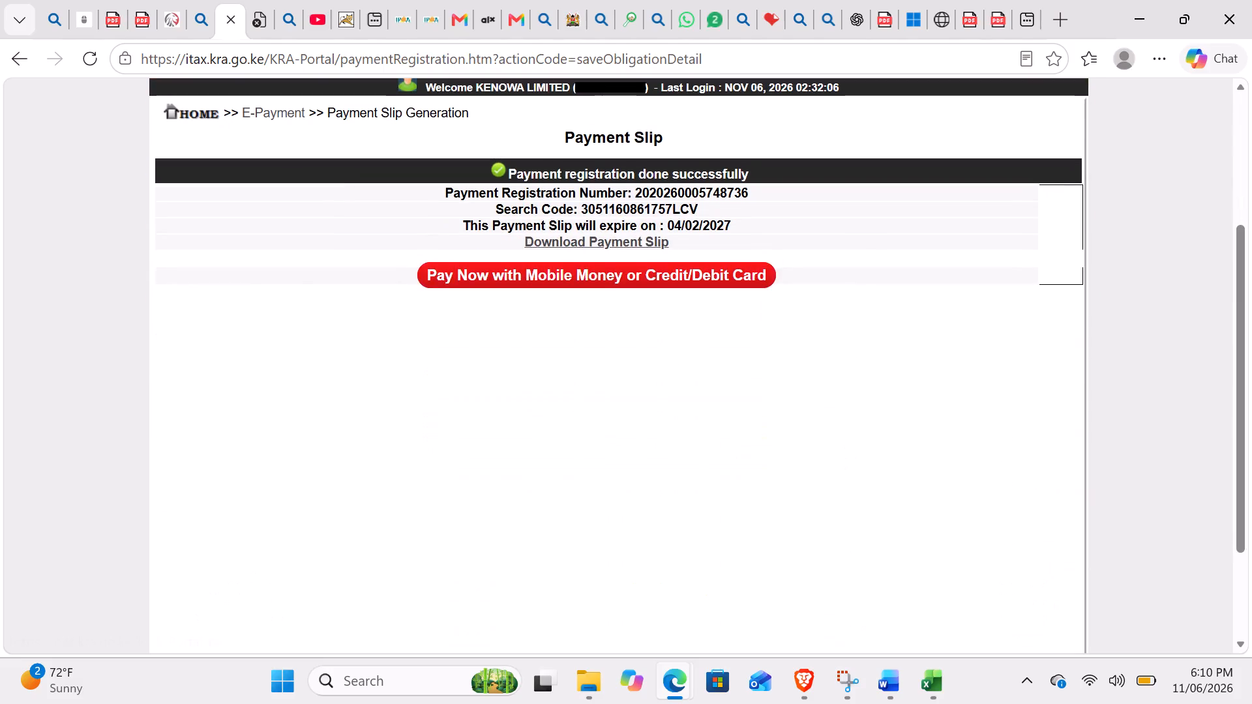
{"action": "left_click", "coordinate": [600, 241]}
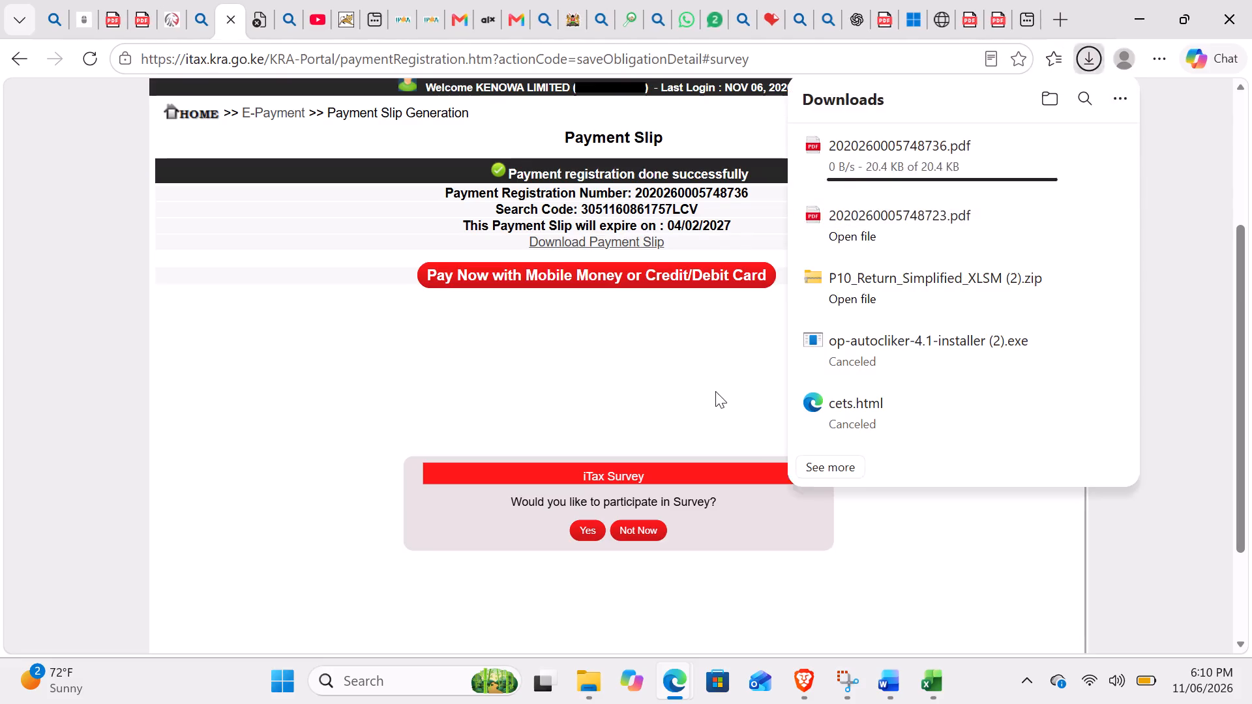
{"action": "left_click", "coordinate": [621, 330]}
{"action": "scroll", "coordinate": [563, 379], "scroll_direction": "up", "scroll_amount": 1}
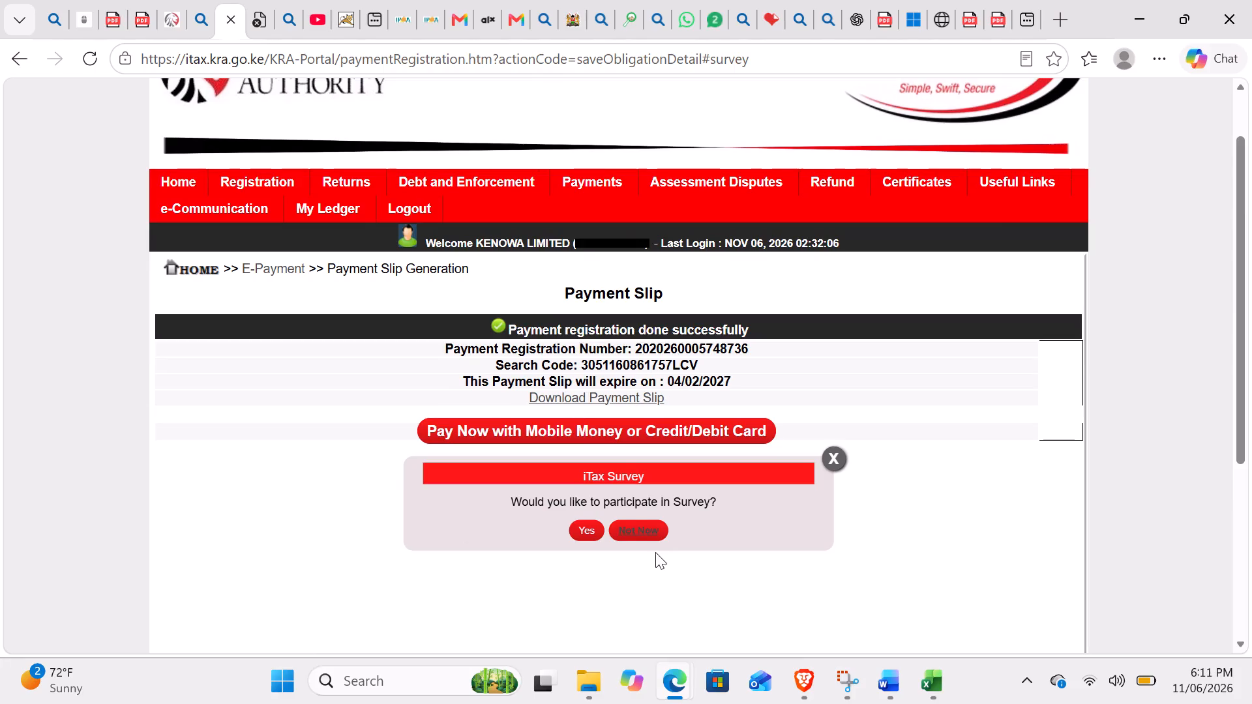
{"action": "left_click", "coordinate": [829, 458]}
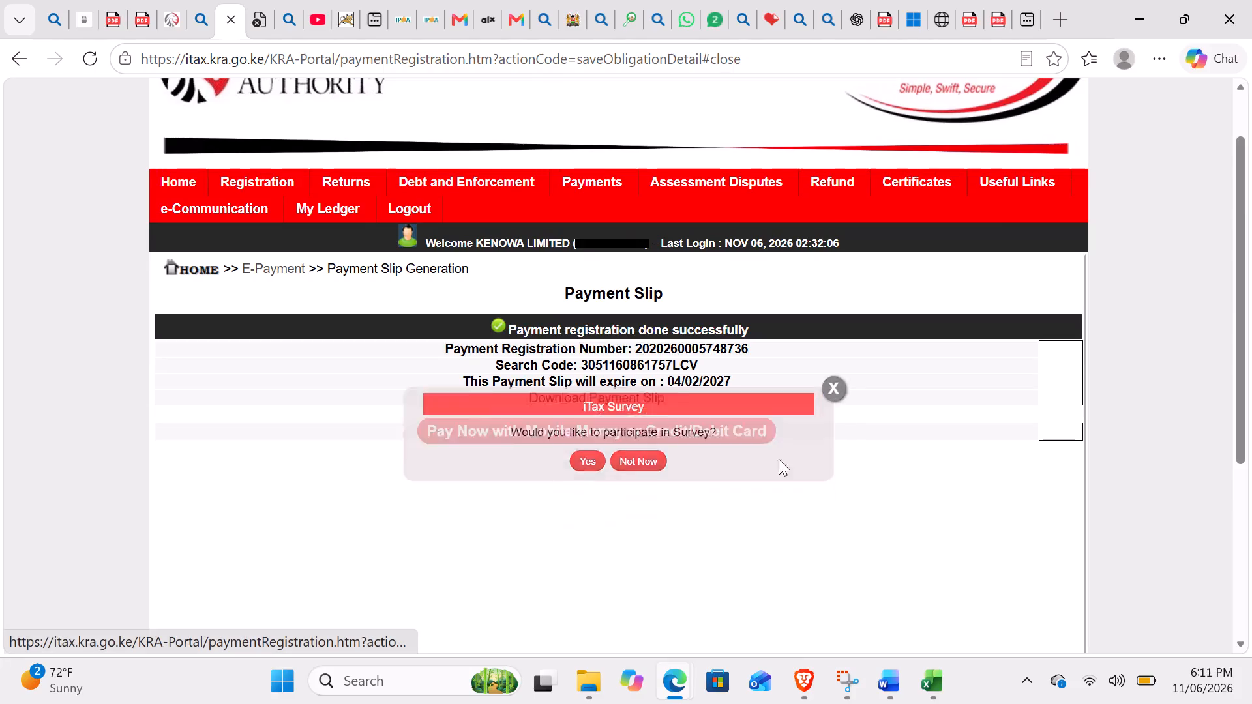
Download a second copy of the NITA Levy payment slip and close the downloads list.
{"action": "left_click", "coordinate": [568, 395]}
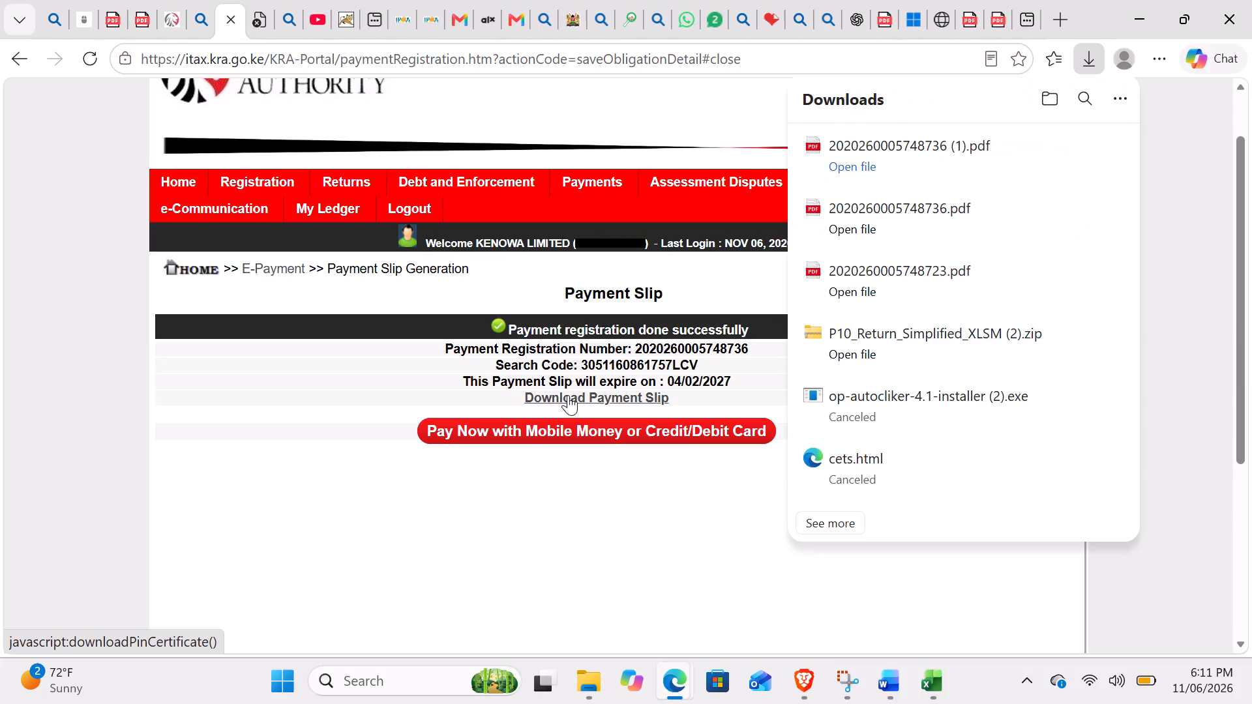
{"action": "left_click", "coordinate": [627, 489]}
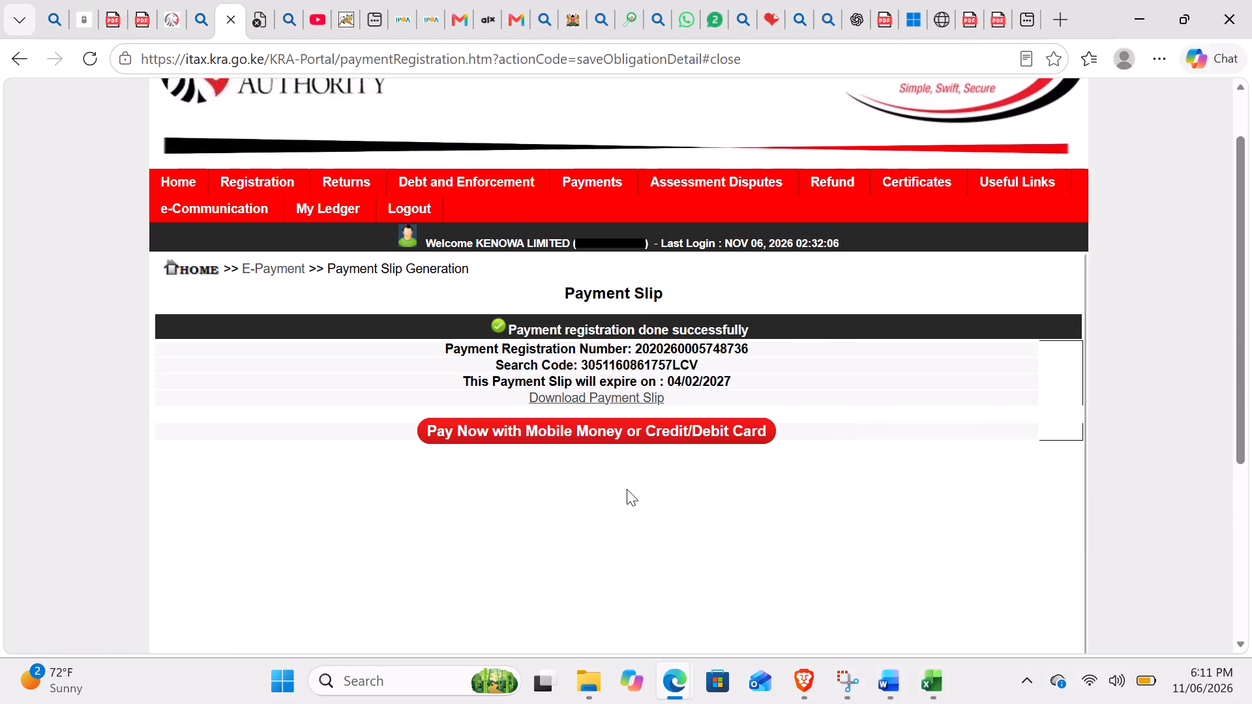
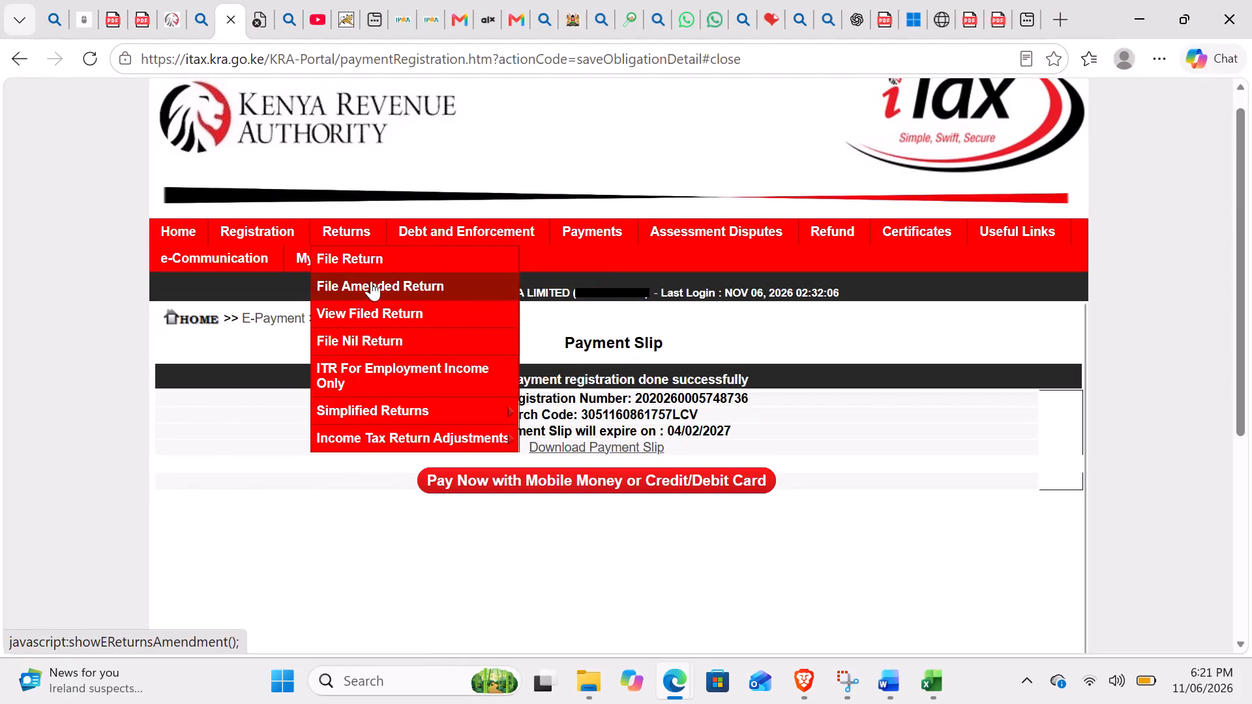
Start filing a return for the Value Added Tax (VAT) obligation.
{"action": "left_click", "coordinate": [365, 244]}
{"action": "left_click", "coordinate": [361, 256]}
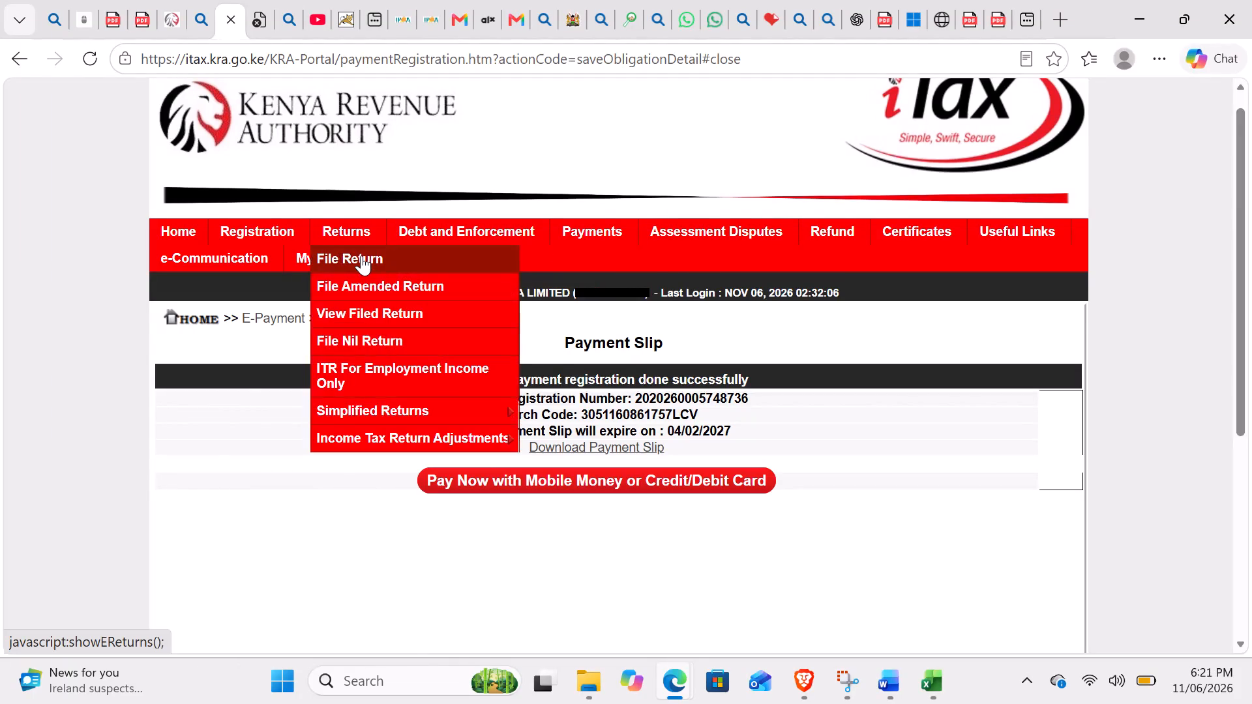
{"action": "left_click", "coordinate": [586, 464]}
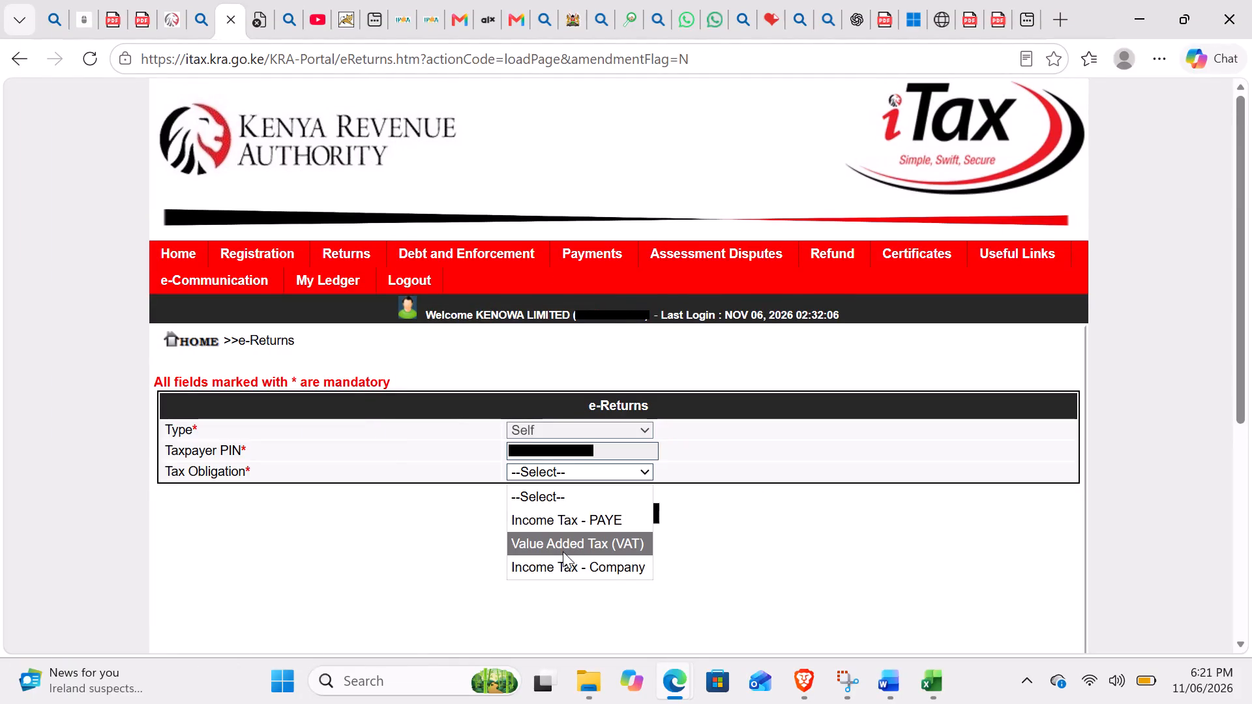
{"action": "left_click", "coordinate": [563, 551]}
{"action": "left_click", "coordinate": [634, 508]}
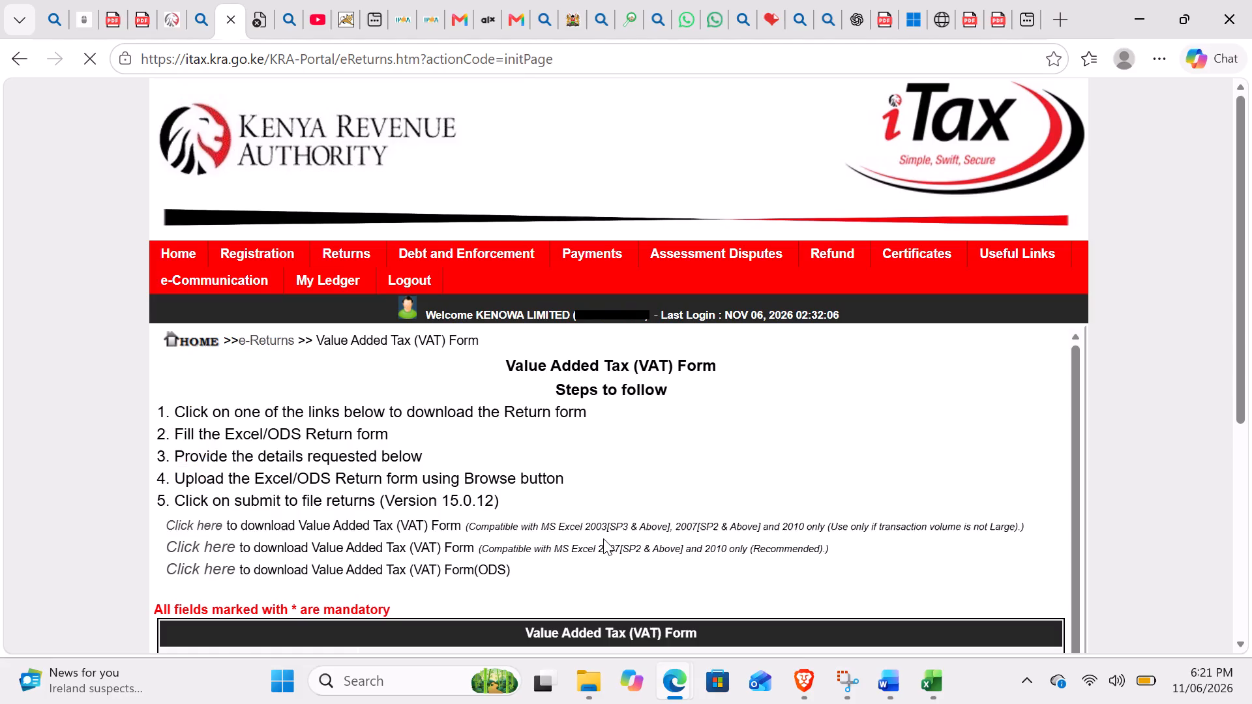
Download the autopopulated VAT return for the period 01/10/2026 to 31/10/2026 and accept the pre-filled form download.
{"action": "scroll", "coordinate": [561, 478], "scroll_direction": "down", "scroll_amount": 4}
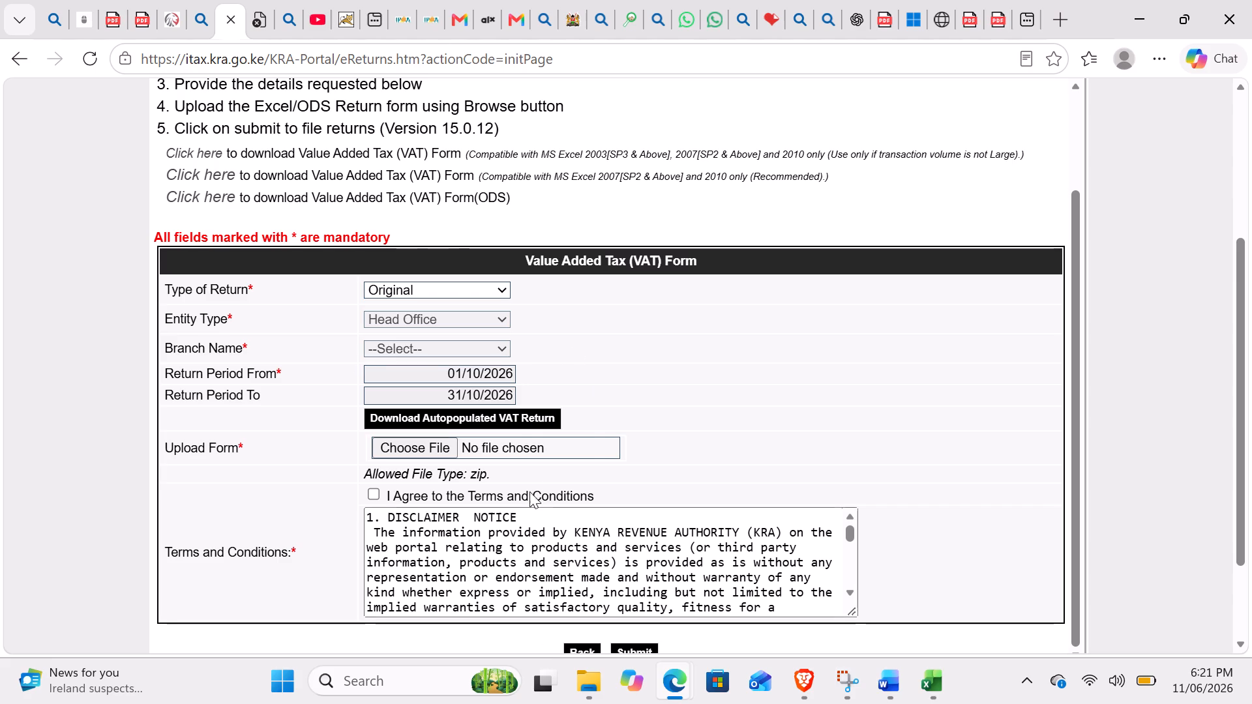
{"action": "left_click", "coordinate": [433, 420]}
{"action": "left_click", "coordinate": [747, 194]}
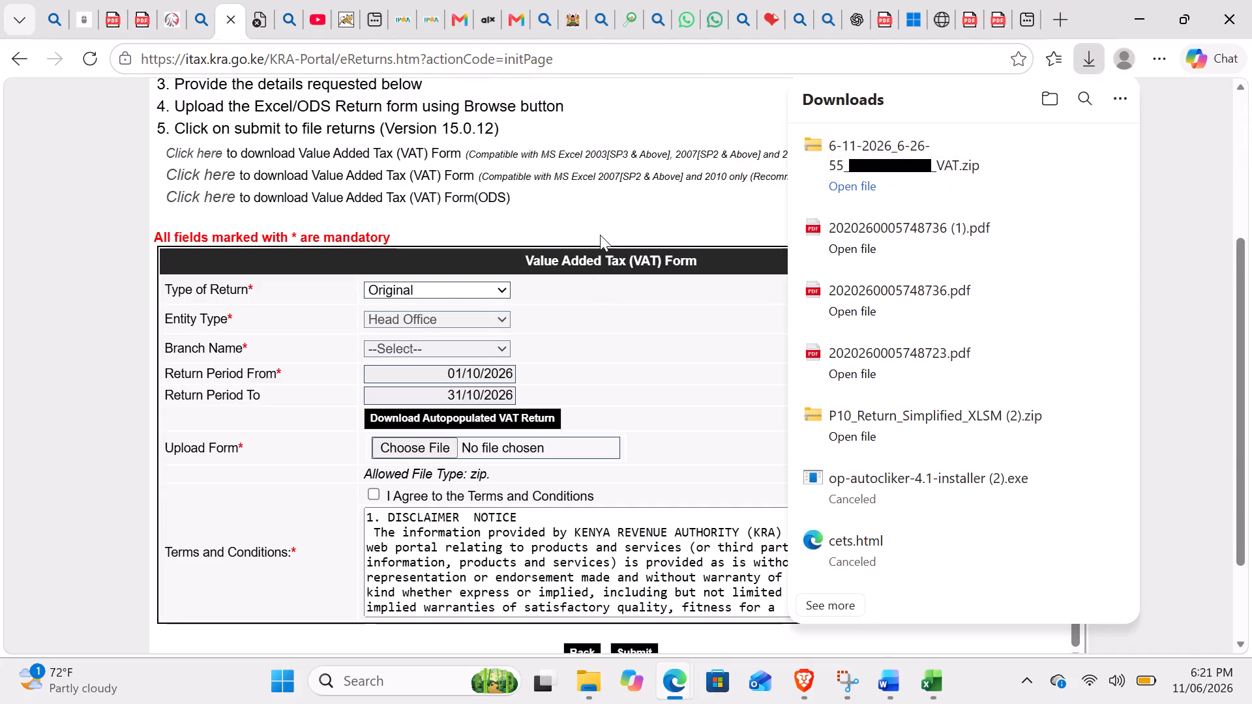
In File Explorer's Downloads folder, unblock the newly downloaded VAT zip file through its properties.
{"action": "scroll", "coordinate": [600, 235], "scroll_direction": "up", "scroll_amount": 4}
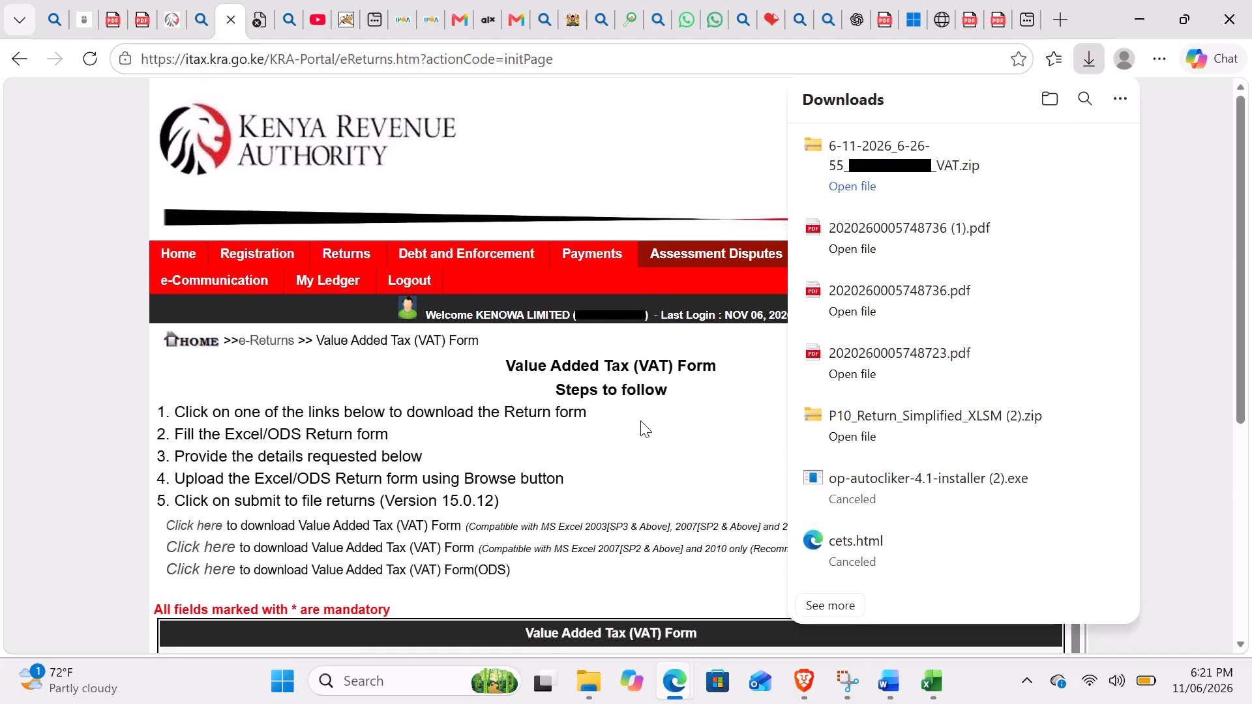
{"action": "left_click", "coordinate": [567, 681]}
{"action": "left_click", "coordinate": [503, 560]}
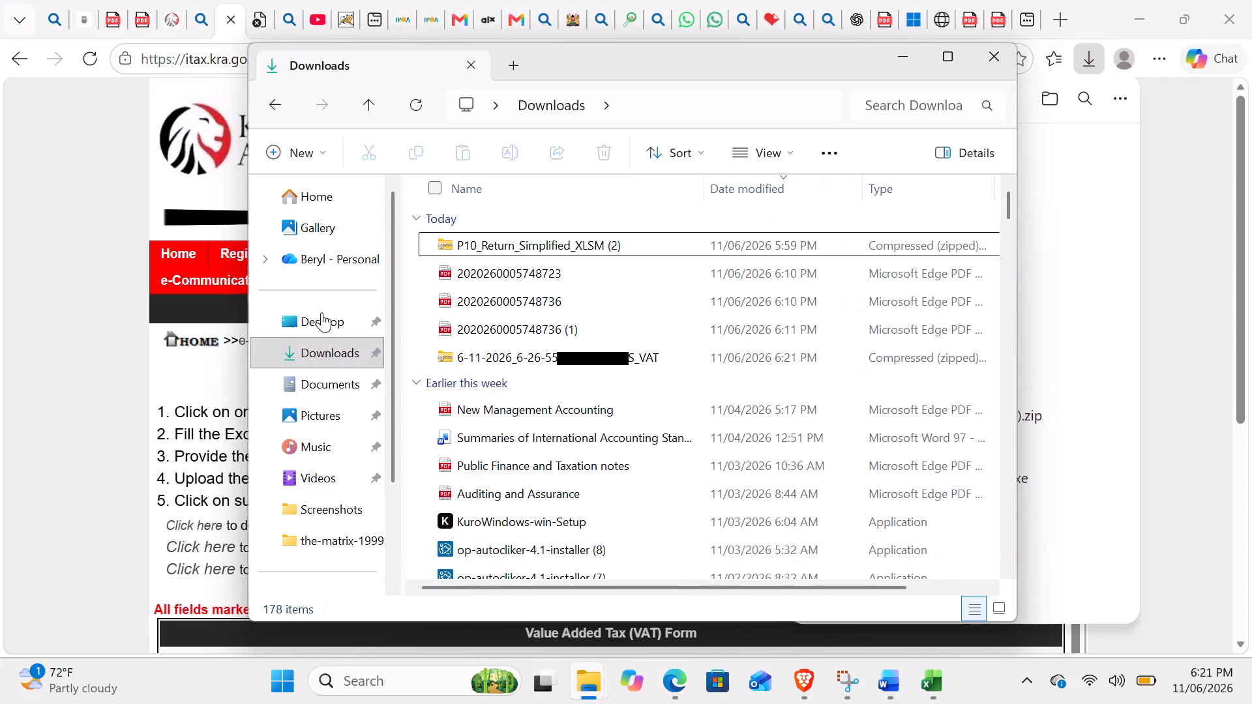
{"action": "left_click", "coordinate": [323, 356]}
{"action": "left_click", "coordinate": [492, 252]}
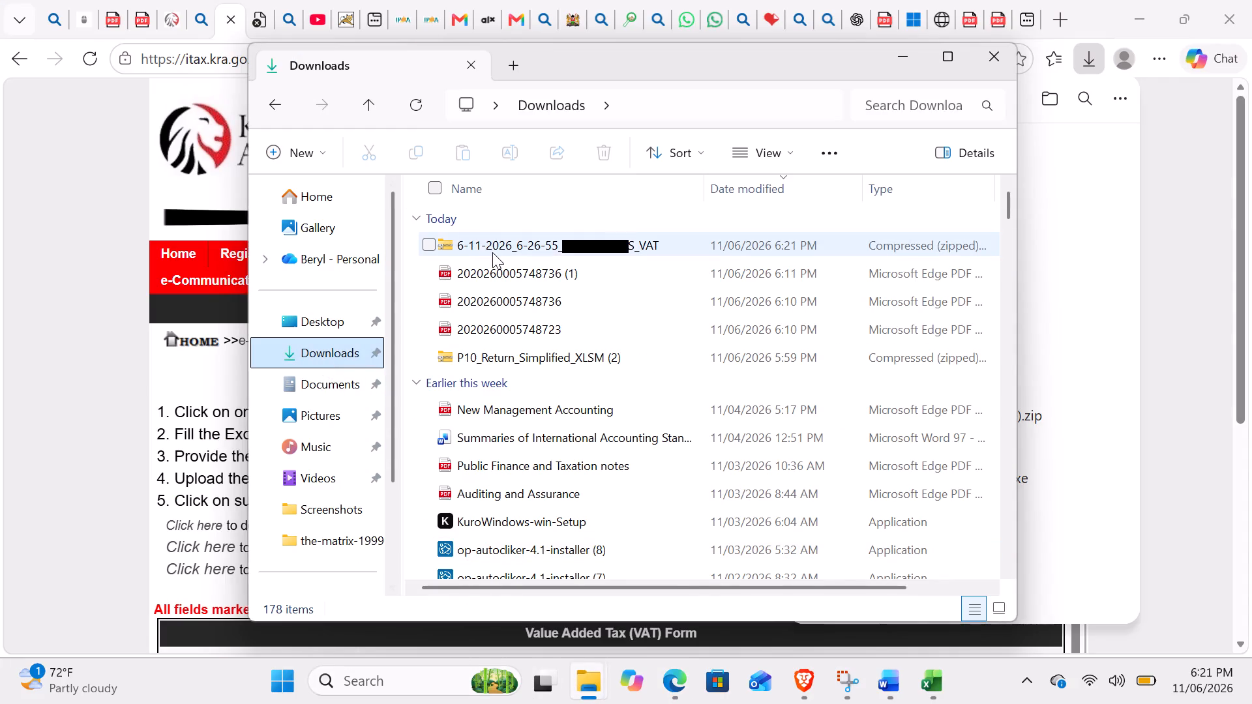
{"action": "right_click", "coordinate": [492, 252]}
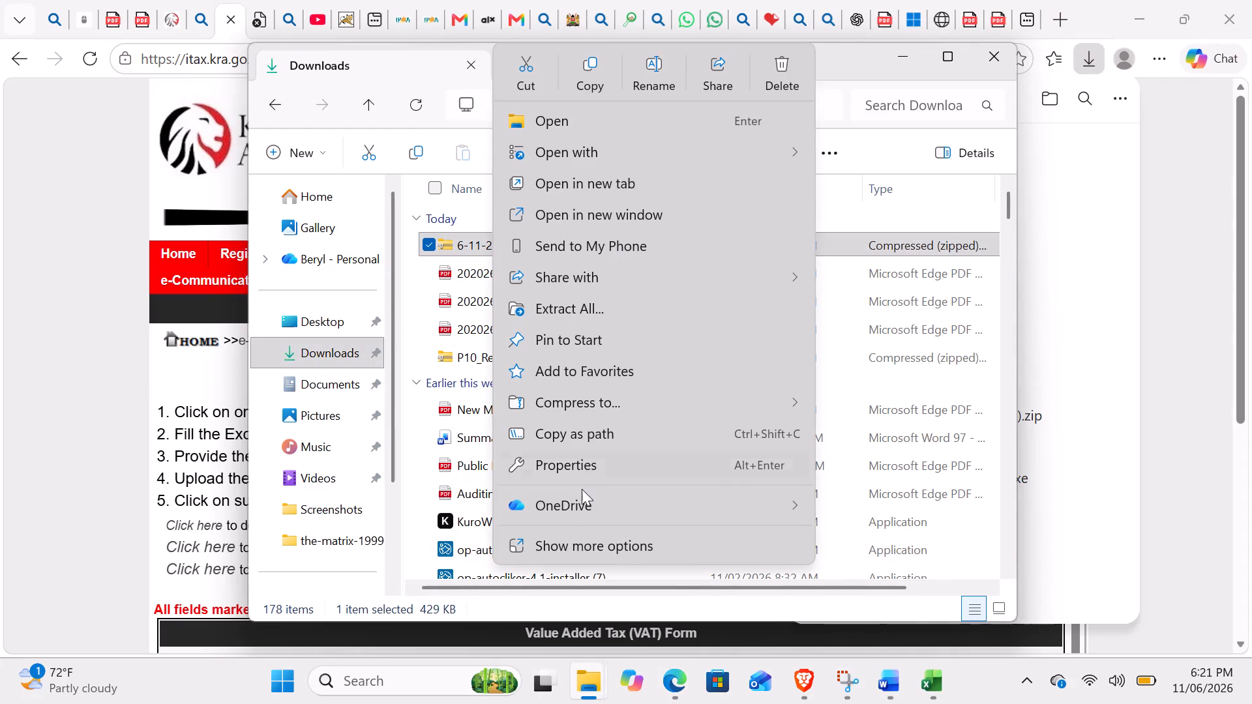
{"action": "left_click", "coordinate": [591, 453]}
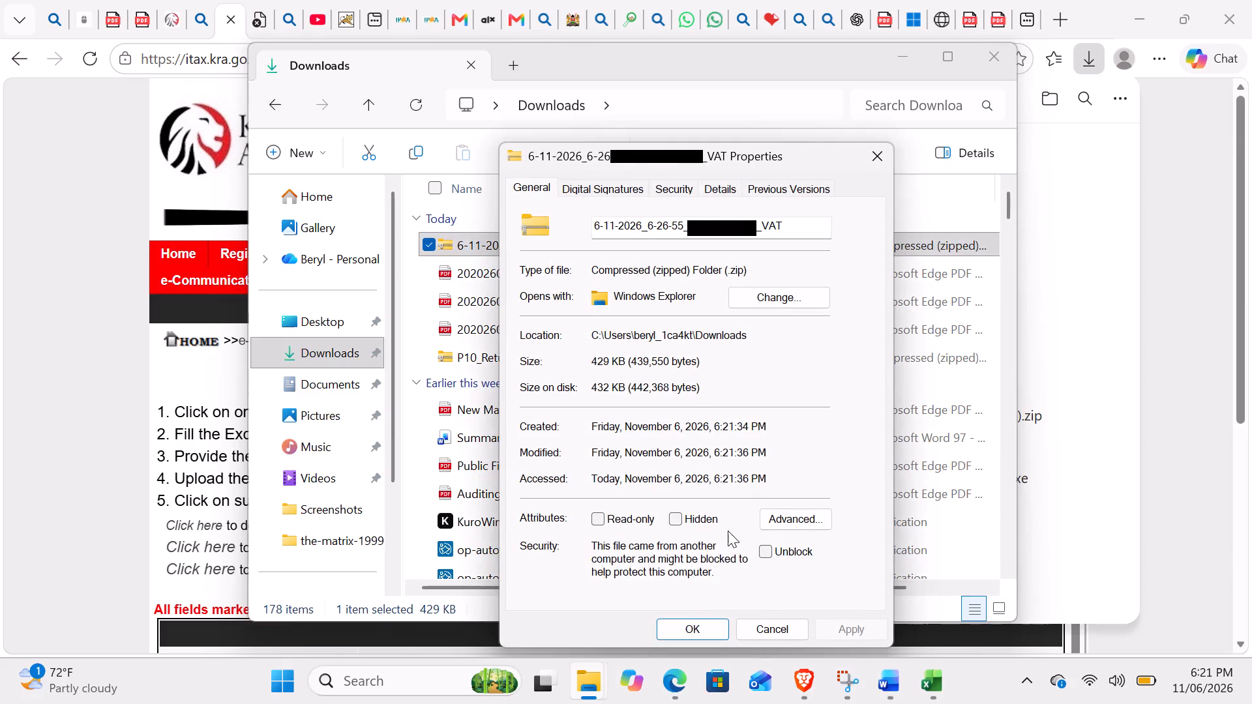
{"action": "left_click", "coordinate": [769, 551]}
{"action": "left_click", "coordinate": [698, 628]}
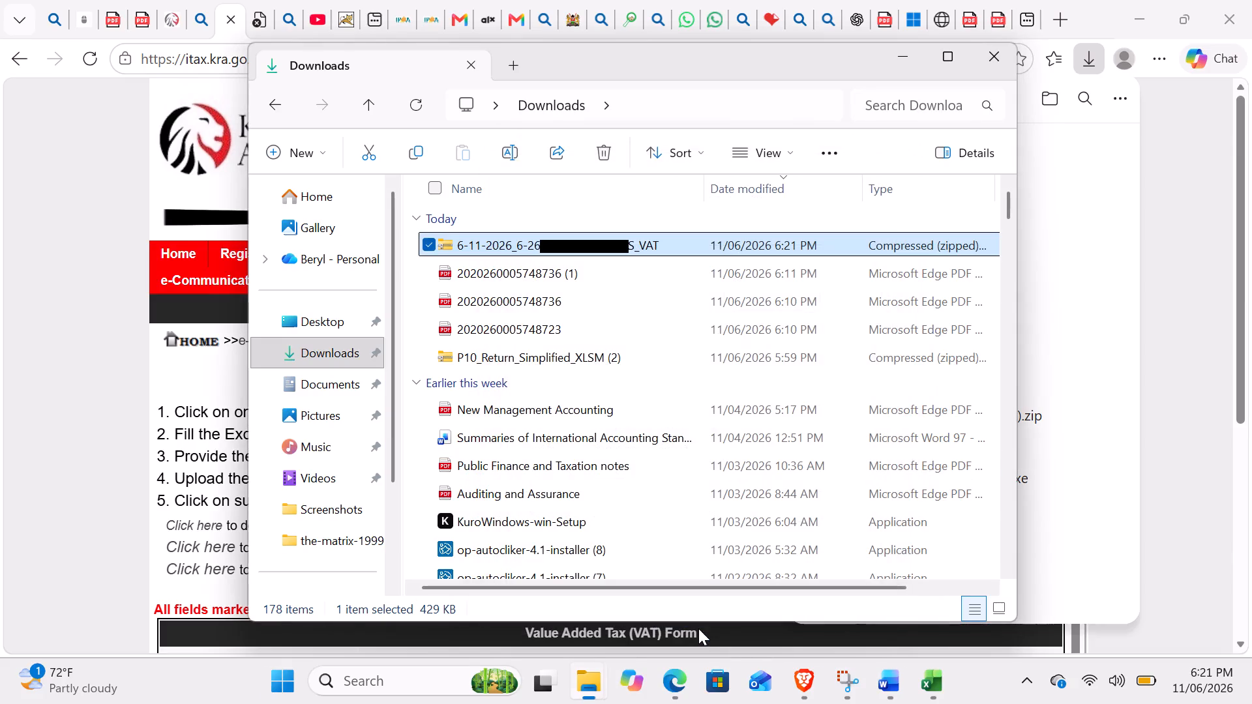
Open the purchases CSV file SEC_F_WITH_VAT_PIN1 from the csv archive inside the VAT zip.
{"action": "double_click", "coordinate": [513, 234]}
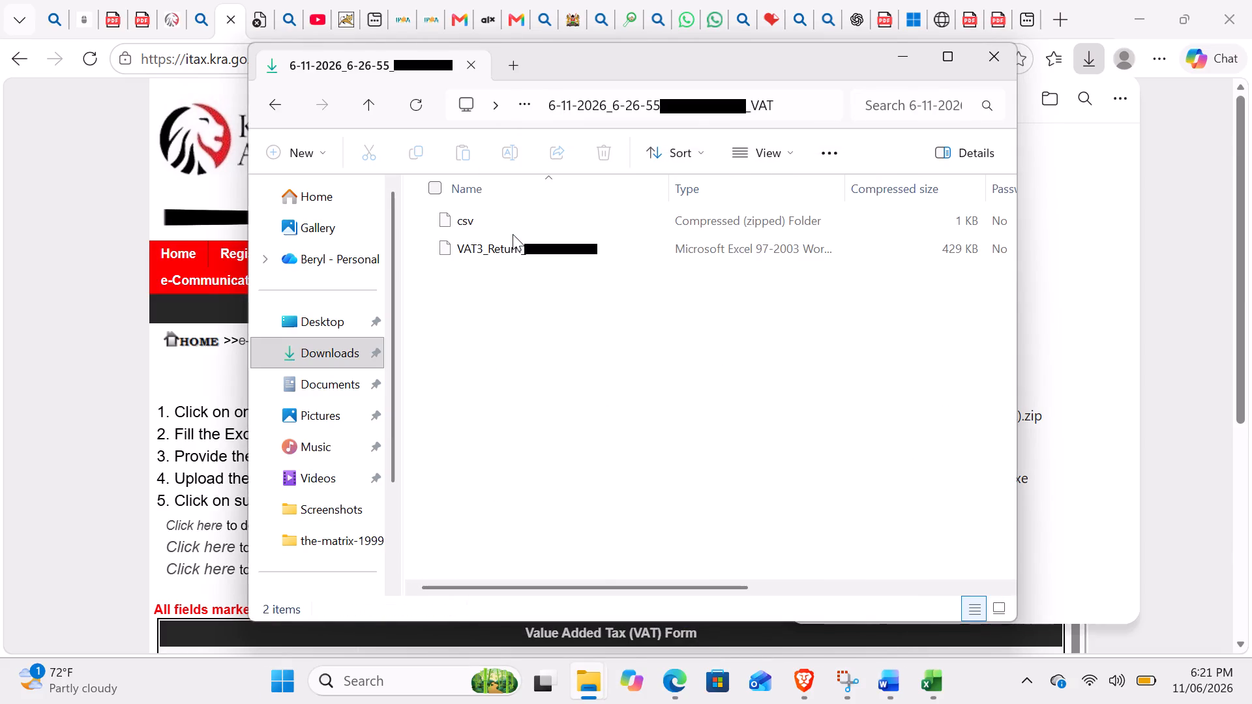
{"action": "double_click", "coordinate": [479, 224]}
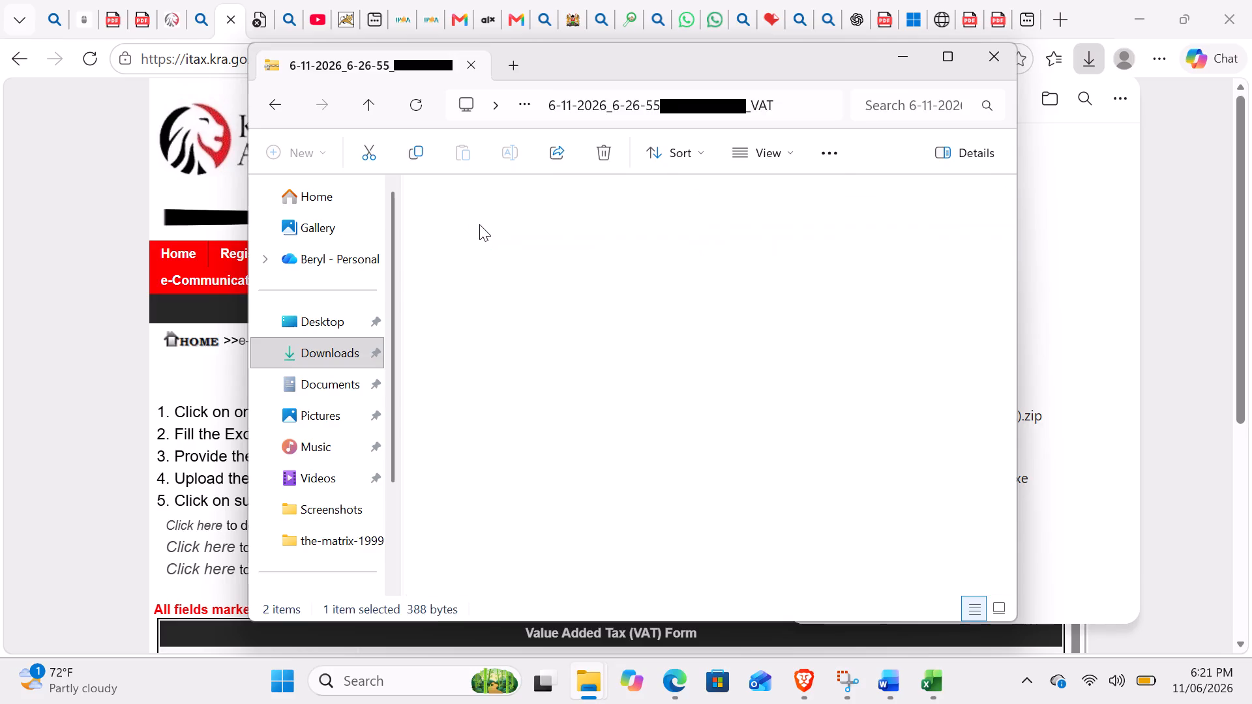
{"action": "double_click", "coordinate": [481, 222]}
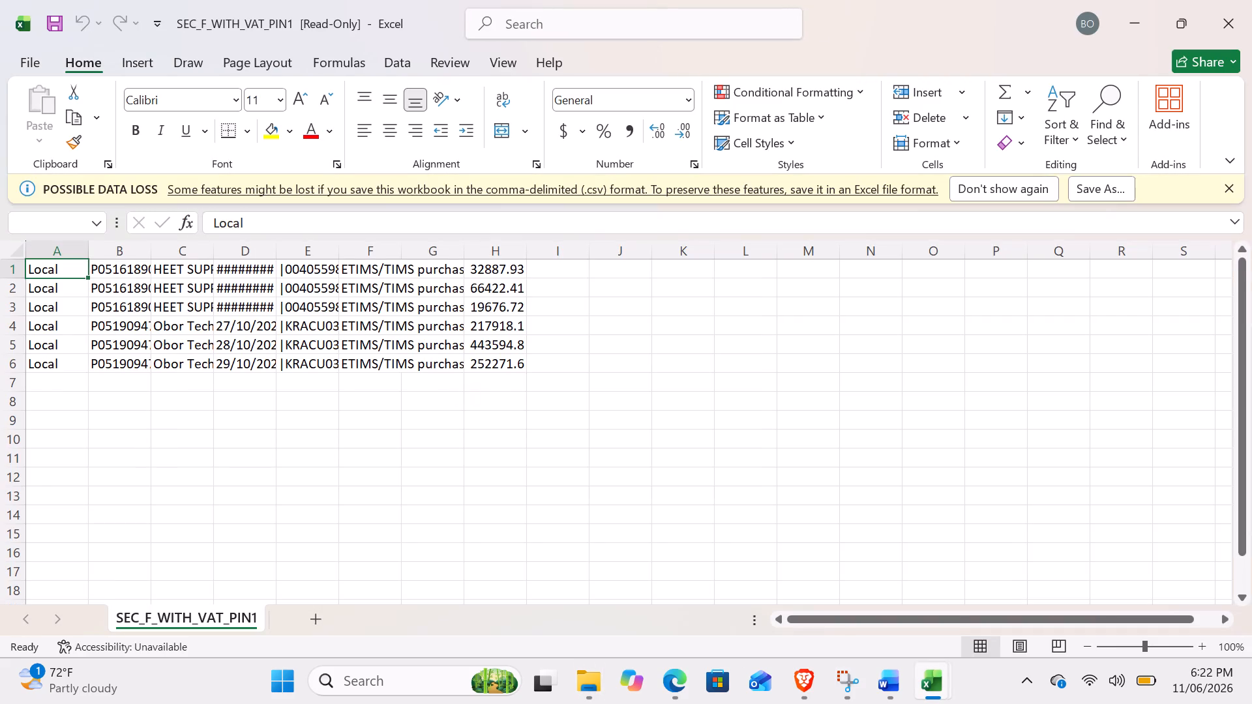
Widen the date, supplier name and supplier PIN columns (D, C and B) to fit their contents.
{"action": "left_click", "coordinate": [259, 248]}
{"action": "double_click", "coordinate": [283, 254]}
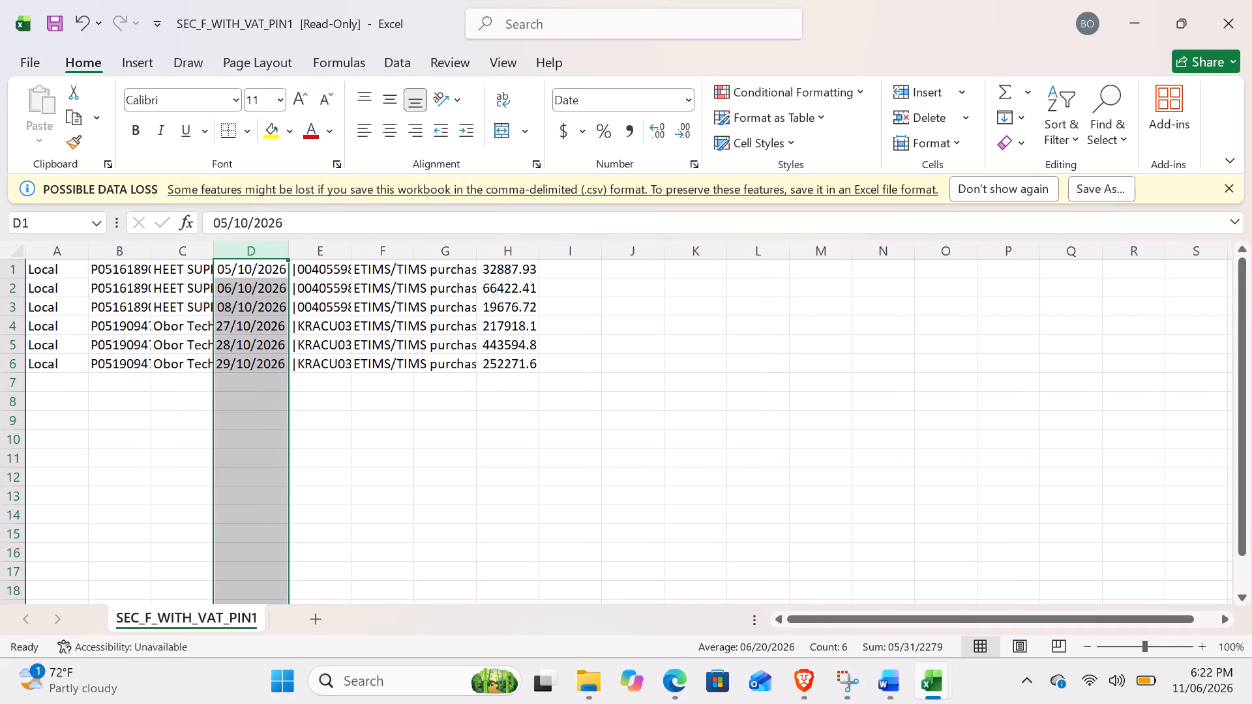
{"action": "left_click", "coordinate": [186, 253]}
{"action": "double_click", "coordinate": [213, 251]}
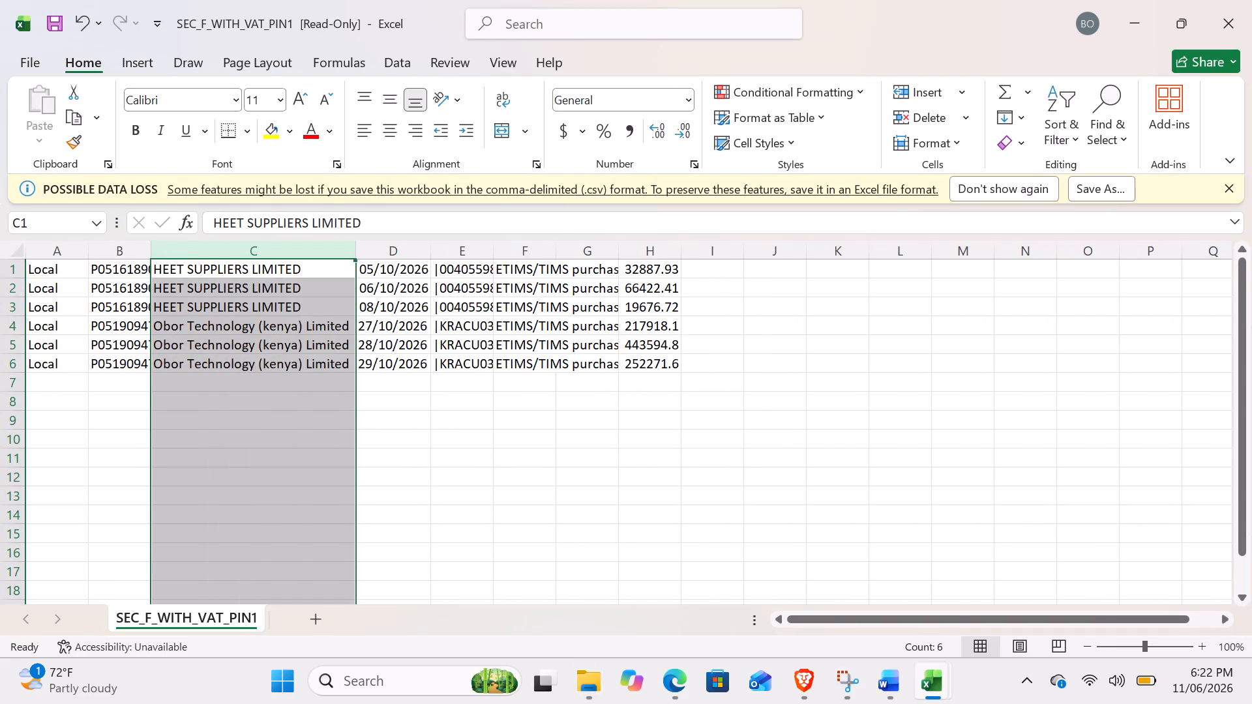
{"action": "left_click", "coordinate": [137, 259]}
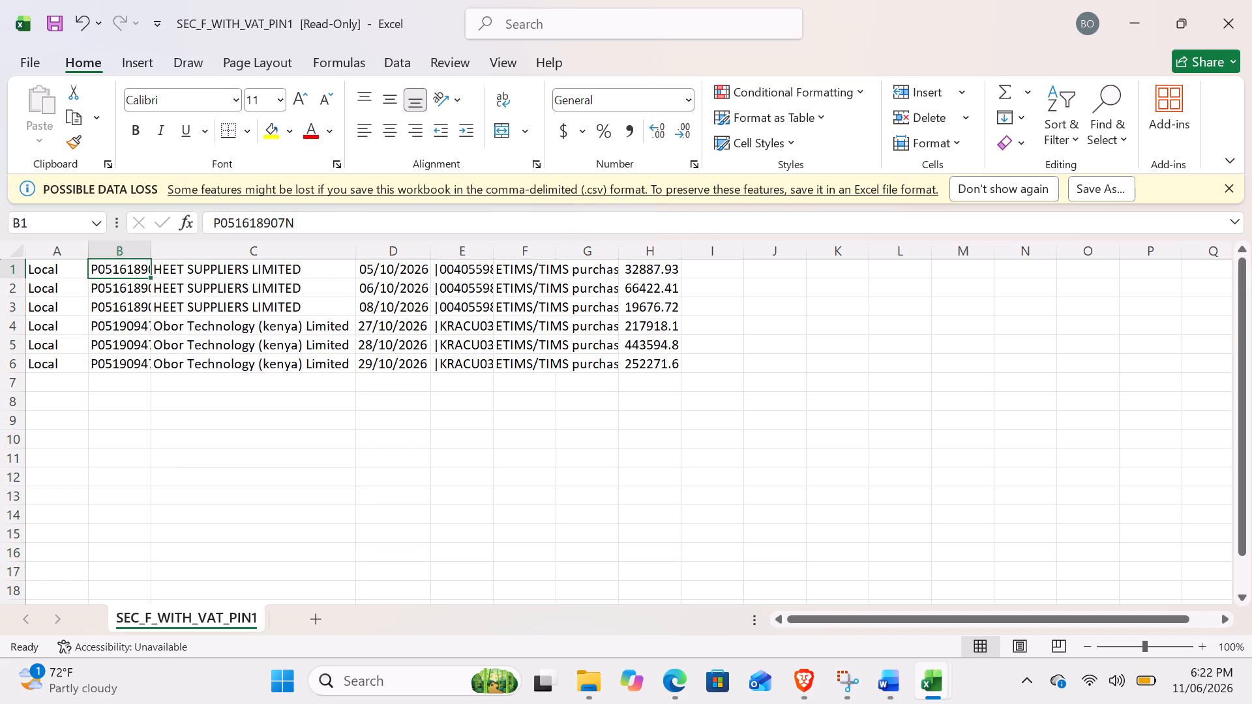
{"action": "left_click", "coordinate": [129, 258]}
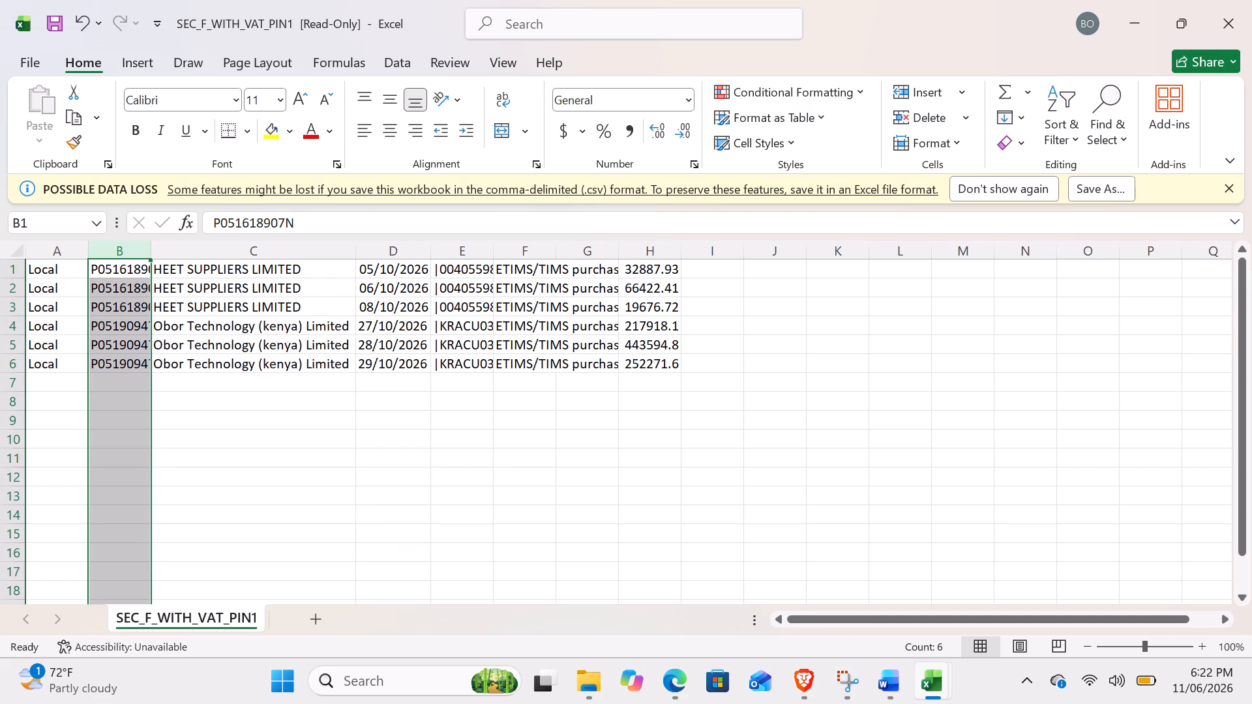
{"action": "double_click", "coordinate": [150, 253]}
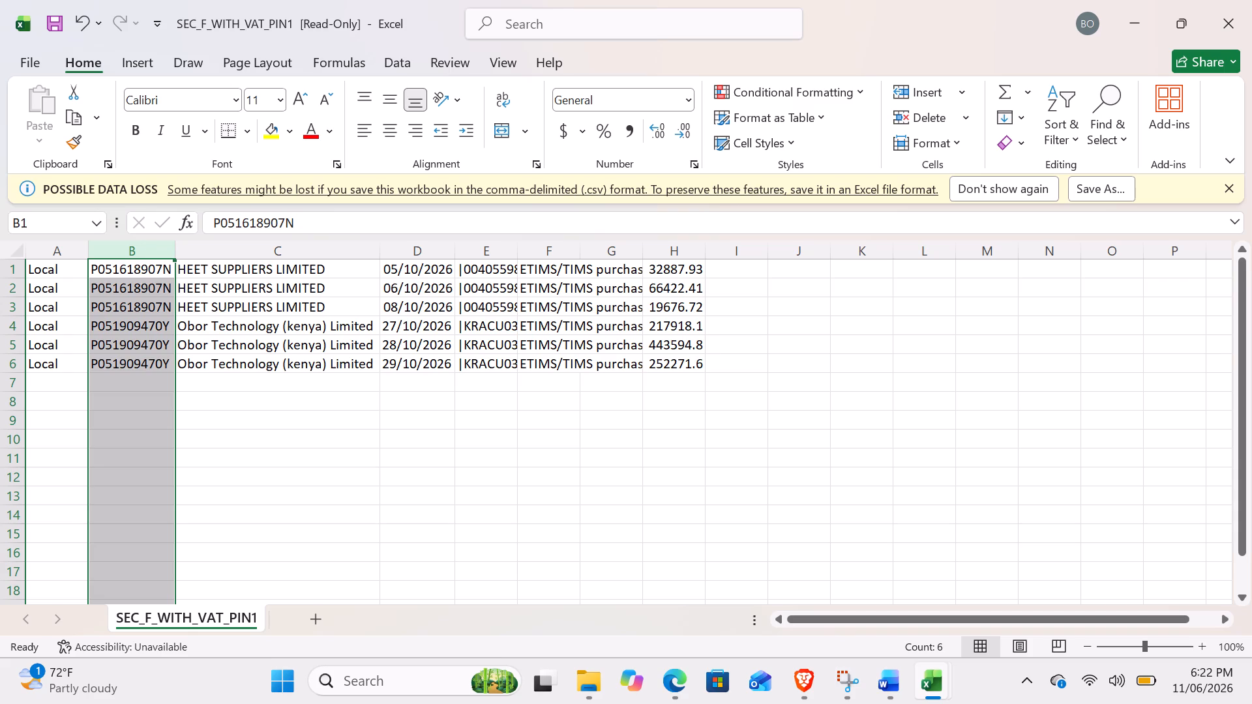
Check the sum of the purchase amounts in H1 through H6.
{"action": "left_click_drag", "start_coordinate": [653, 267], "coordinate": [648, 361]}
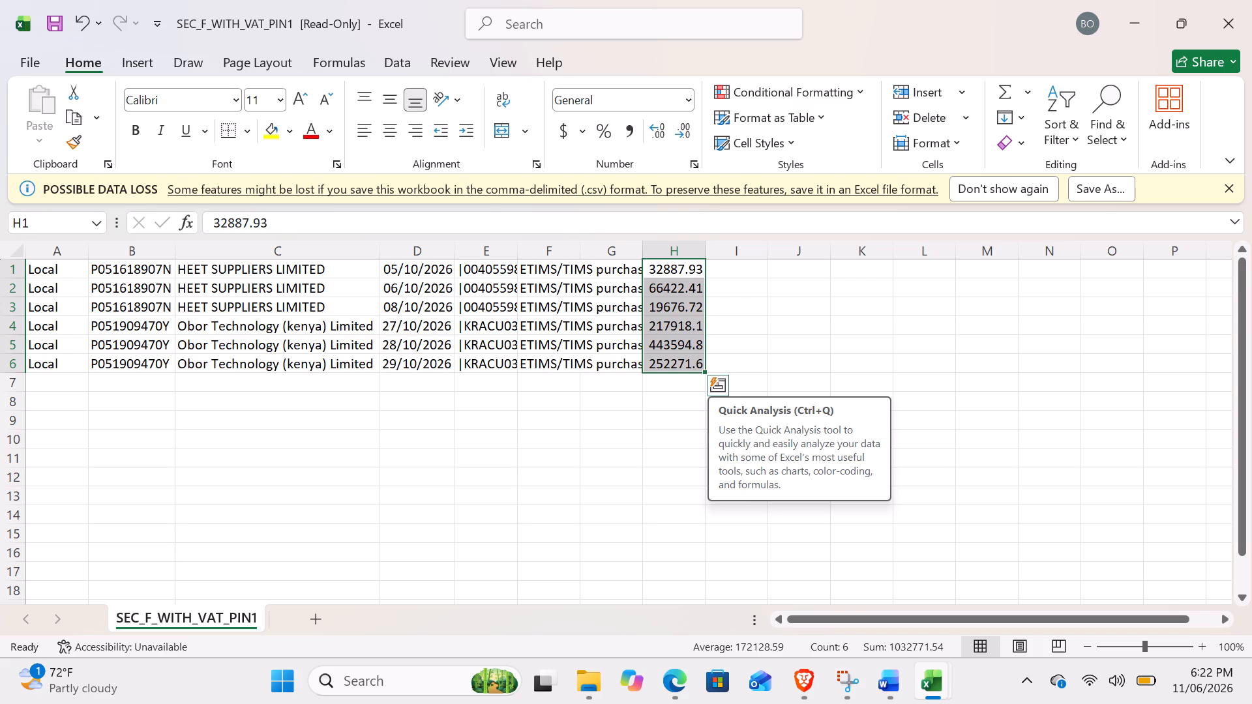
{"action": "left_click", "coordinate": [651, 381]}
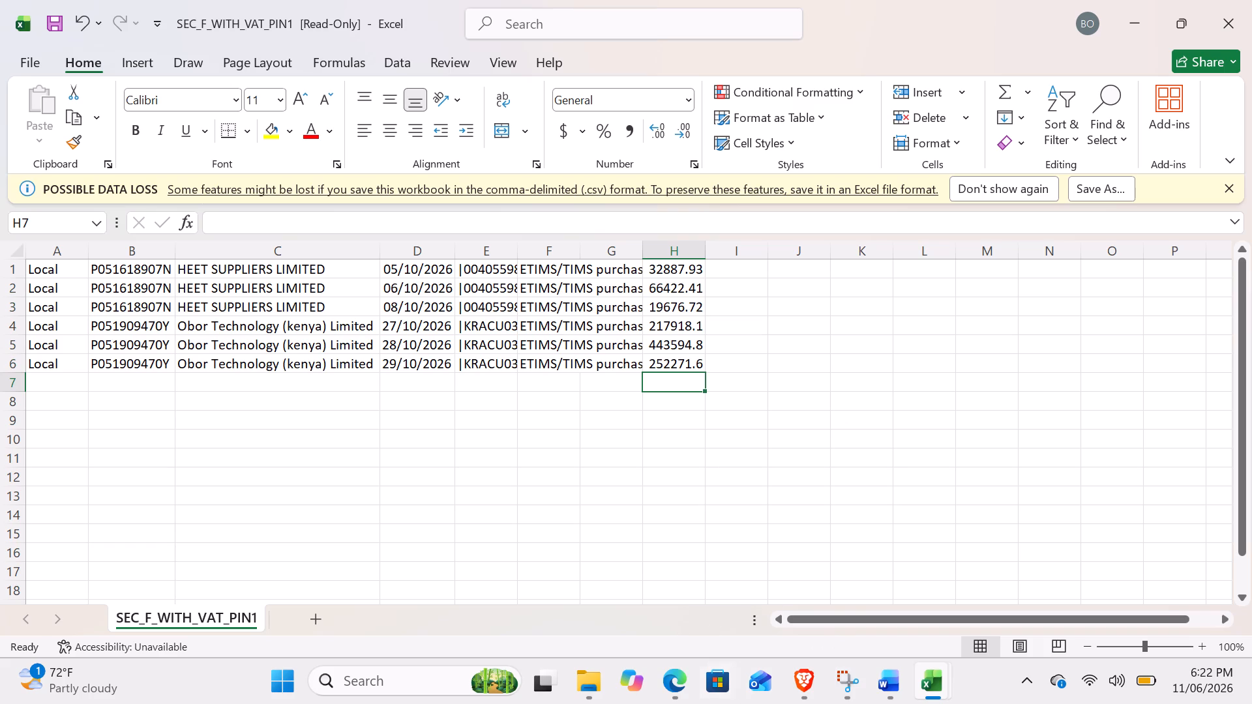
Save the purchases file to the Desktop as Kenowa Oct F in CSV (Comma delimited) format.
{"action": "left_click", "coordinate": [31, 60]}
{"action": "left_click", "coordinate": [70, 321]}
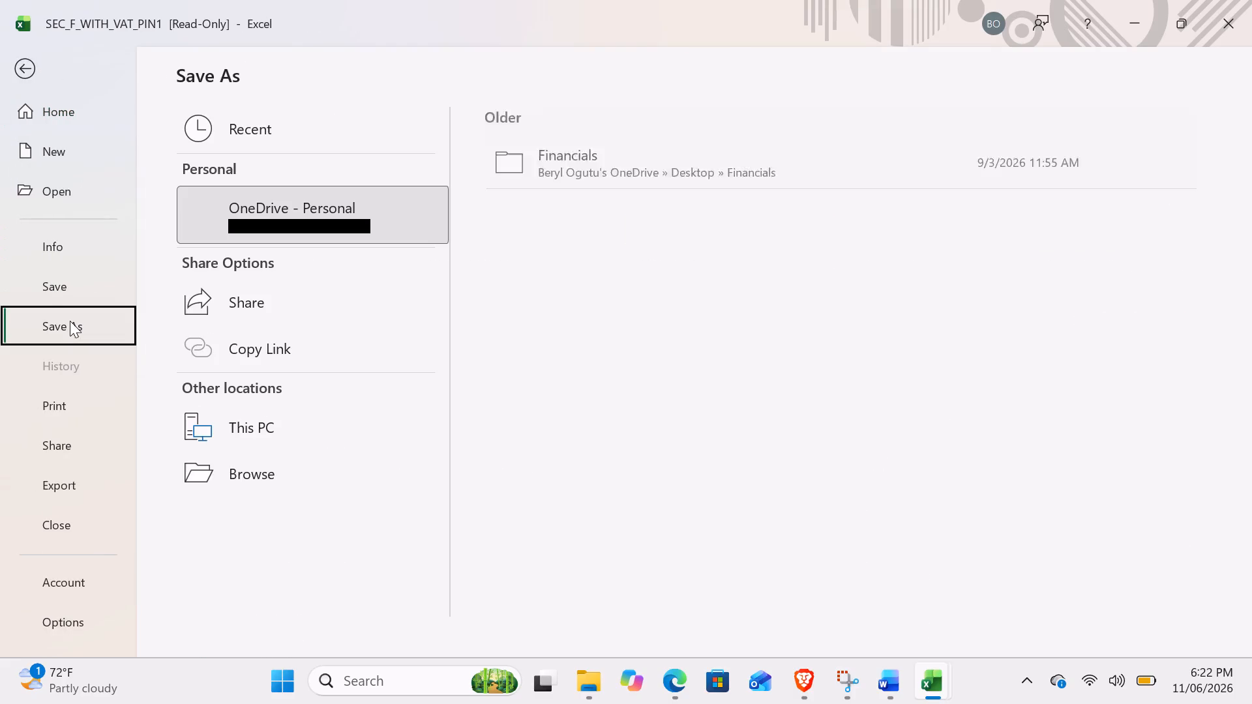
{"action": "left_click", "coordinate": [291, 428]}
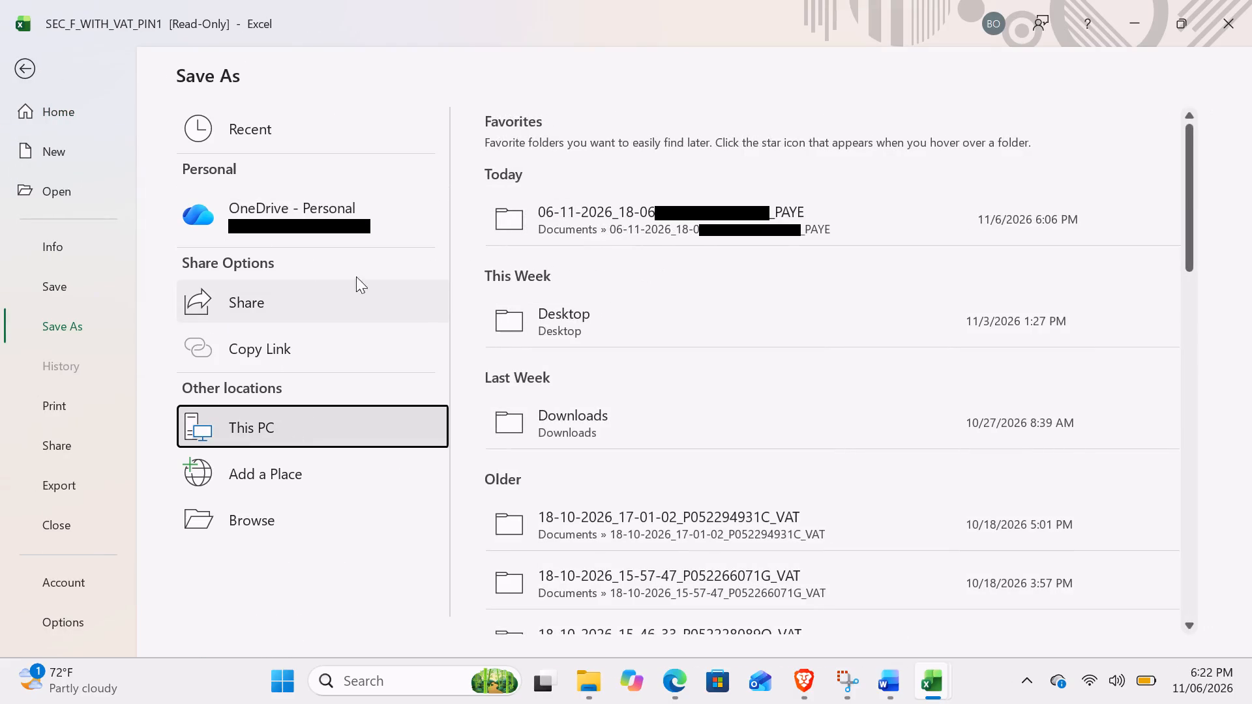
{"action": "left_click", "coordinate": [609, 307]}
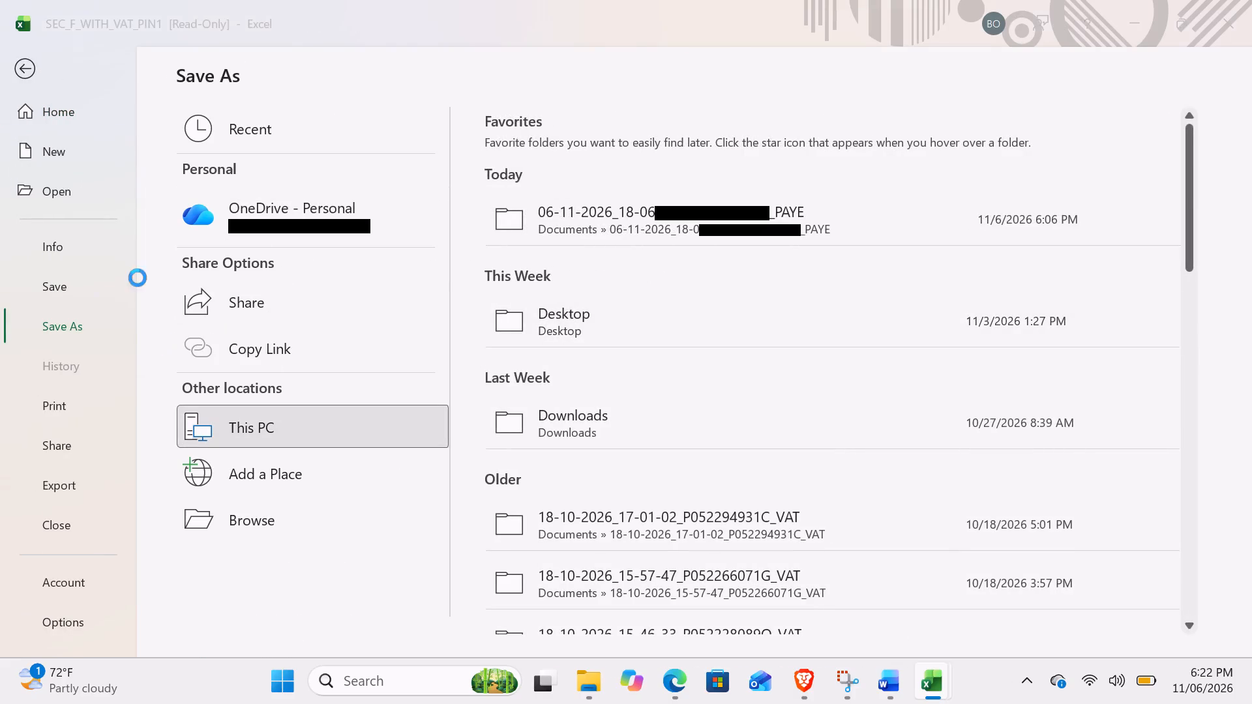
{"action": "left_click_drag", "start_coordinate": [151, 228], "coordinate": [151, 220]}
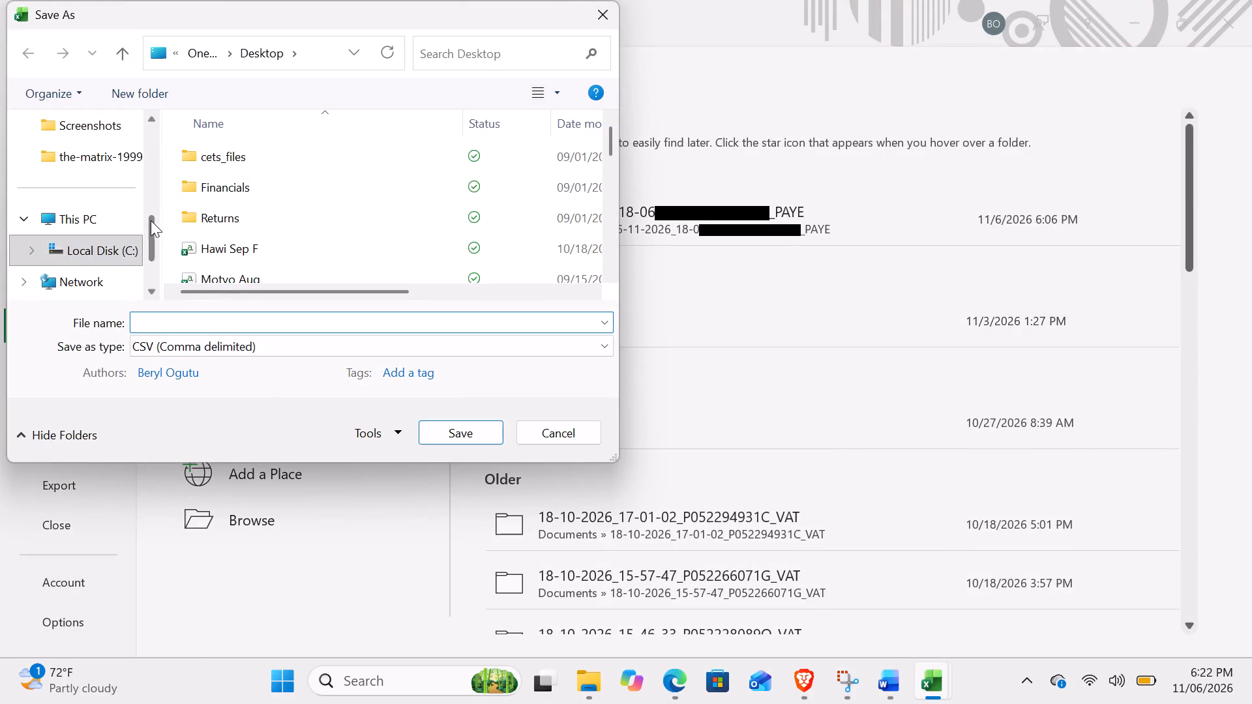
{"action": "left_click_drag", "start_coordinate": [151, 220], "coordinate": [158, 132]}
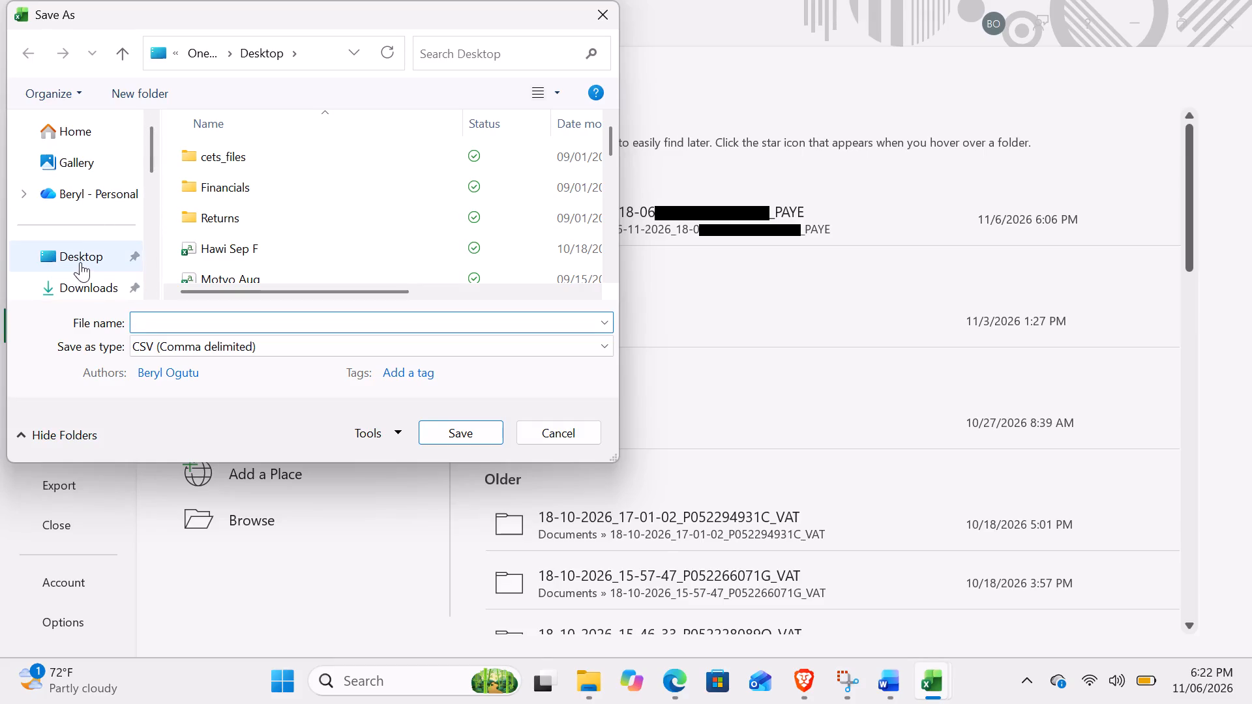
{"action": "left_click", "coordinate": [80, 262]}
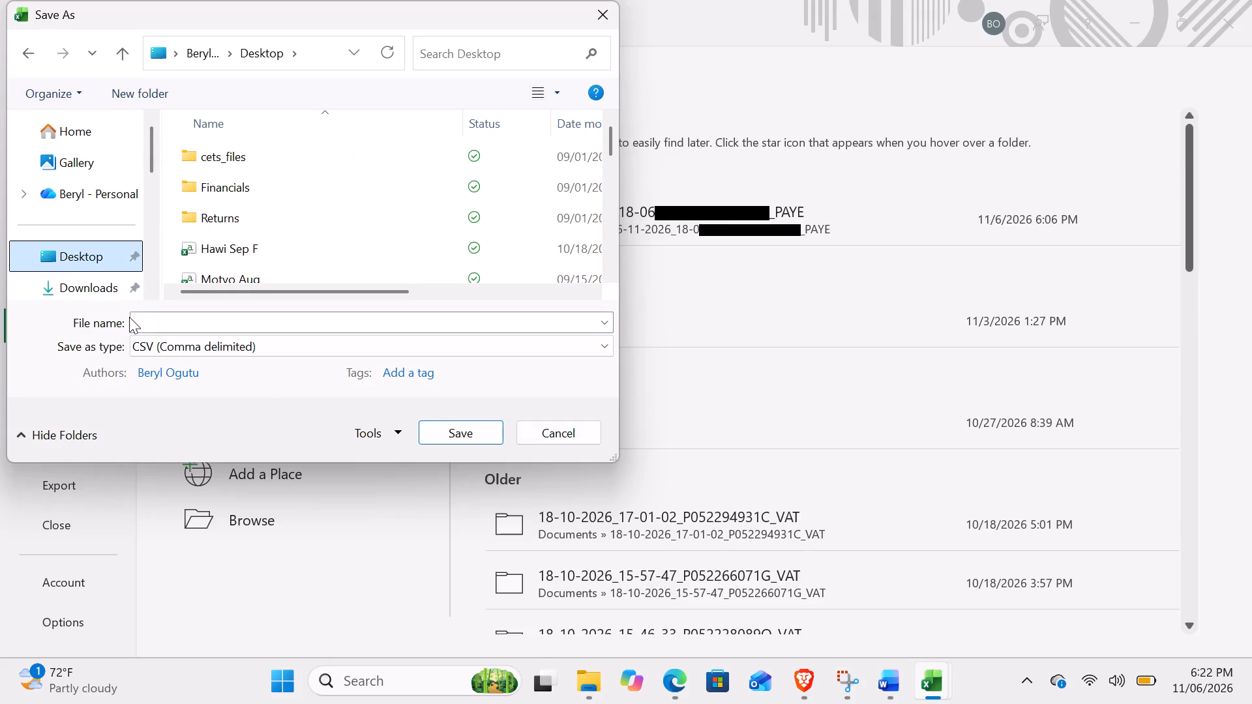
{"action": "left_click", "coordinate": [143, 320]}
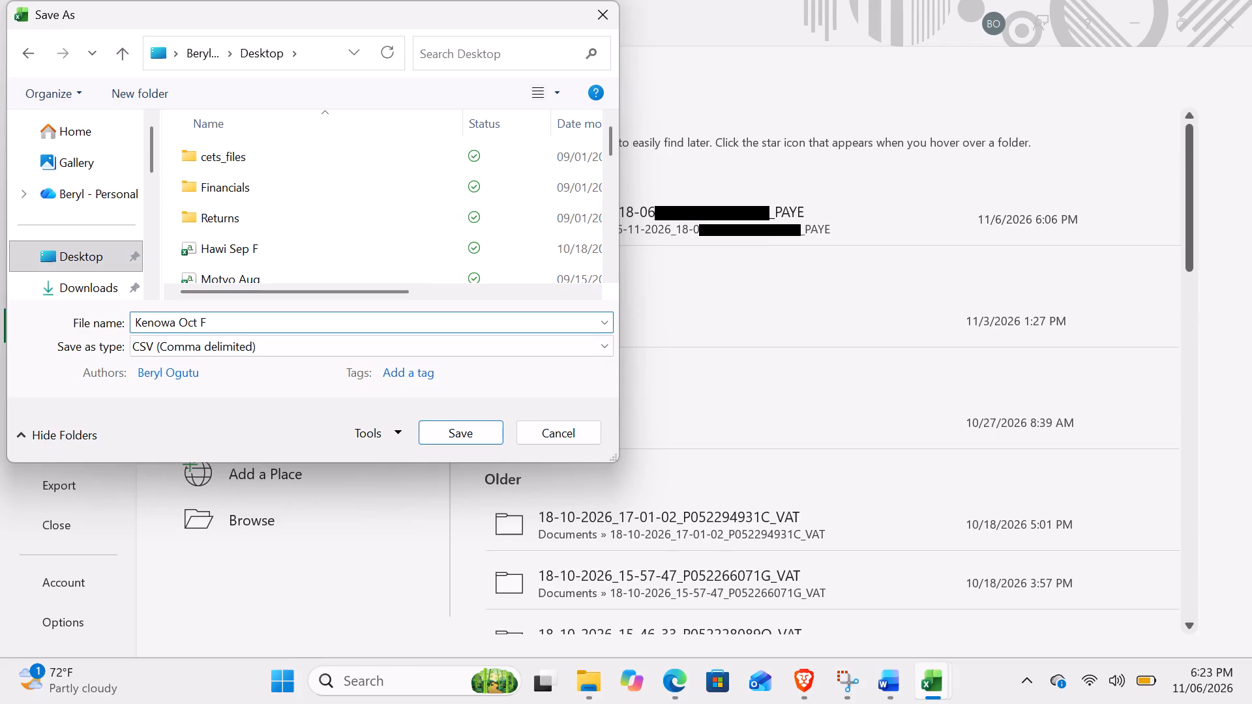
{"action": "left_click", "coordinate": [434, 424]}
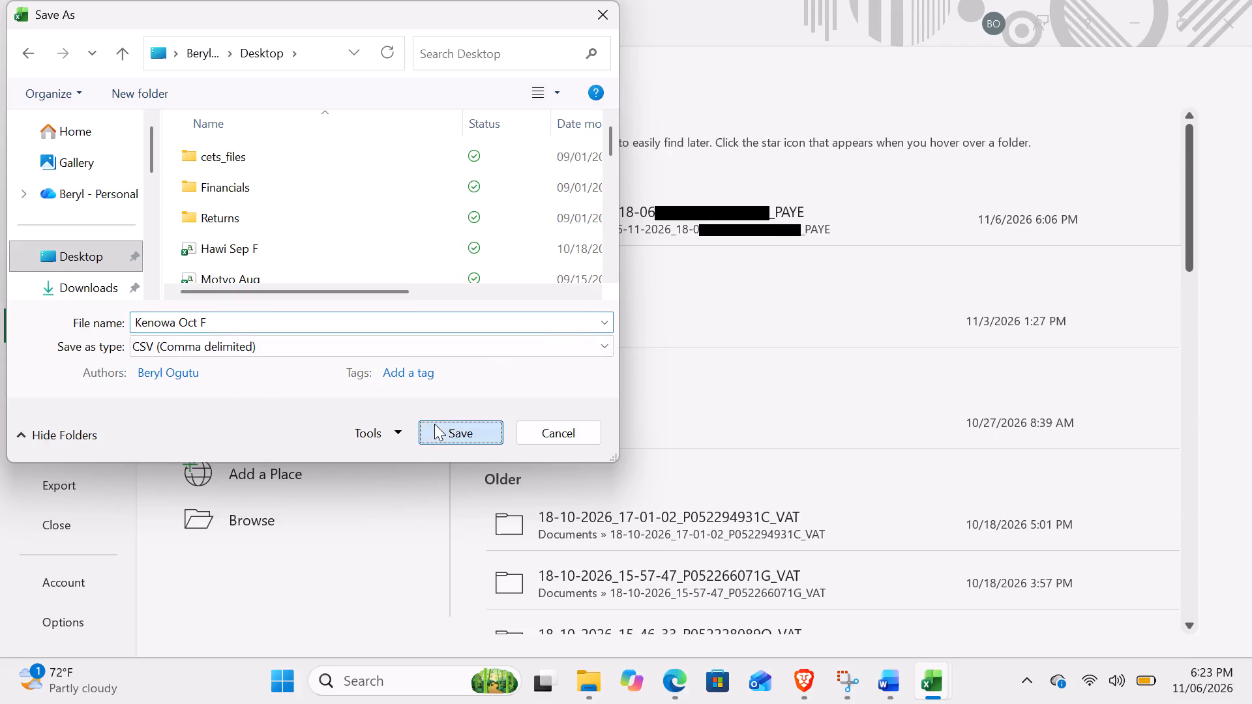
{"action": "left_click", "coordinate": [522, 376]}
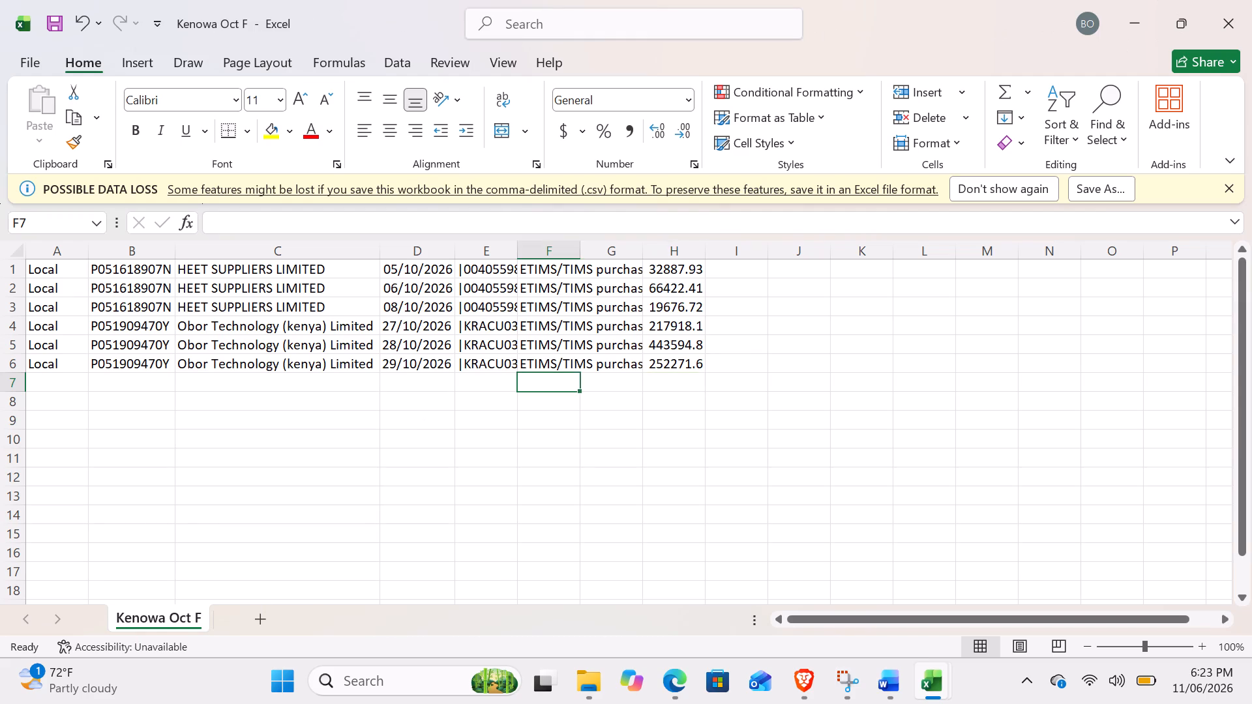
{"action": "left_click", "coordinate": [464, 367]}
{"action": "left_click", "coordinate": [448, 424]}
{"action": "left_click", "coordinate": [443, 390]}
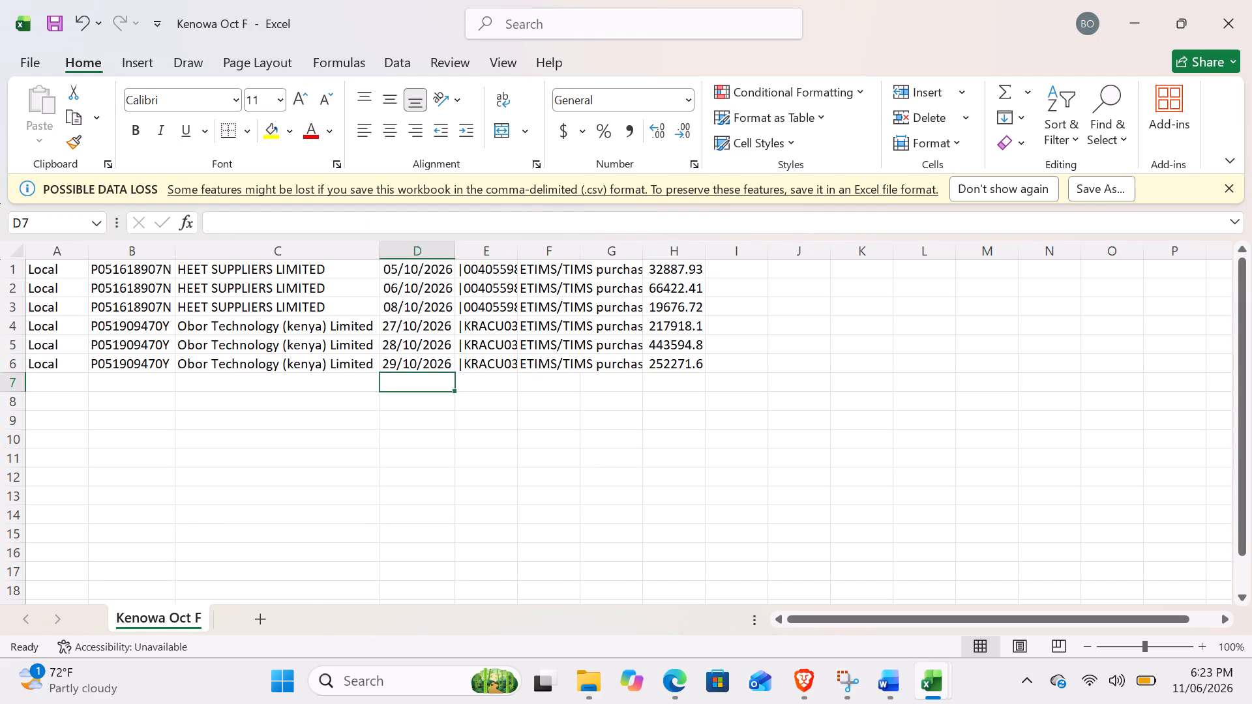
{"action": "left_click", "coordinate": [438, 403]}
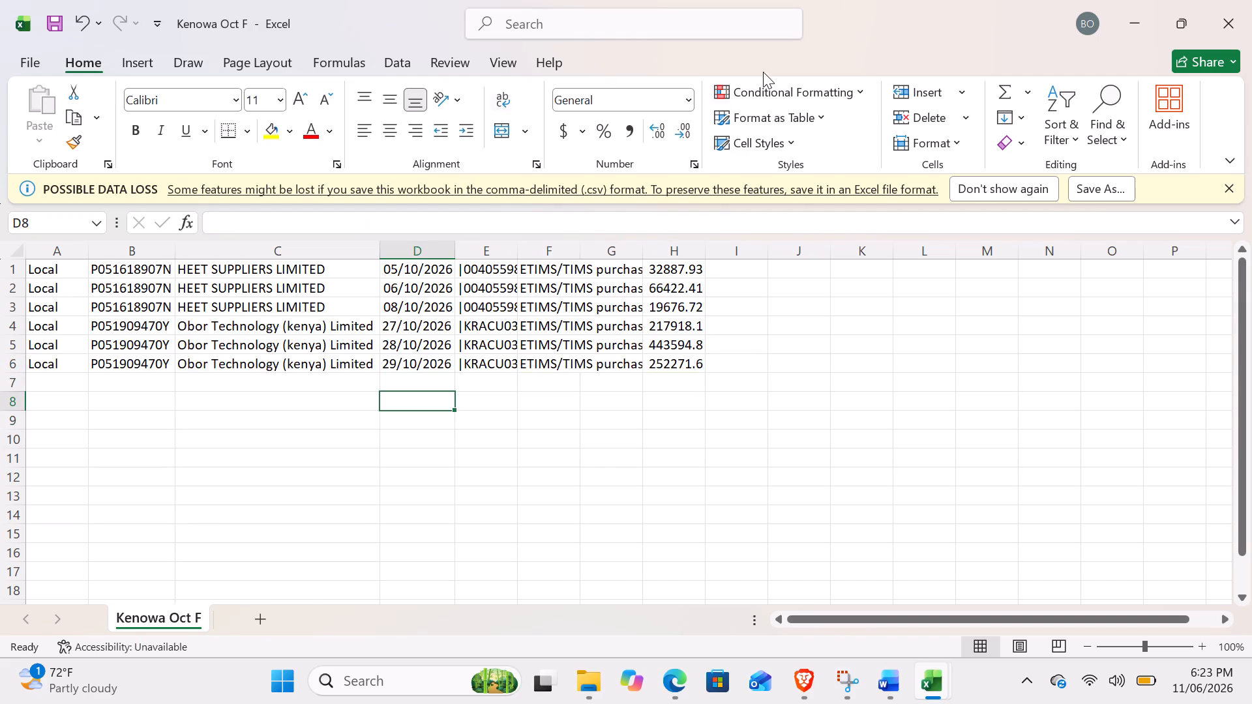
Close the Kenowa Oct F workbook.
{"action": "left_click", "coordinate": [1243, 2]}
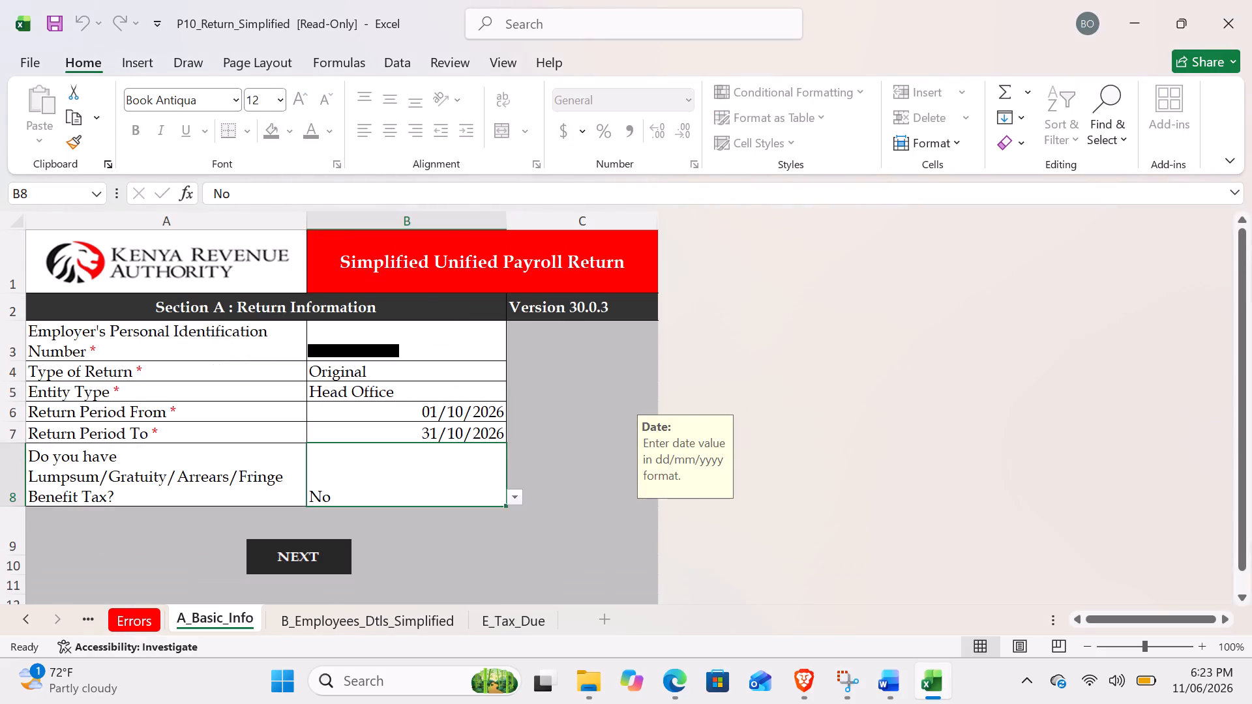
Move the date hint aside and review the return period start and end dates in the payroll return's Section A.
{"action": "left_click_drag", "start_coordinate": [700, 459], "coordinate": [819, 357]}
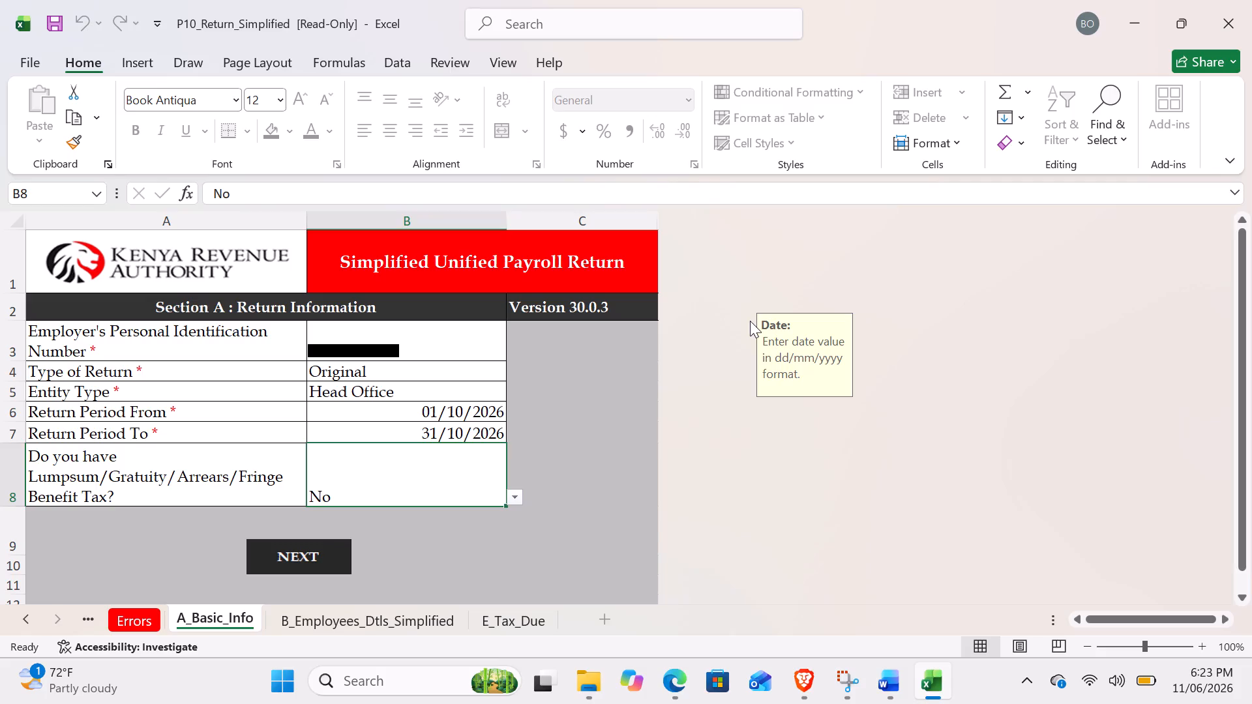
{"action": "left_click", "coordinate": [483, 410]}
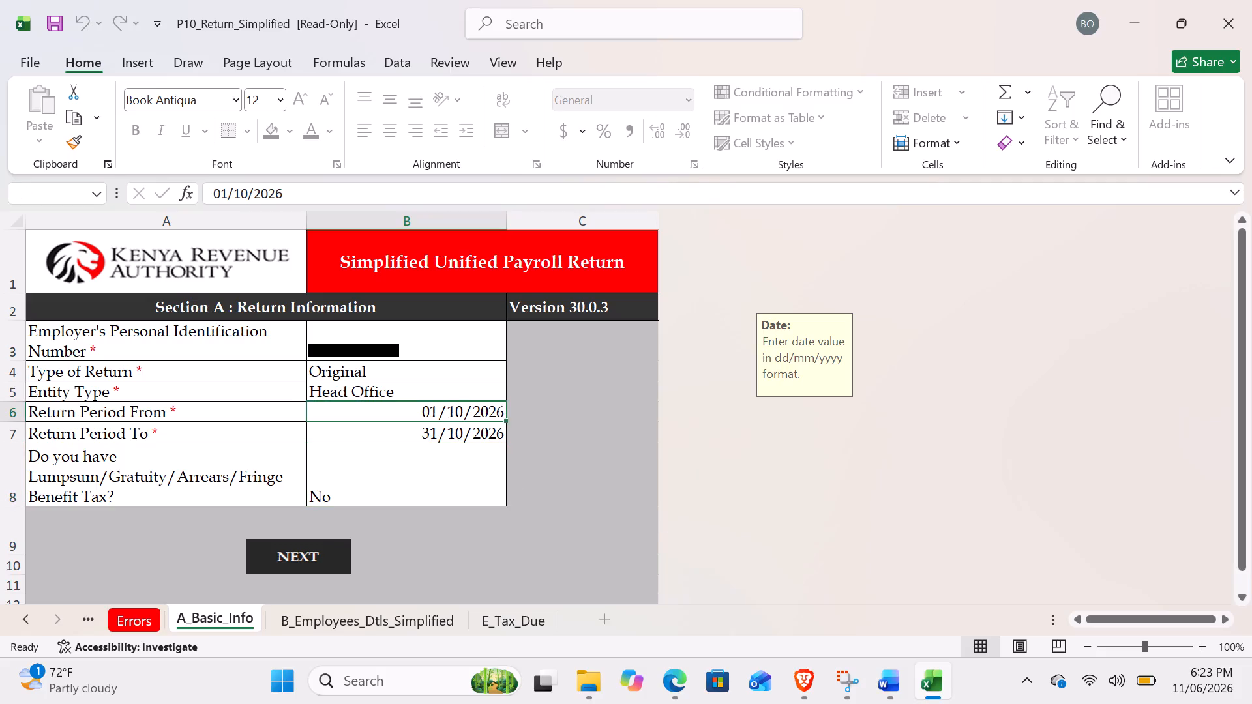
{"action": "left_click", "coordinate": [471, 428]}
{"action": "left_click", "coordinate": [411, 408]}
{"action": "left_click_drag", "start_coordinate": [408, 411], "coordinate": [407, 439]}
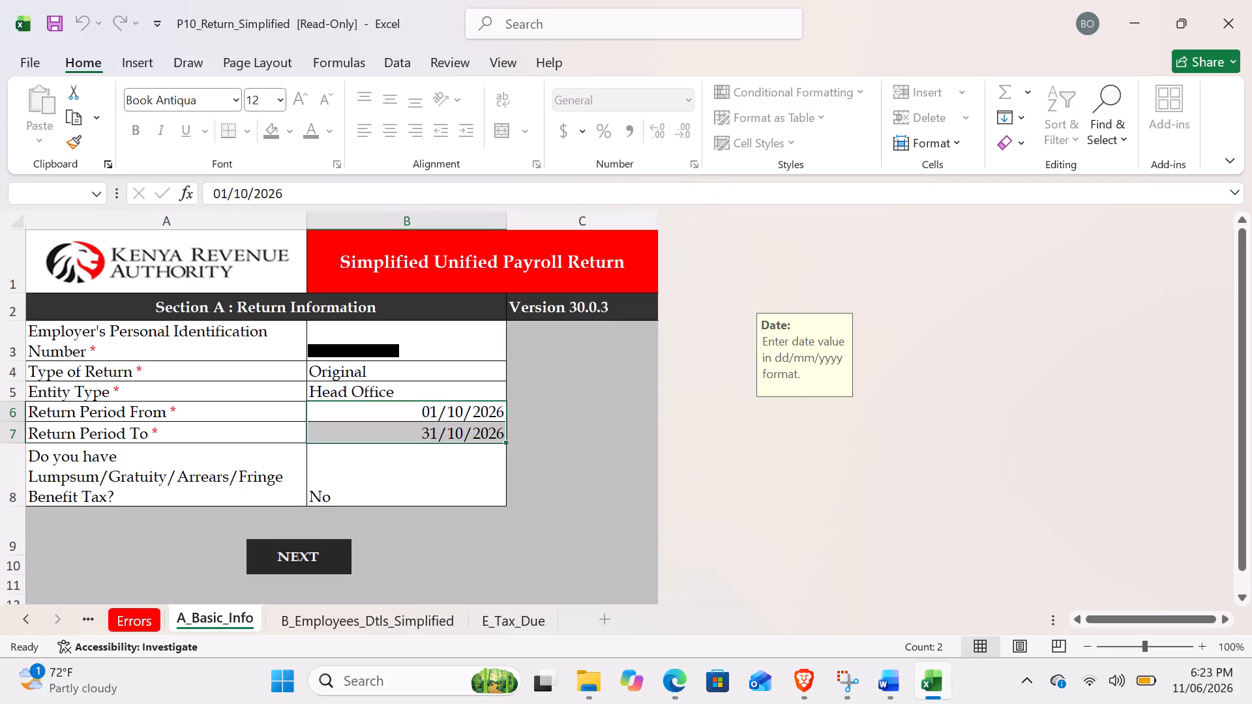
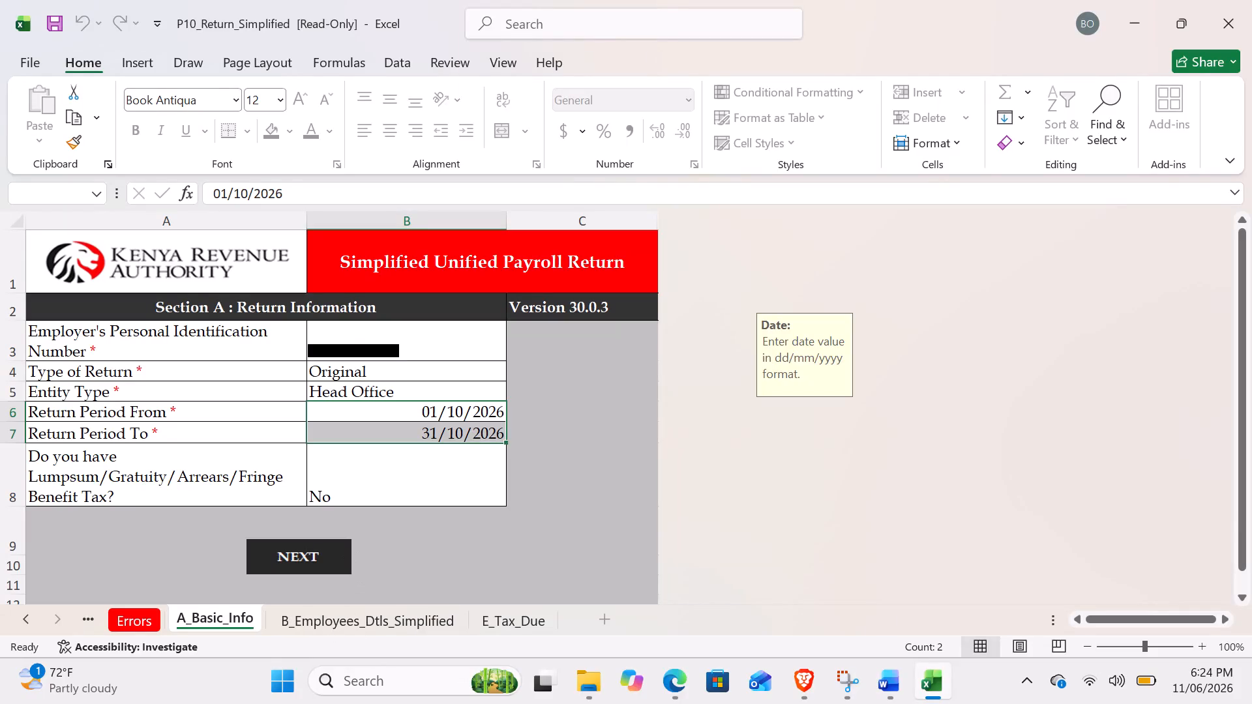
Close the P10_Return_Simplified payroll return workbook without saving its changes.
{"action": "left_click", "coordinate": [1251, 0]}
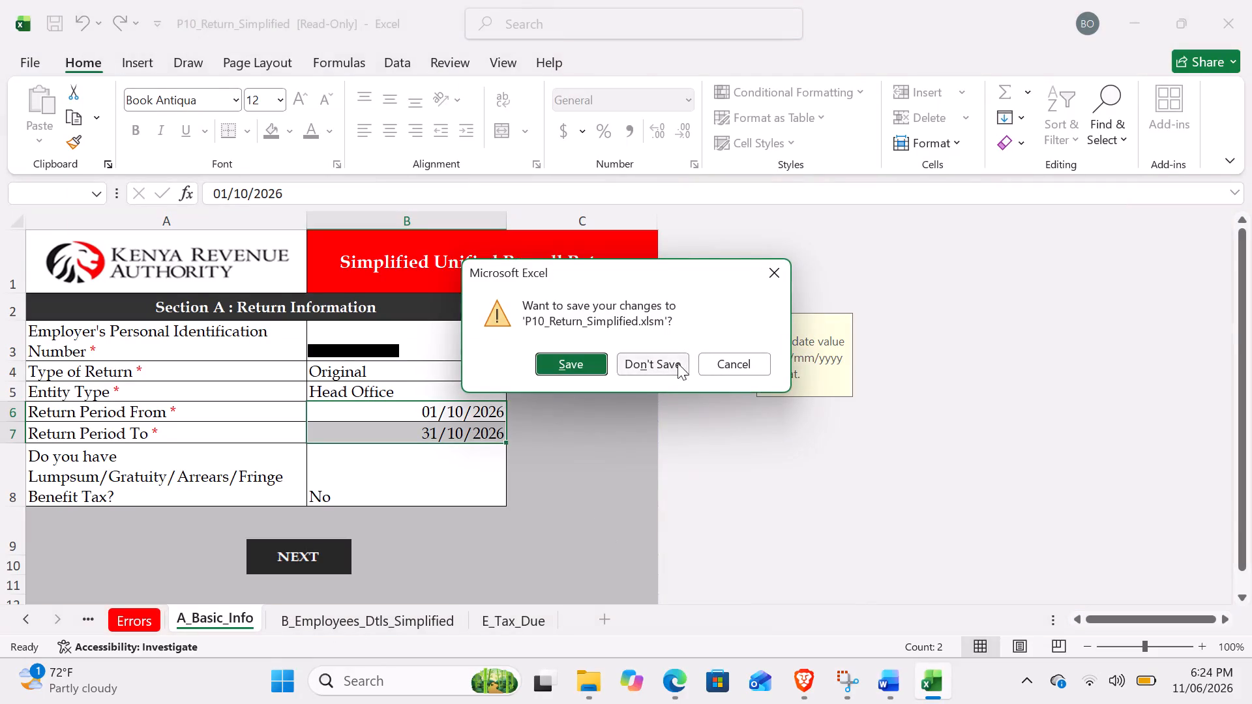
{"action": "left_click", "coordinate": [659, 374]}
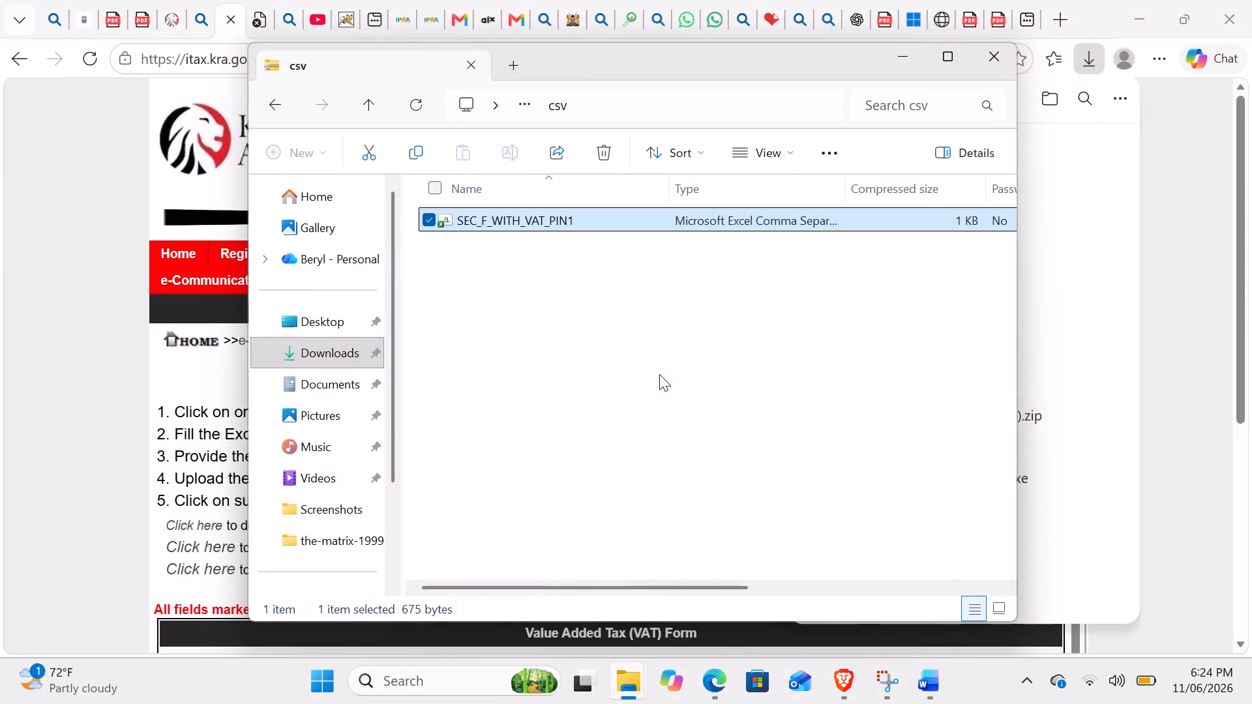
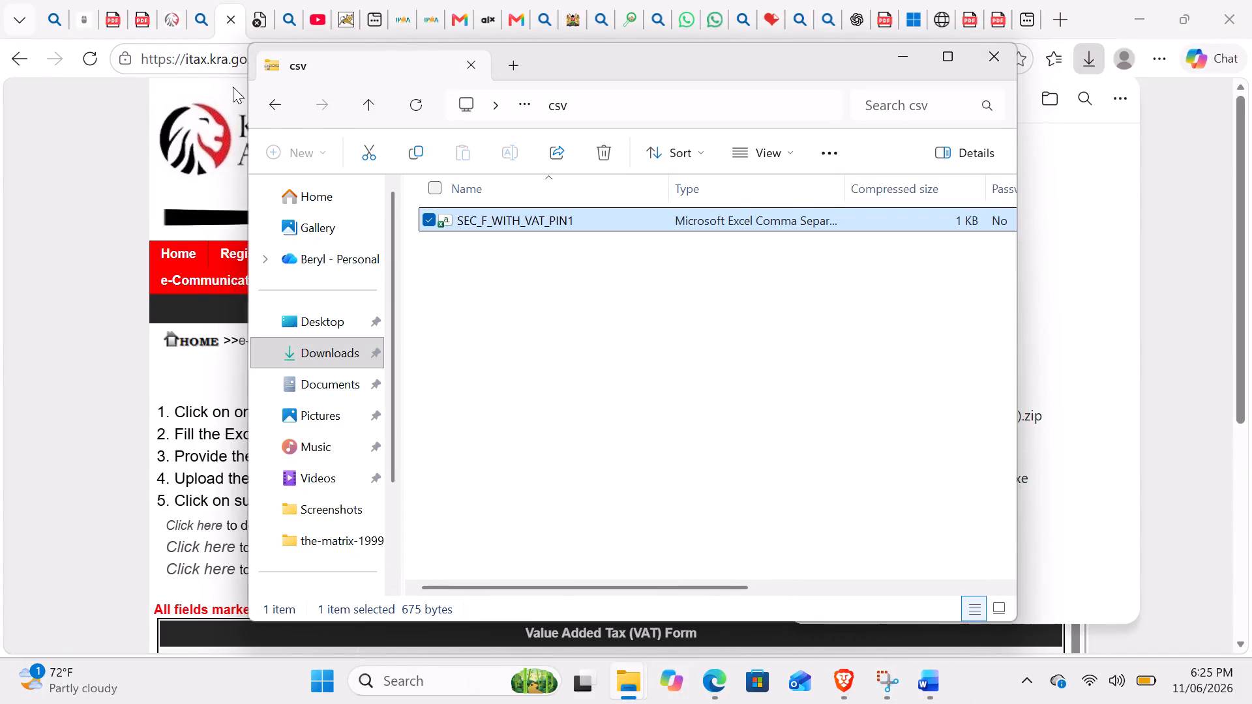
Open the VAT3 return workbook from the downloaded archive, enable its macros and dismiss the cut-and-paste notice.
{"action": "left_click", "coordinate": [271, 109]}
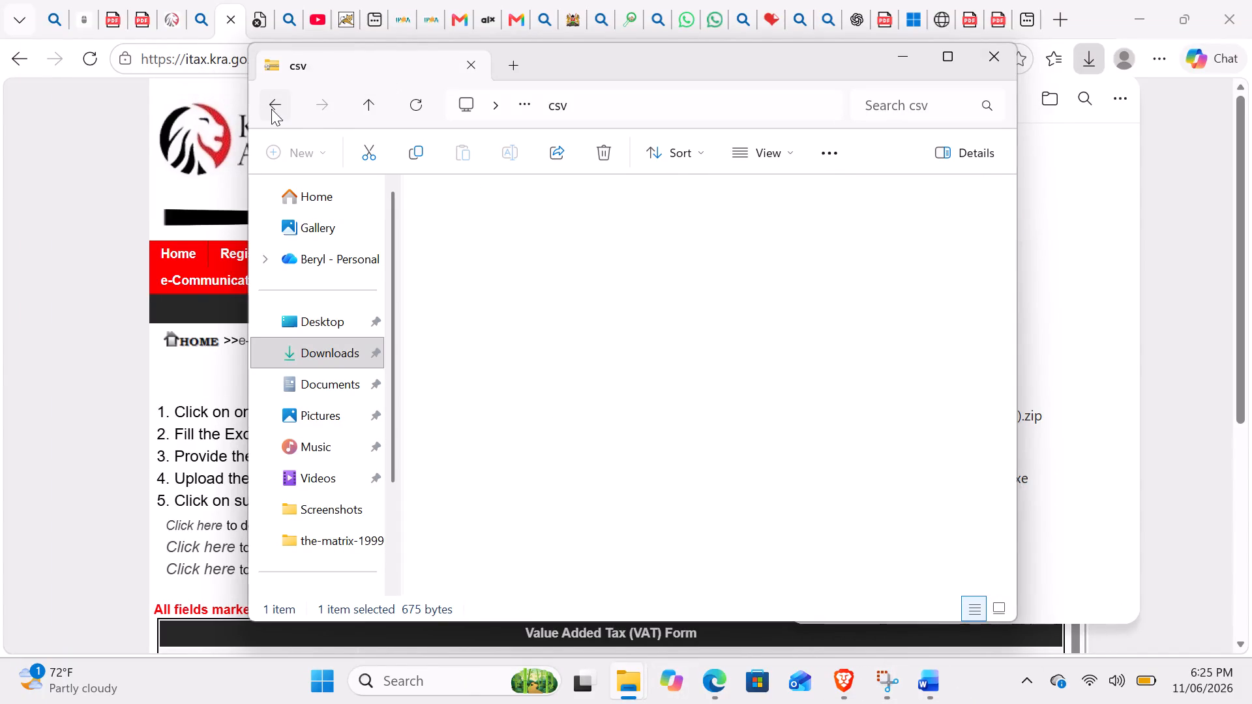
{"action": "double_click", "coordinate": [501, 244]}
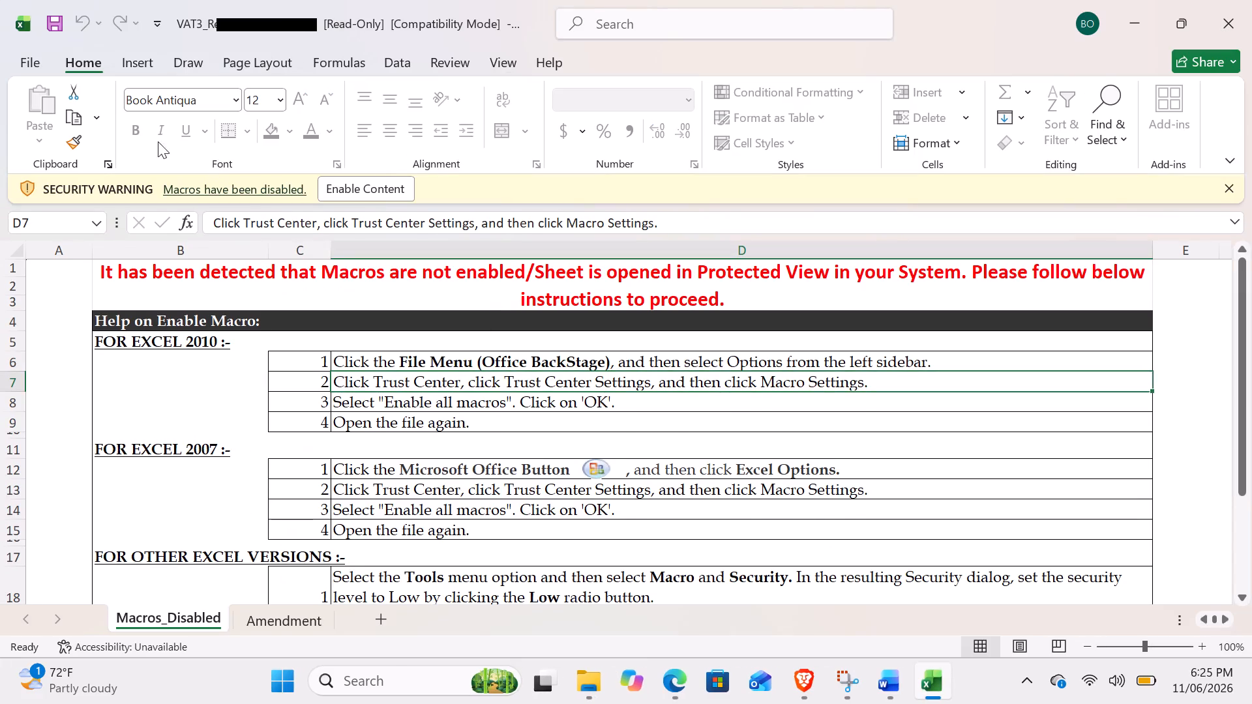
{"action": "left_click", "coordinate": [368, 181]}
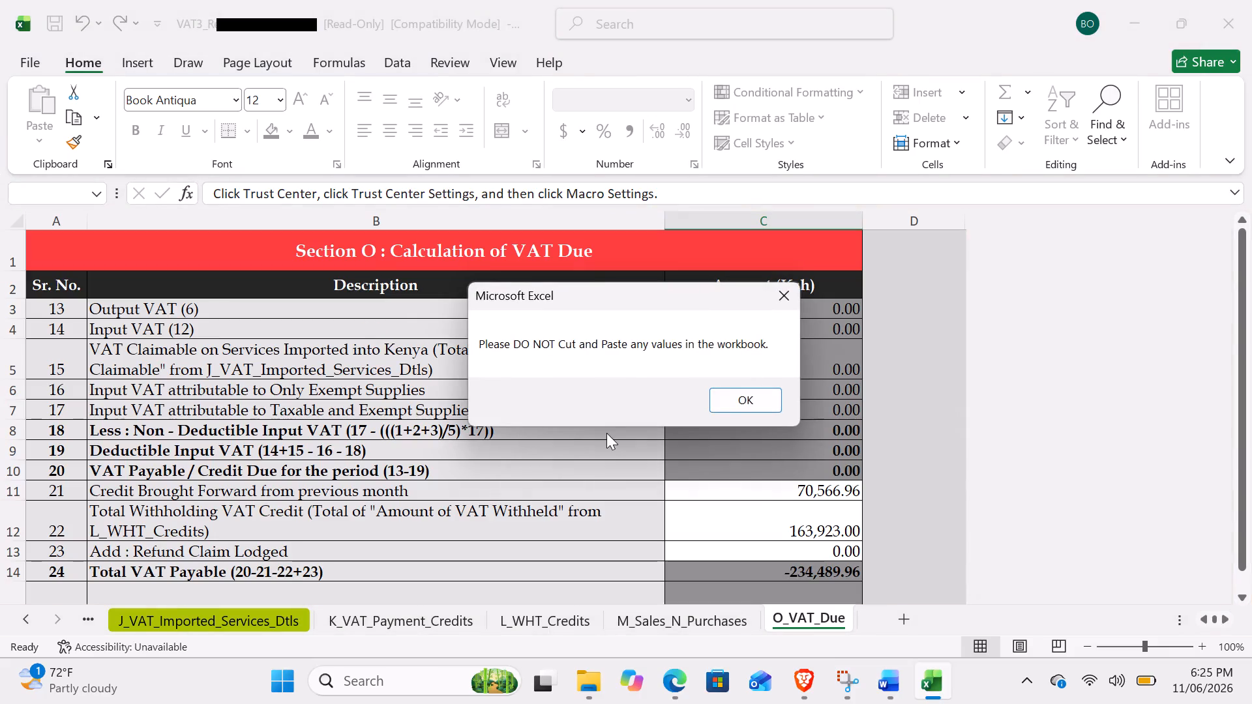
{"action": "left_click", "coordinate": [751, 408]}
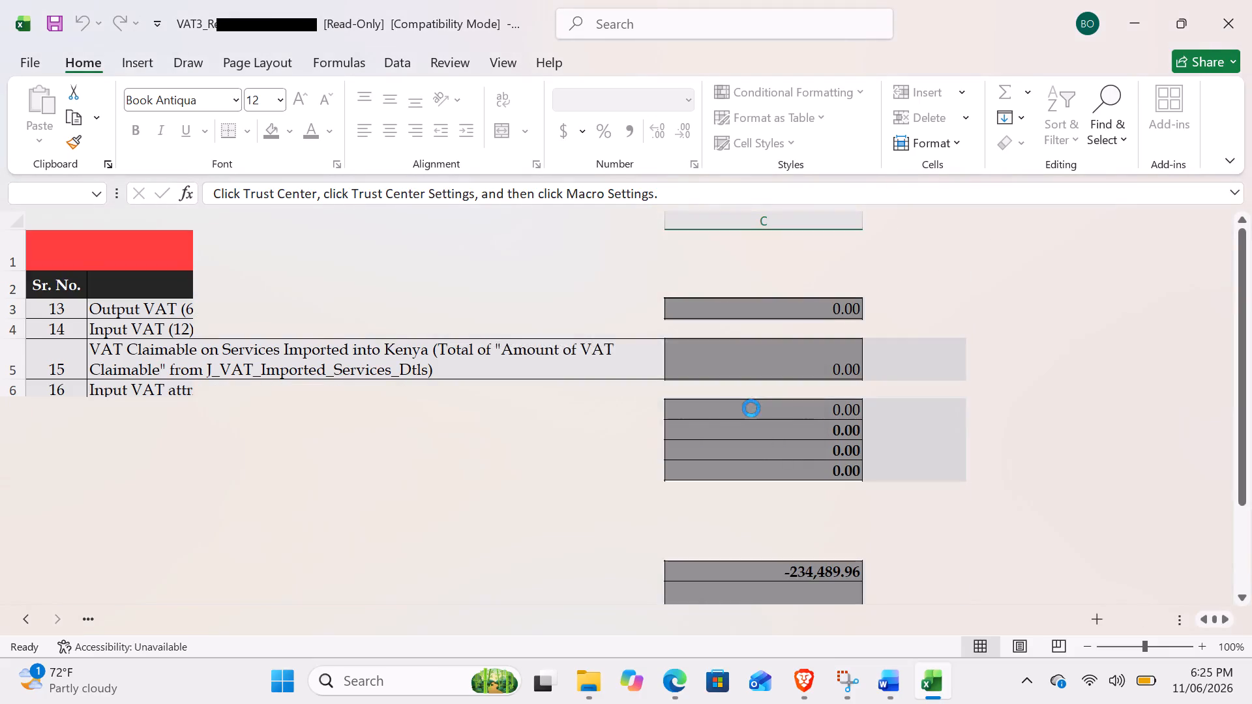
Answer No to the question about being a non-resident with no fixed place of business in Kenya on the A_Basic_Info sheet.
{"action": "left_click_drag", "start_coordinate": [440, 473], "coordinate": [721, 383]}
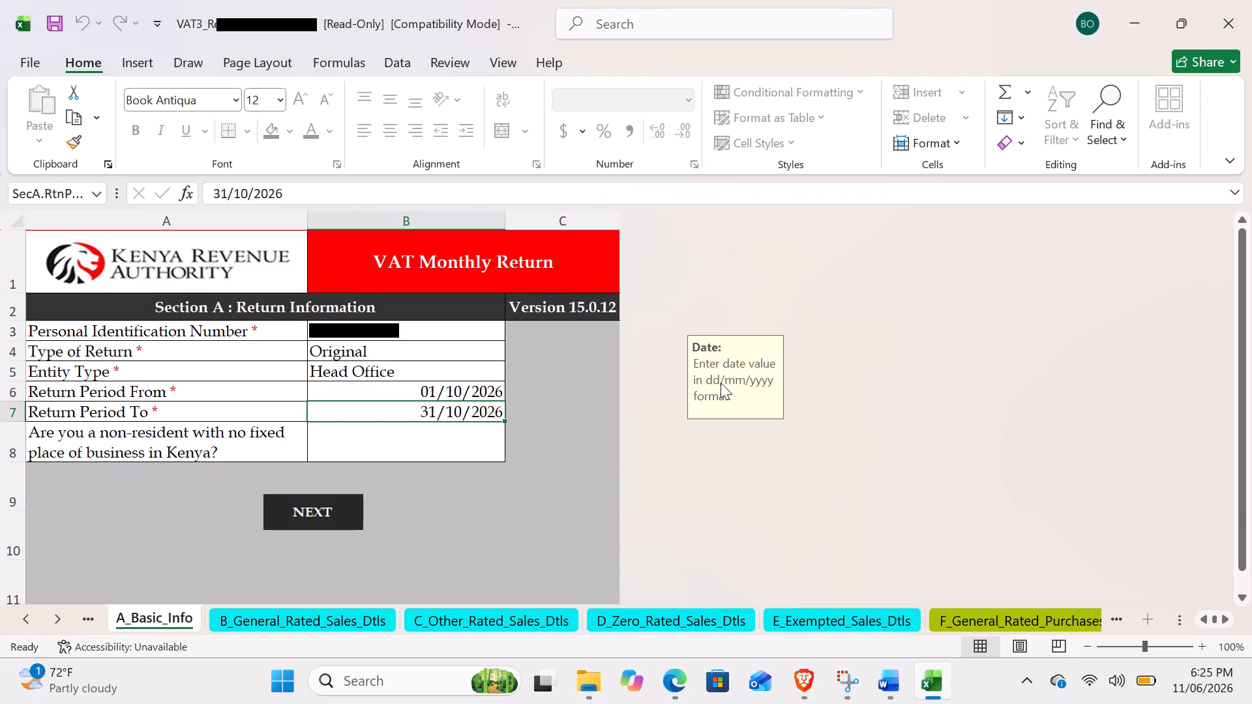
{"action": "left_click", "coordinate": [441, 454]}
{"action": "left_click", "coordinate": [441, 454]}
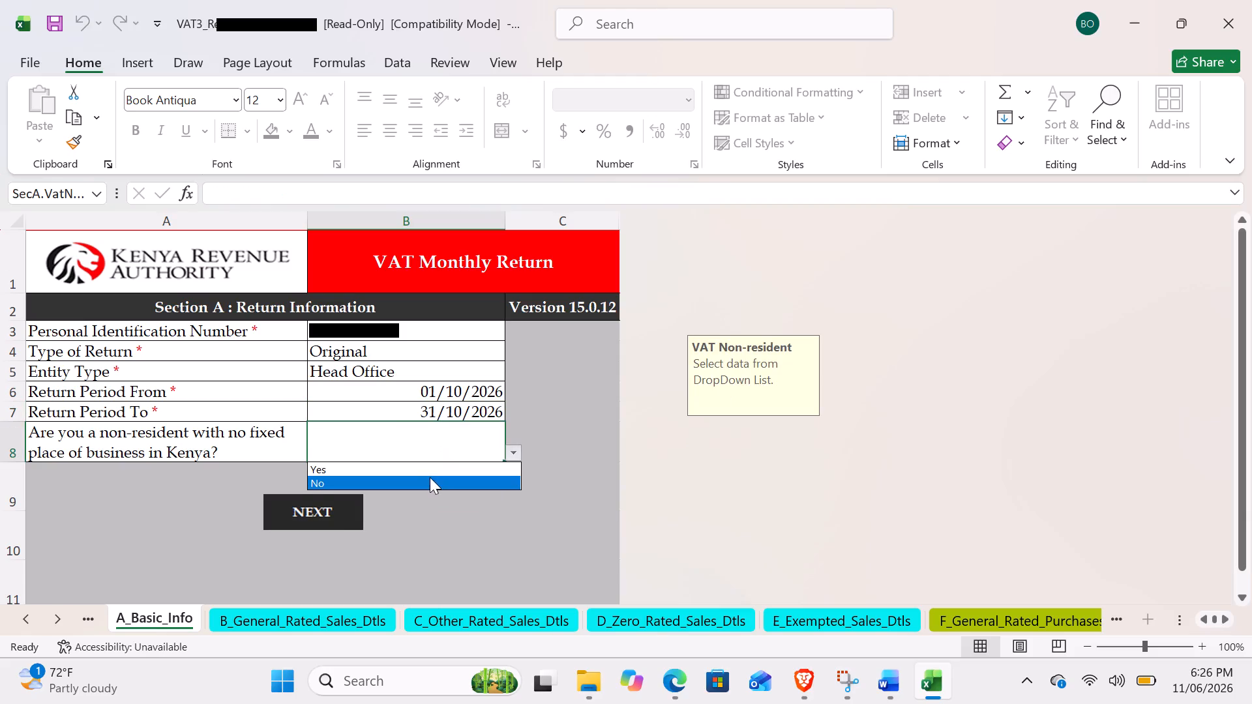
{"action": "left_click", "coordinate": [428, 482]}
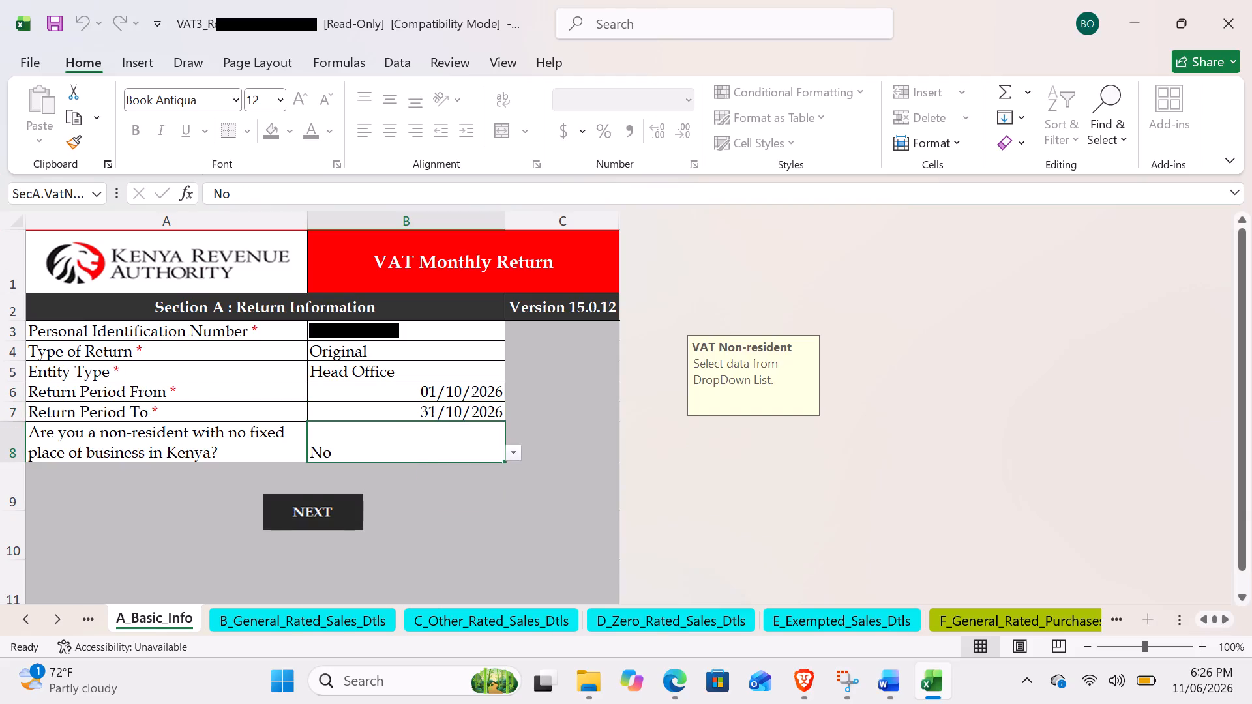
Import the Kenowa Oct F CSV file from the Desktop into the F_General_Rated_Purchases_Dtls sheet.
{"action": "left_click", "coordinate": [303, 620]}
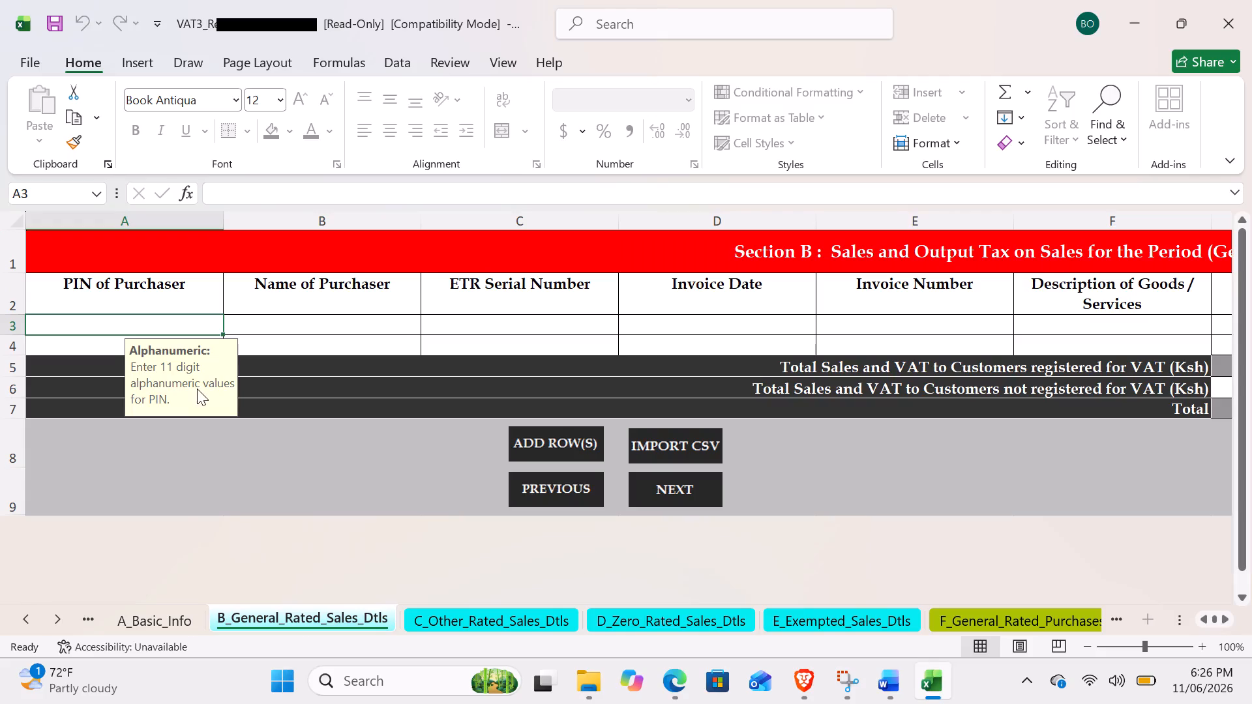
{"action": "left_click_drag", "start_coordinate": [197, 389], "coordinate": [202, 555]}
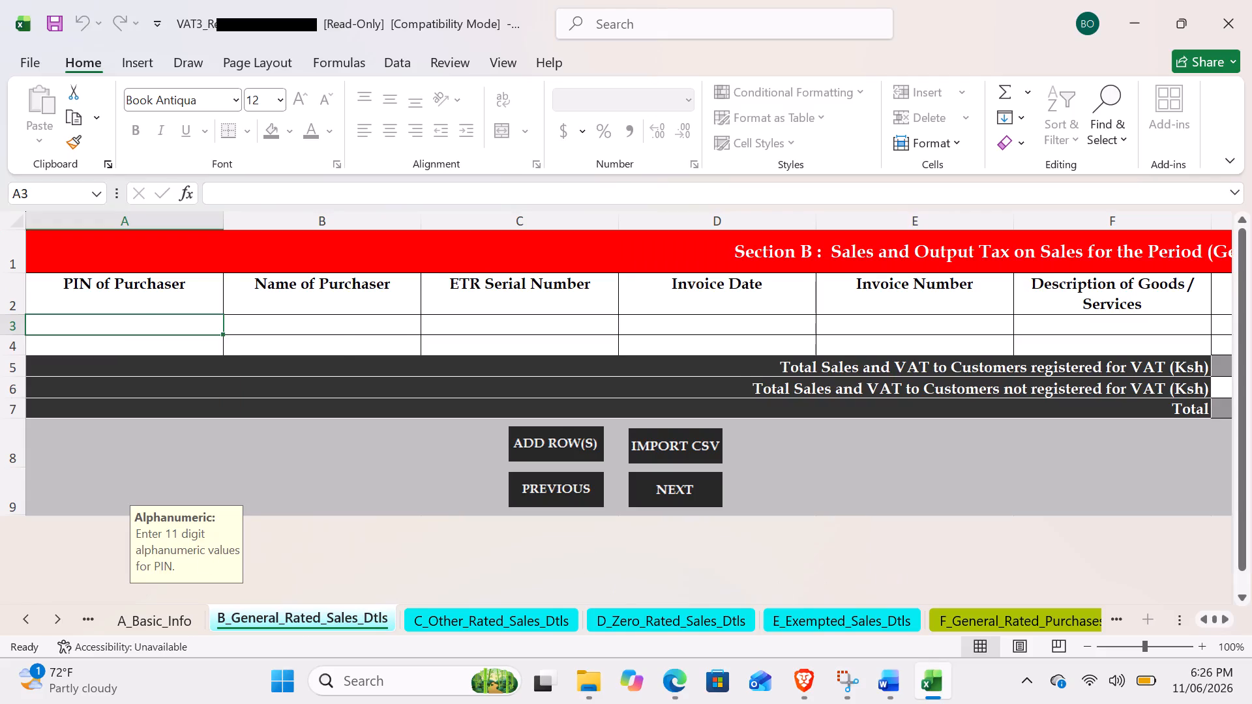
{"action": "scroll", "coordinate": [908, 438], "scroll_direction": "left", "scroll_amount": 3}
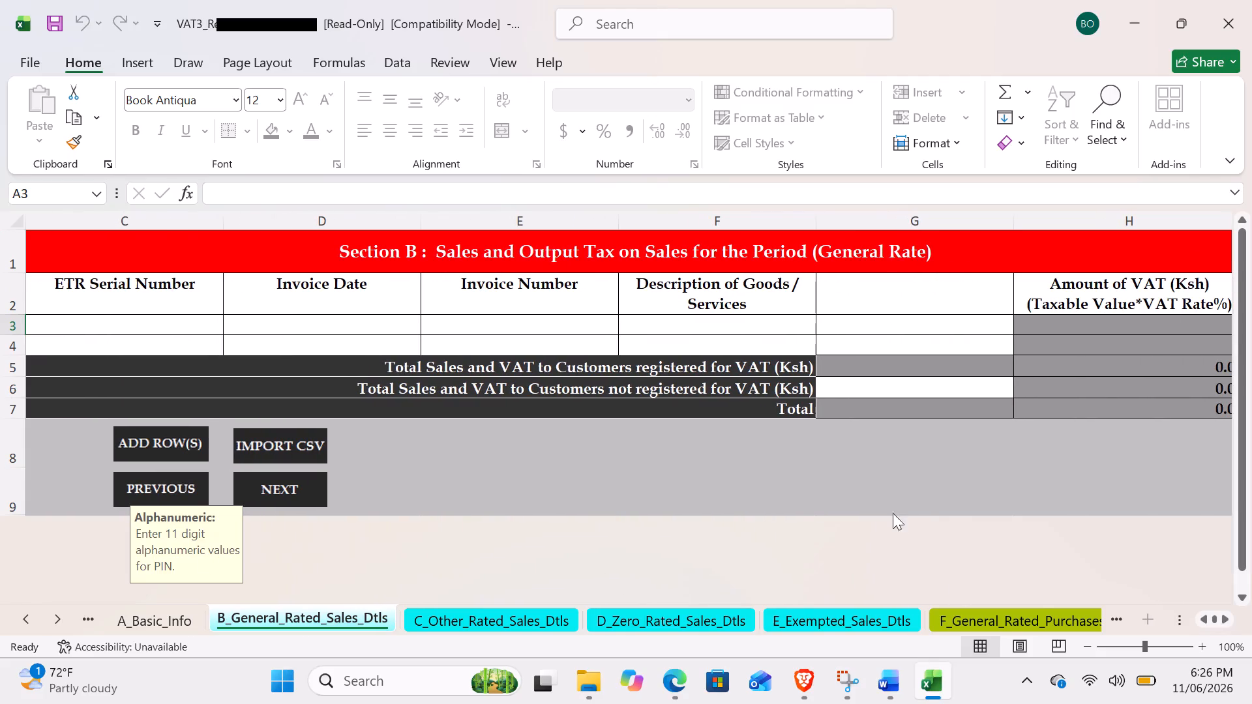
{"action": "left_click", "coordinate": [985, 618]}
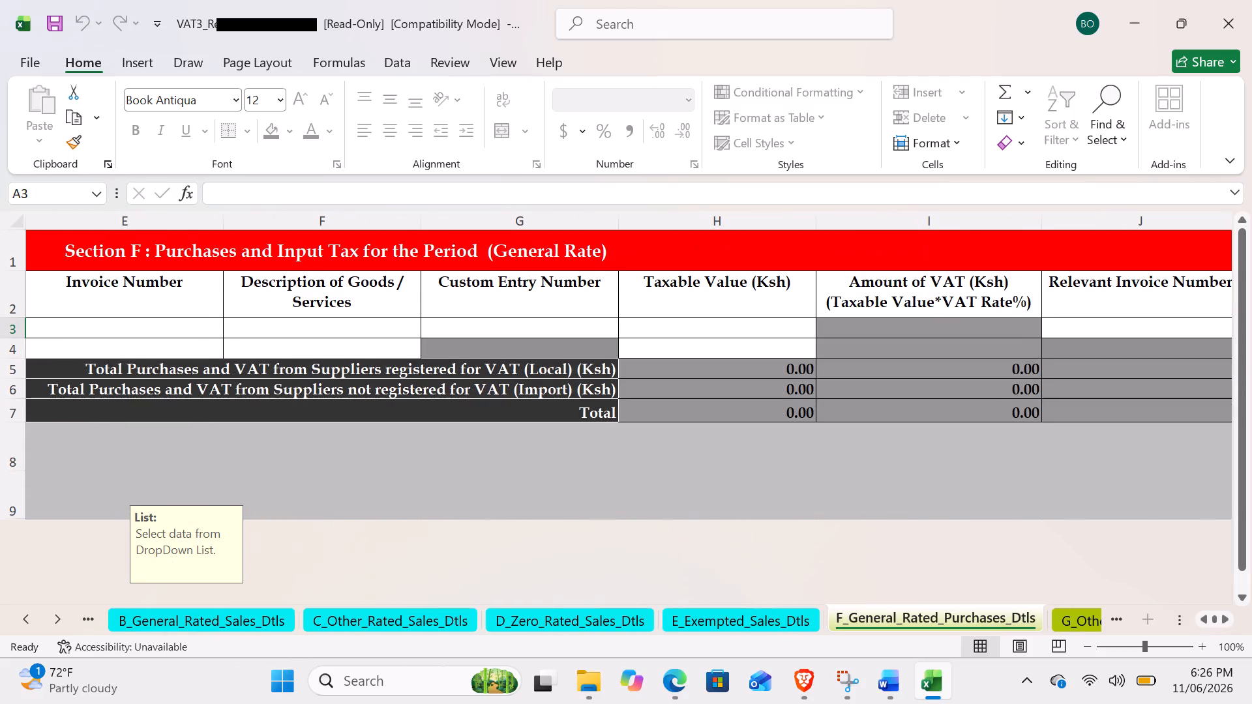
{"action": "scroll", "coordinate": [672, 414], "scroll_direction": "right", "scroll_amount": 3}
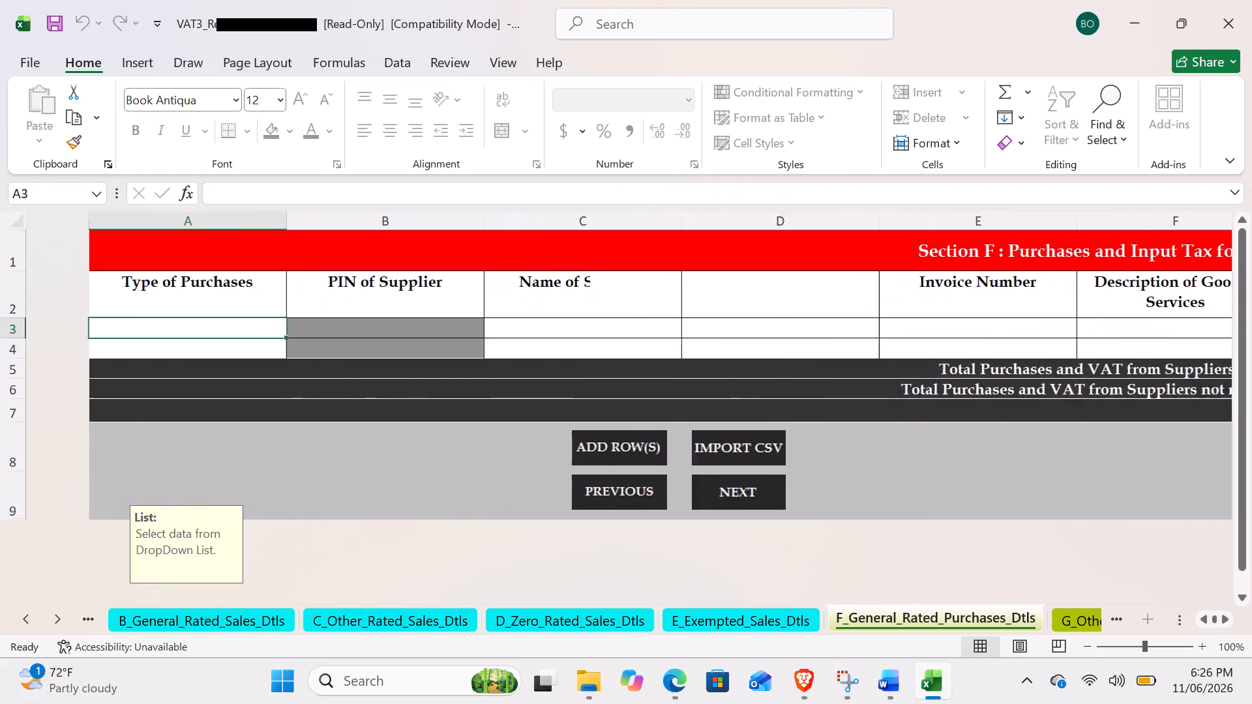
{"action": "left_click", "coordinate": [698, 455]}
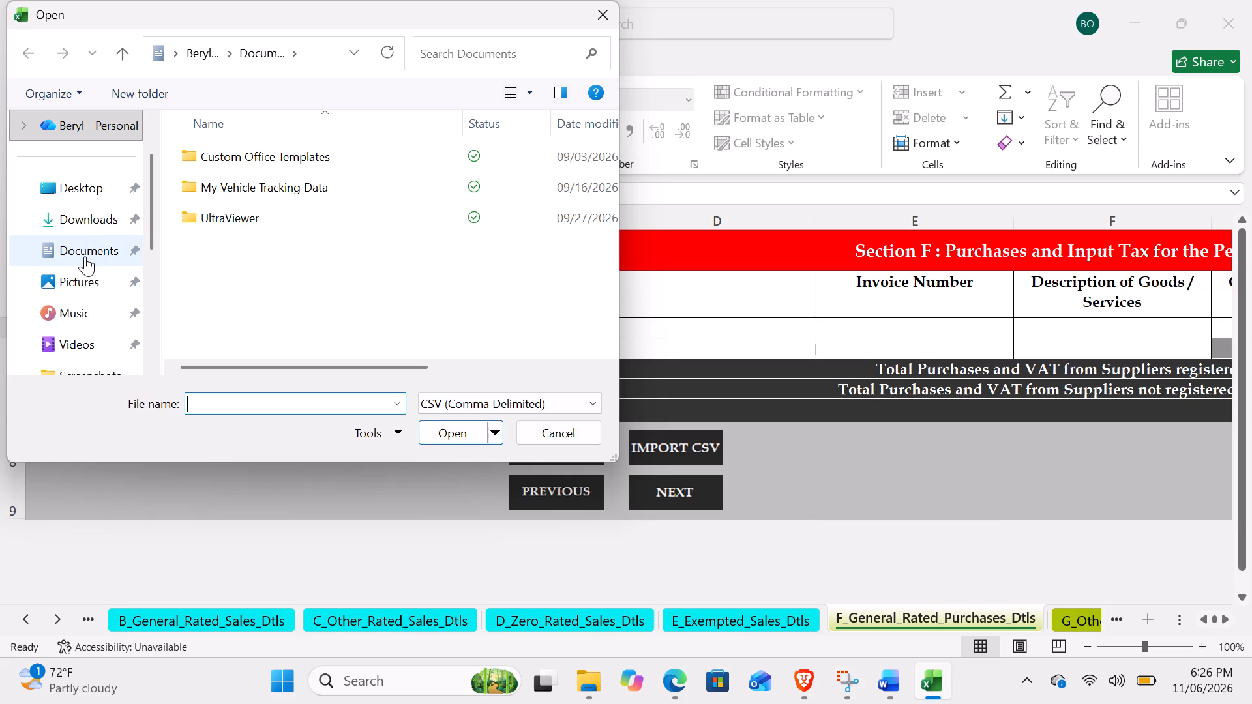
{"action": "left_click", "coordinate": [85, 199]}
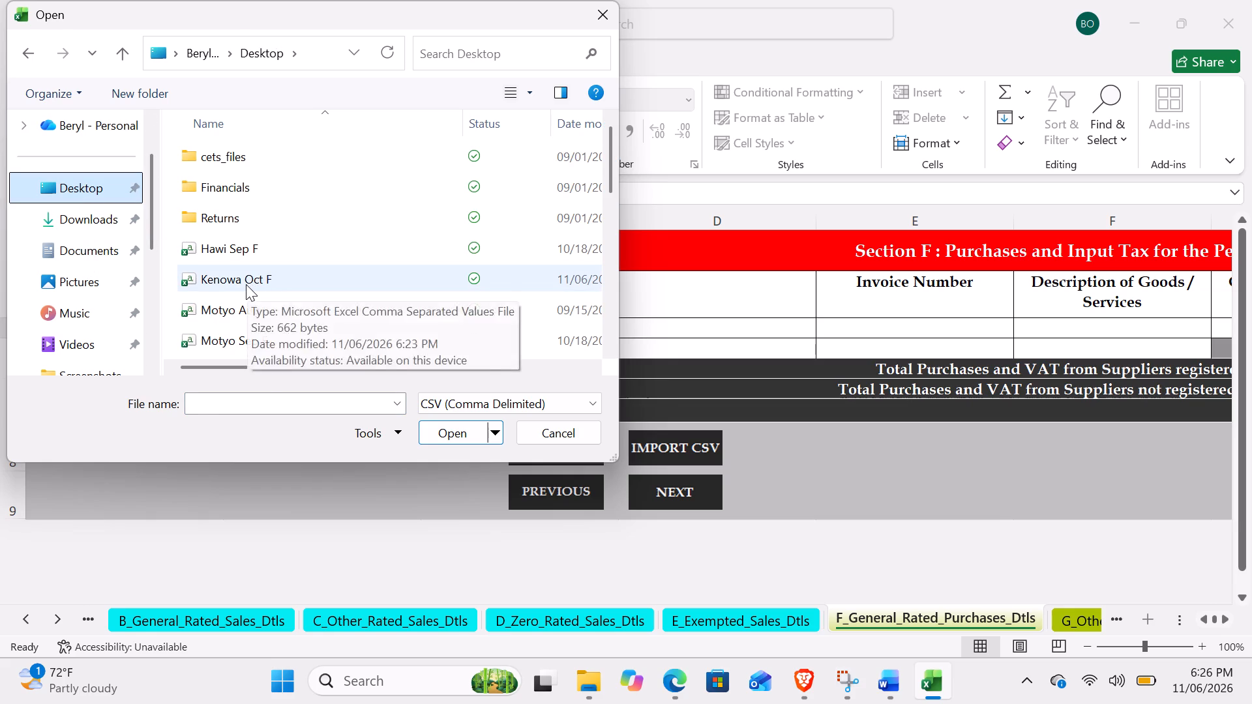
{"action": "double_click", "coordinate": [246, 284]}
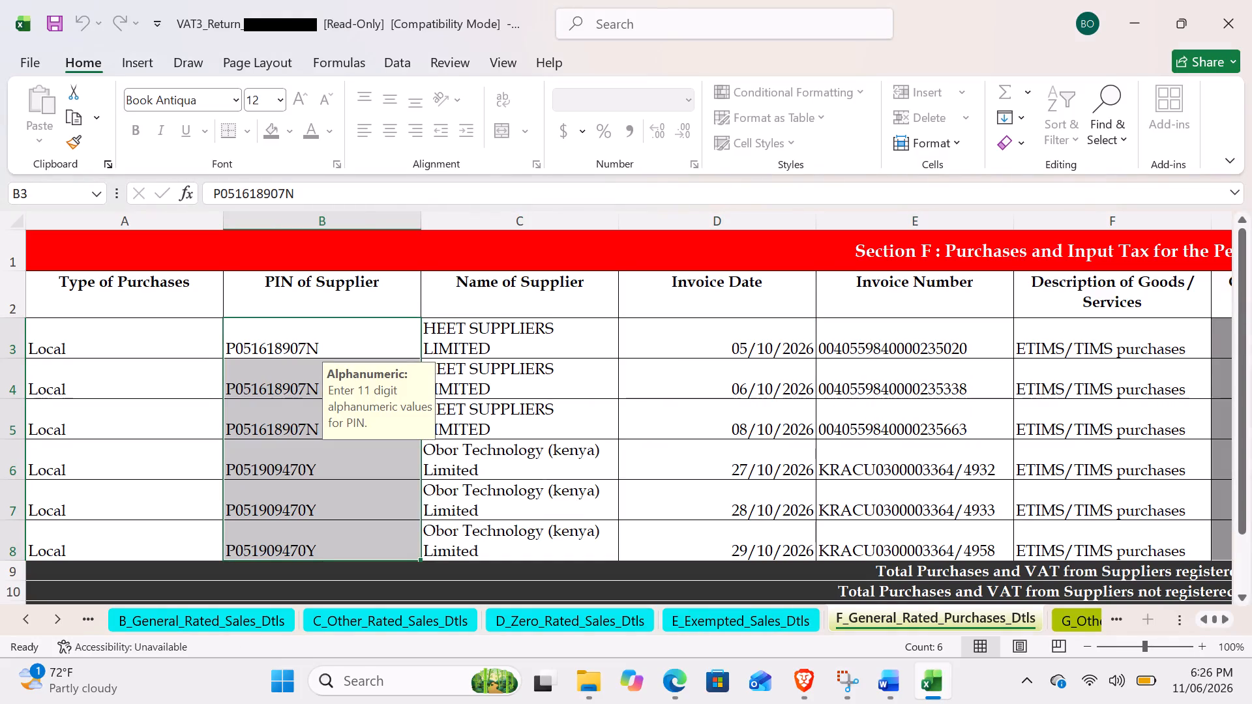
Review the VAT calculation on the O_VAT_Due sheet, down to the net VAT payable or credit carried forward row.
{"action": "scroll", "coordinate": [676, 418], "scroll_direction": "down", "scroll_amount": 1}
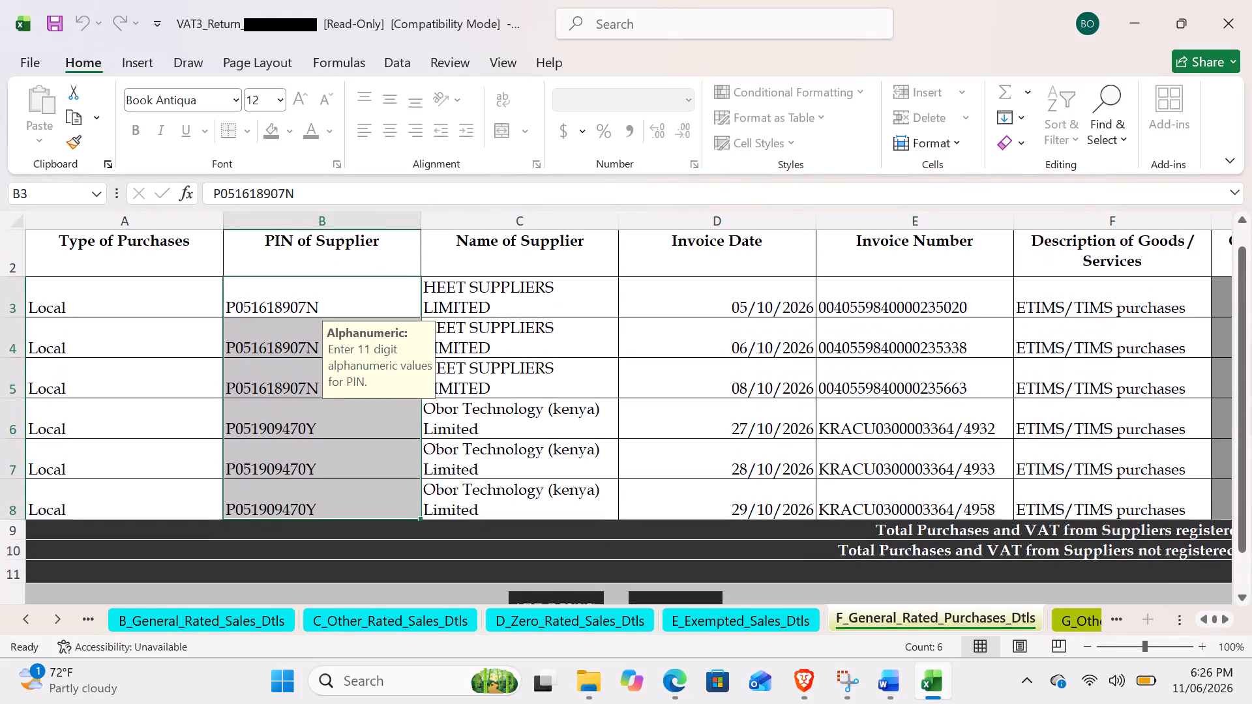
{"action": "left_click_drag", "start_coordinate": [363, 366], "coordinate": [365, 305]}
{"action": "left_click_drag", "start_coordinate": [385, 282], "coordinate": [362, 289]}
{"action": "triple_click", "coordinate": [53, 628]}
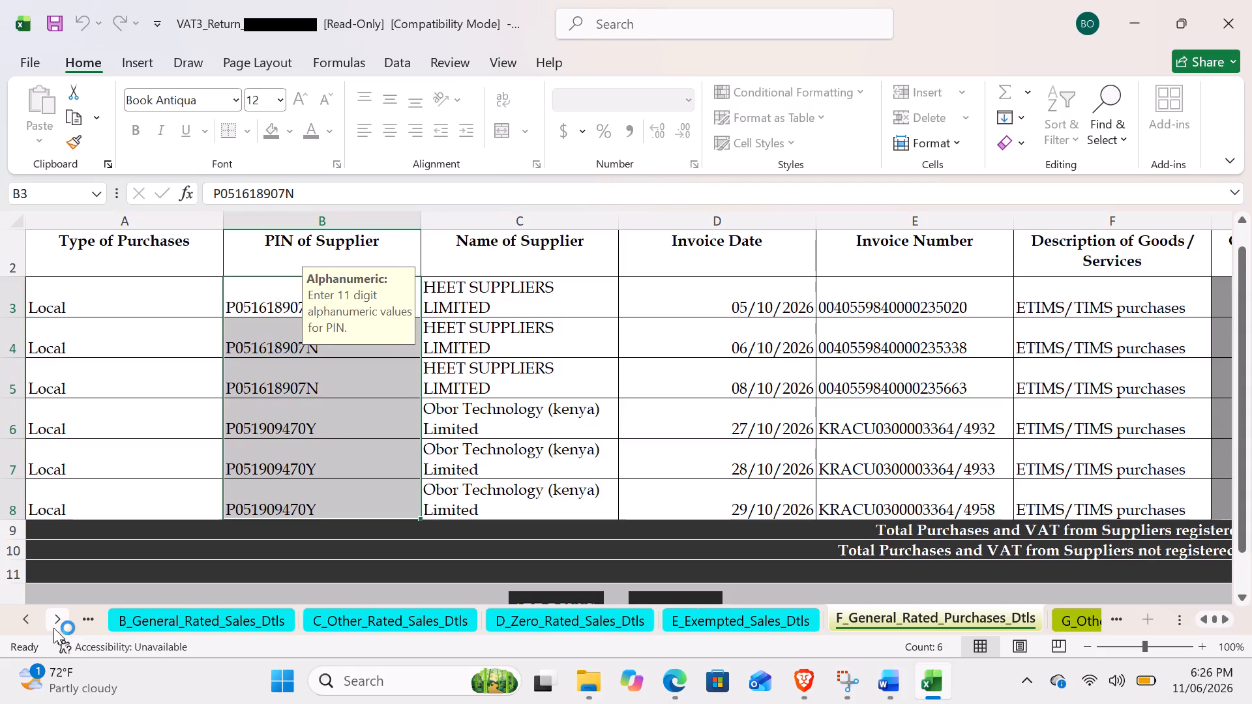
{"action": "triple_click", "coordinate": [53, 628]}
{"action": "triple_click", "coordinate": [53, 628]}
{"action": "left_click", "coordinate": [53, 628]}
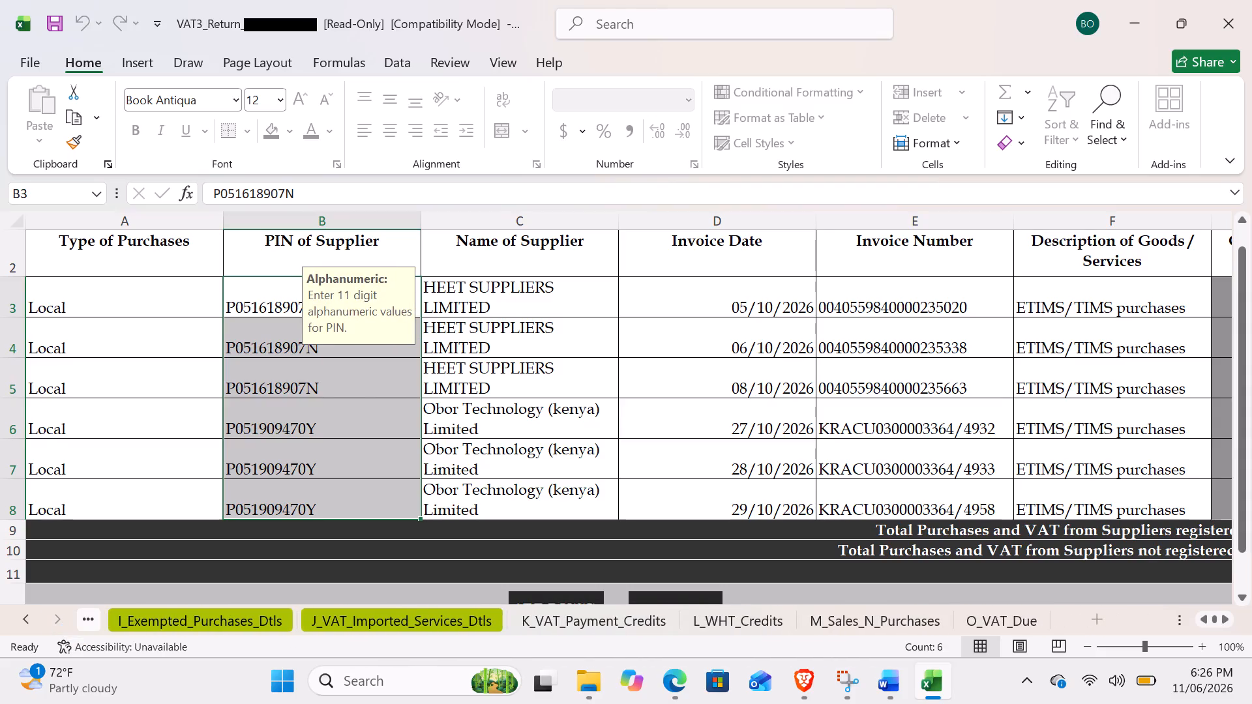
{"action": "left_click", "coordinate": [983, 626]}
{"action": "scroll", "coordinate": [782, 512], "scroll_direction": "down", "scroll_amount": 1}
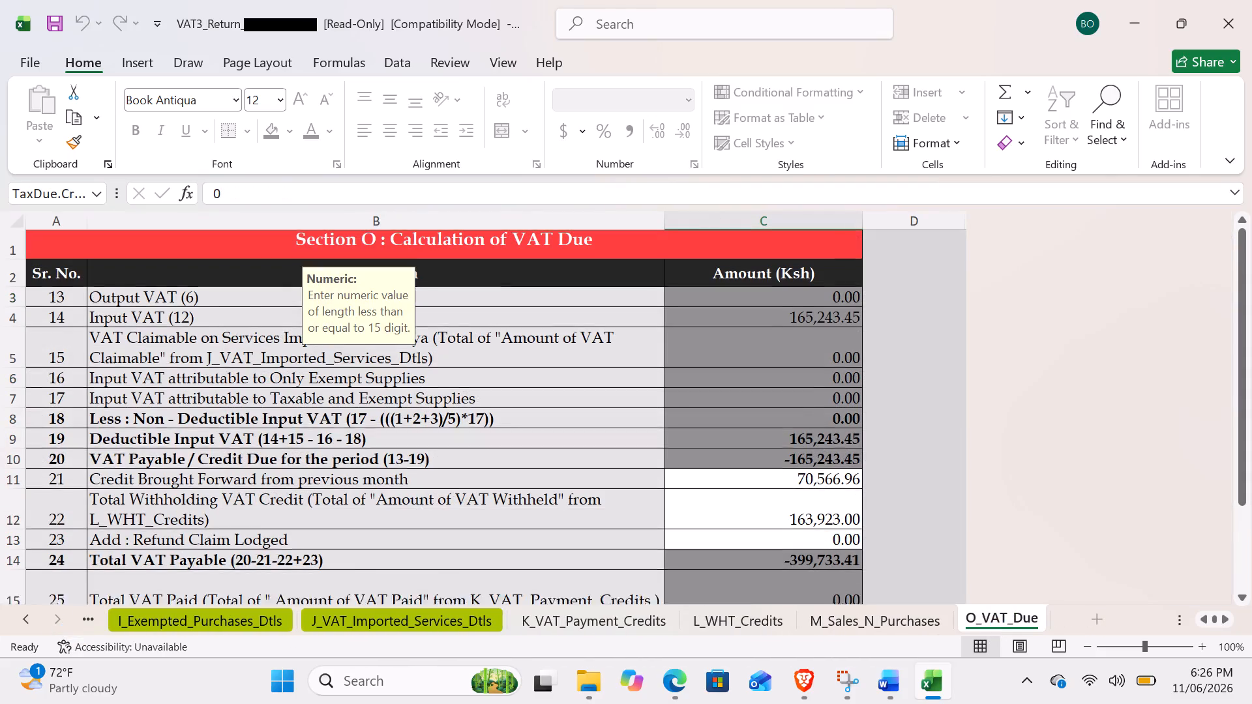
{"action": "scroll", "coordinate": [782, 512], "scroll_direction": "down", "scroll_amount": 1}
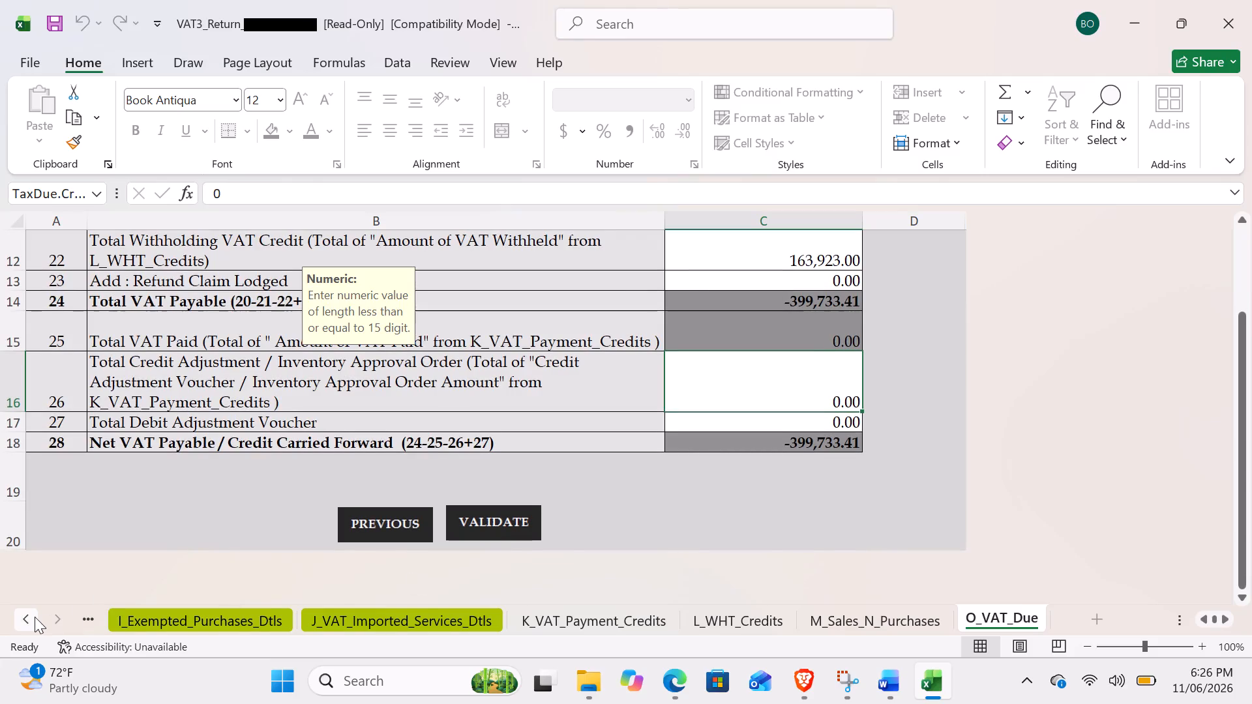
Check the taxable values and VAT amounts of the imported invoices on the F_General_Rated_Purchases_Dtls sheet.
{"action": "triple_click", "coordinate": [30, 617]}
{"action": "triple_click", "coordinate": [30, 617]}
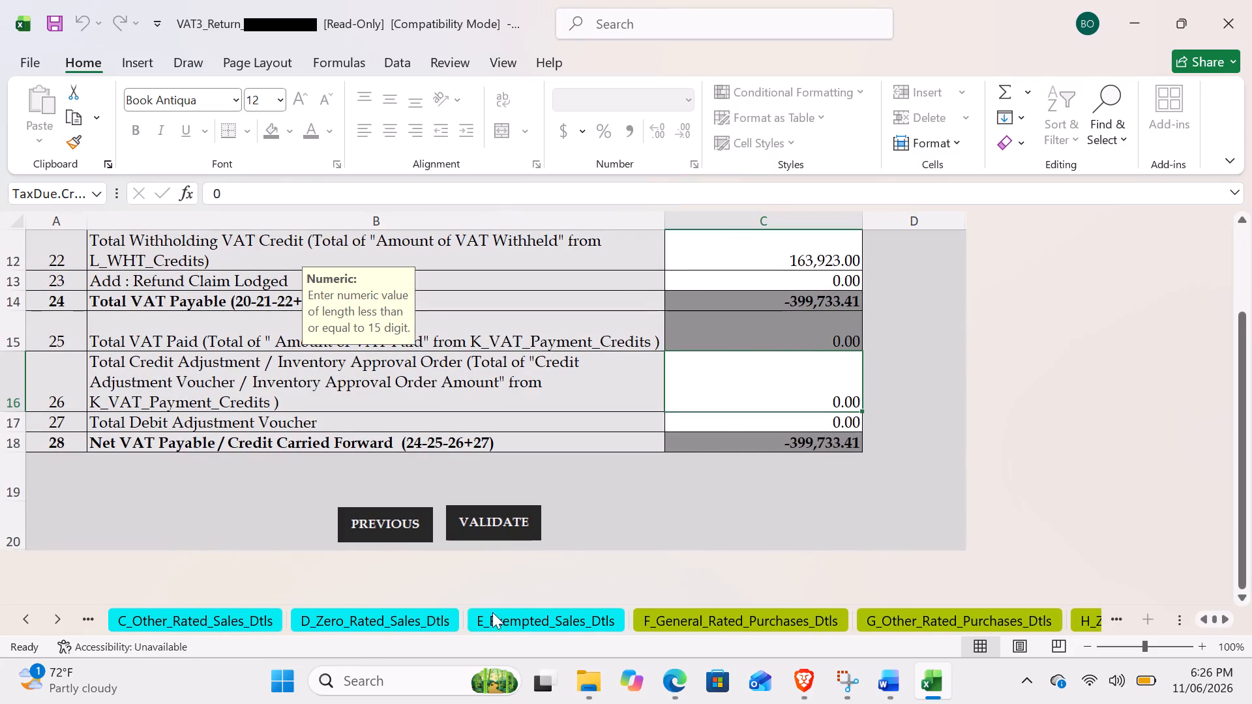
{"action": "left_click", "coordinate": [689, 613]}
{"action": "scroll", "coordinate": [845, 480], "scroll_direction": "left", "scroll_amount": 2}
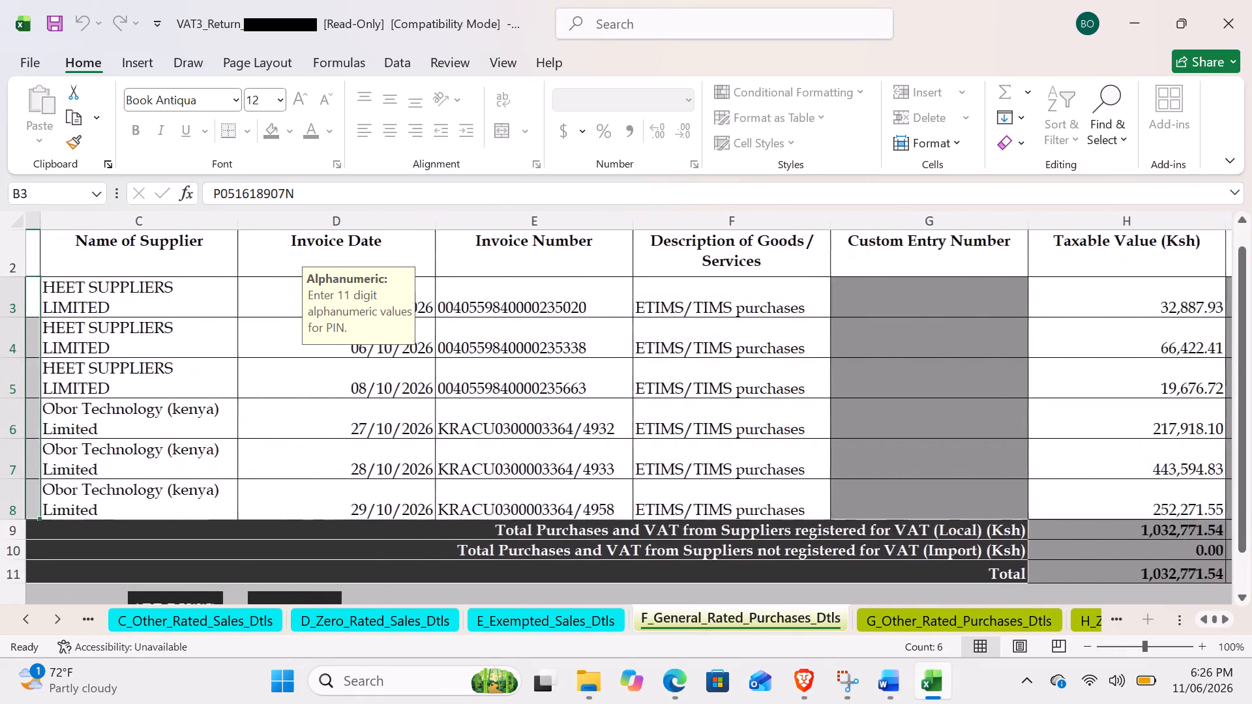
{"action": "scroll", "coordinate": [845, 480], "scroll_direction": "left", "scroll_amount": 4}
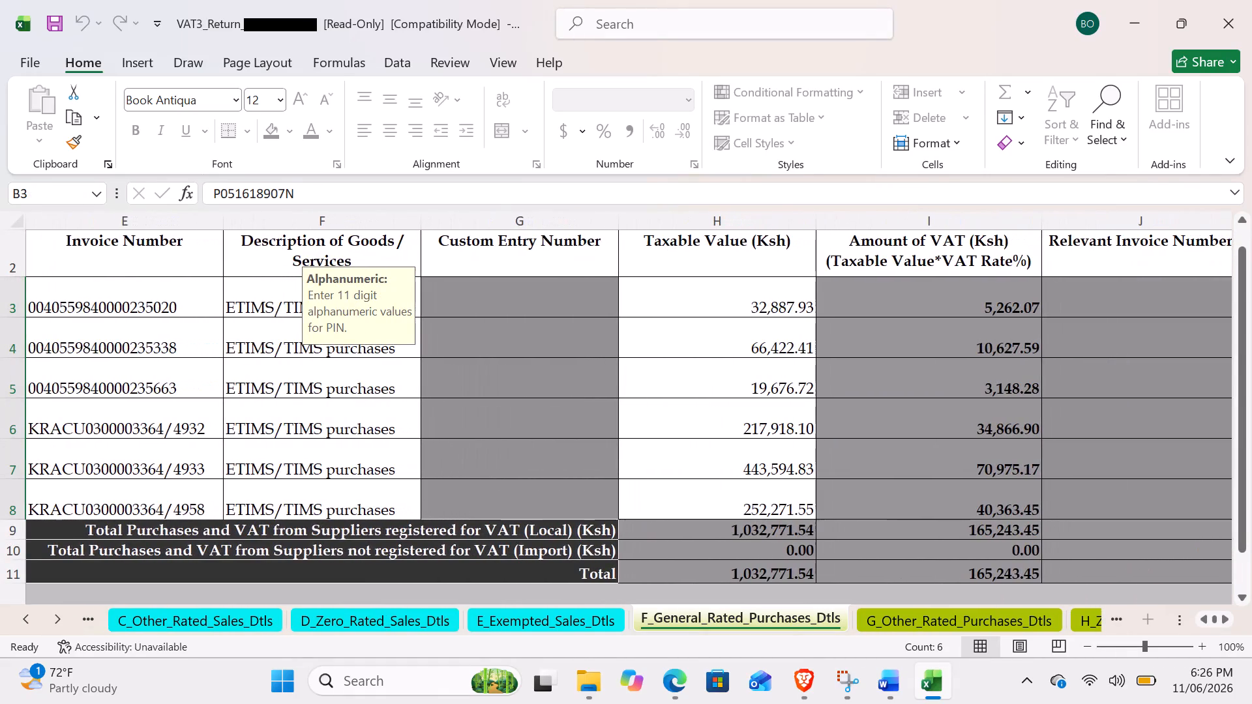
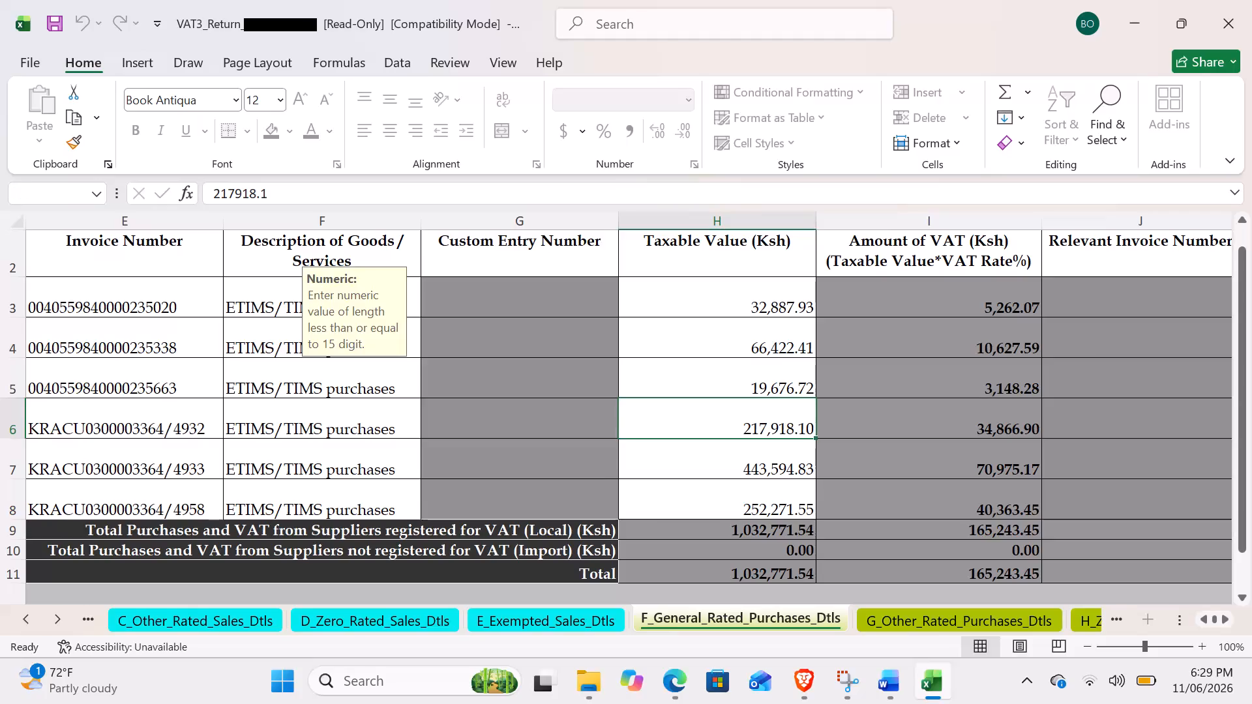
Move the numeric entry hint off the Description of Goods / Services column and view the first purchase invoice rows.
{"action": "scroll", "coordinate": [735, 434], "scroll_direction": "up", "scroll_amount": 1}
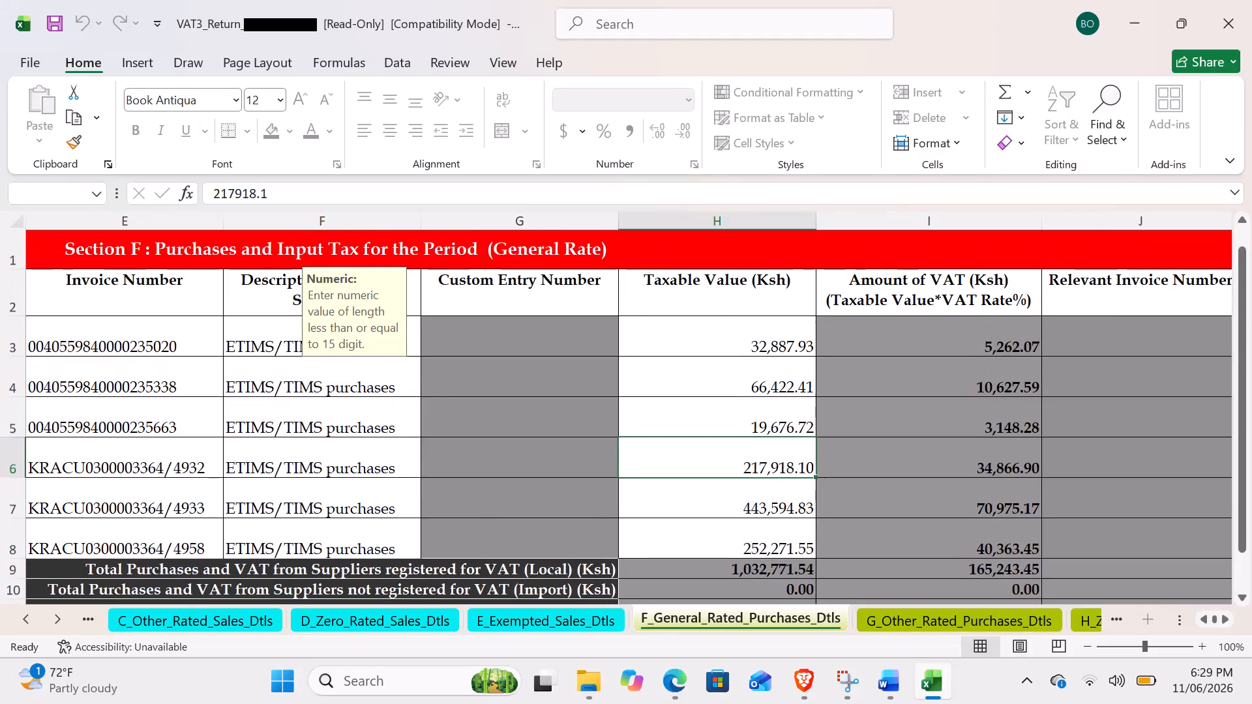
{"action": "scroll", "coordinate": [735, 434], "scroll_direction": "up", "scroll_amount": 1}
{"action": "left_click_drag", "start_coordinate": [373, 313], "coordinate": [547, 435]}
{"action": "left_click_drag", "start_coordinate": [519, 440], "coordinate": [495, 405]}
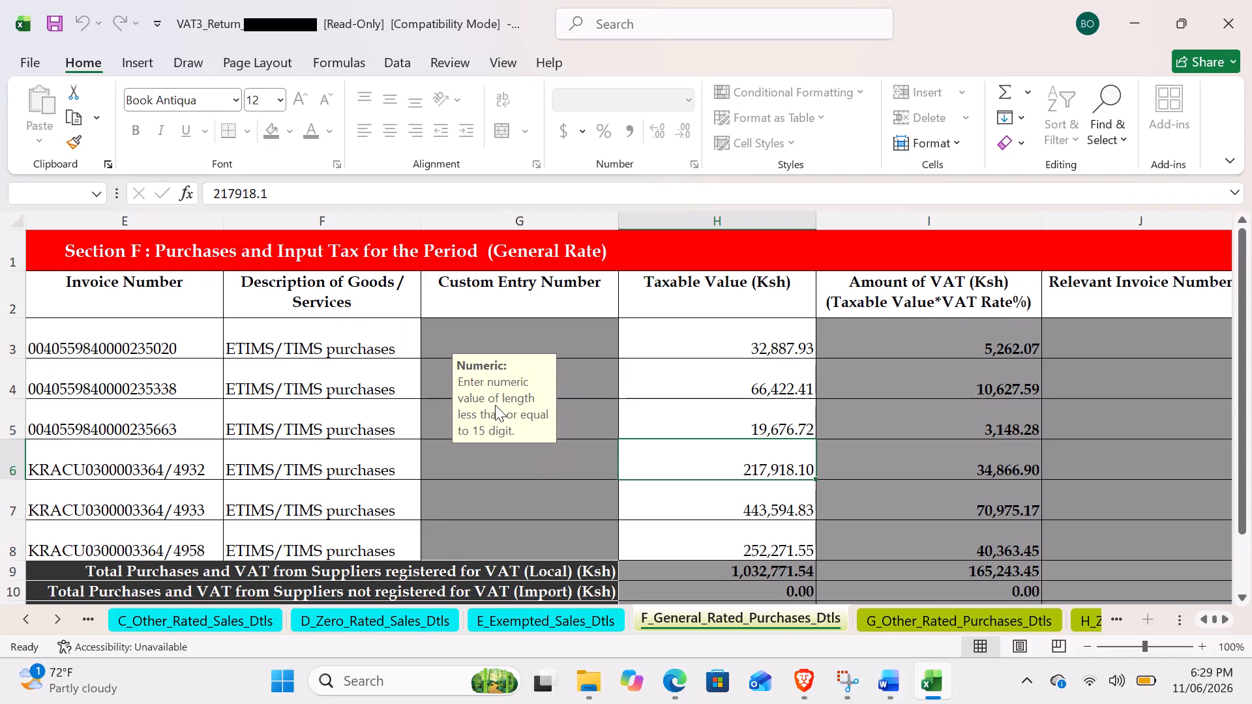
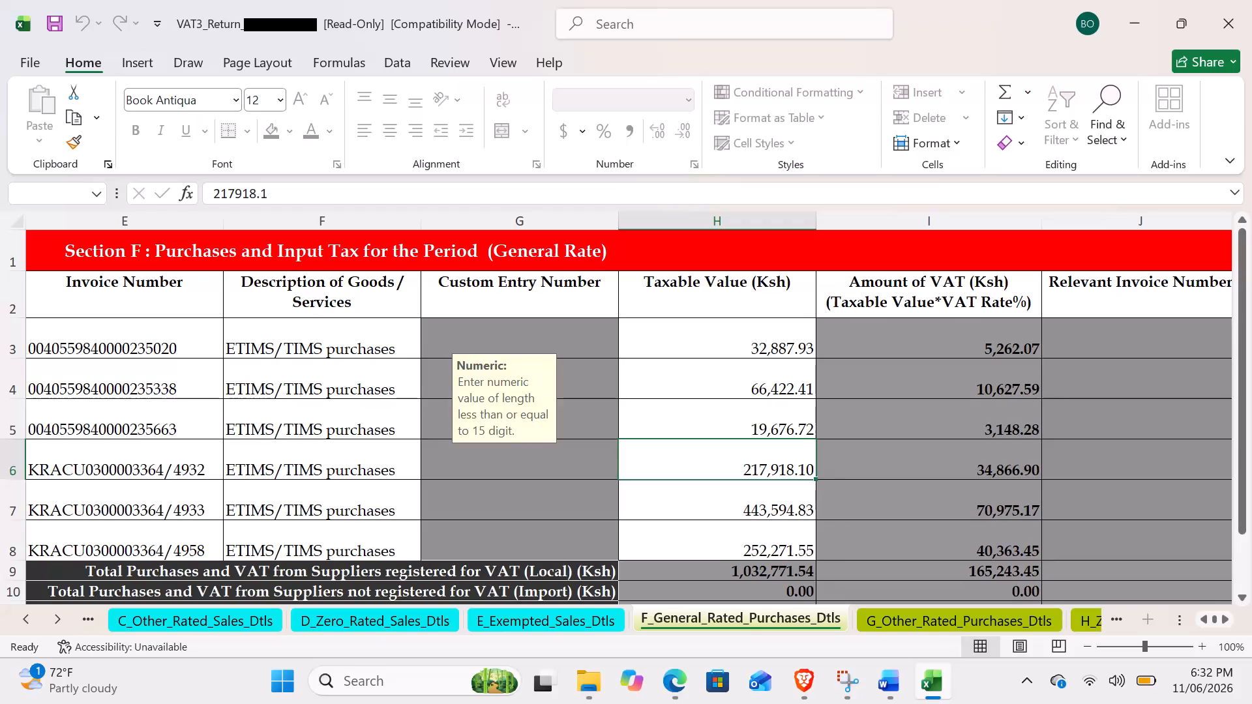
Examine the taxable values of the purchase invoices and the totals rows in Section F, moving the numeric hint clear of the totals.
{"action": "left_click", "coordinate": [695, 444]}
{"action": "left_click", "coordinate": [703, 400]}
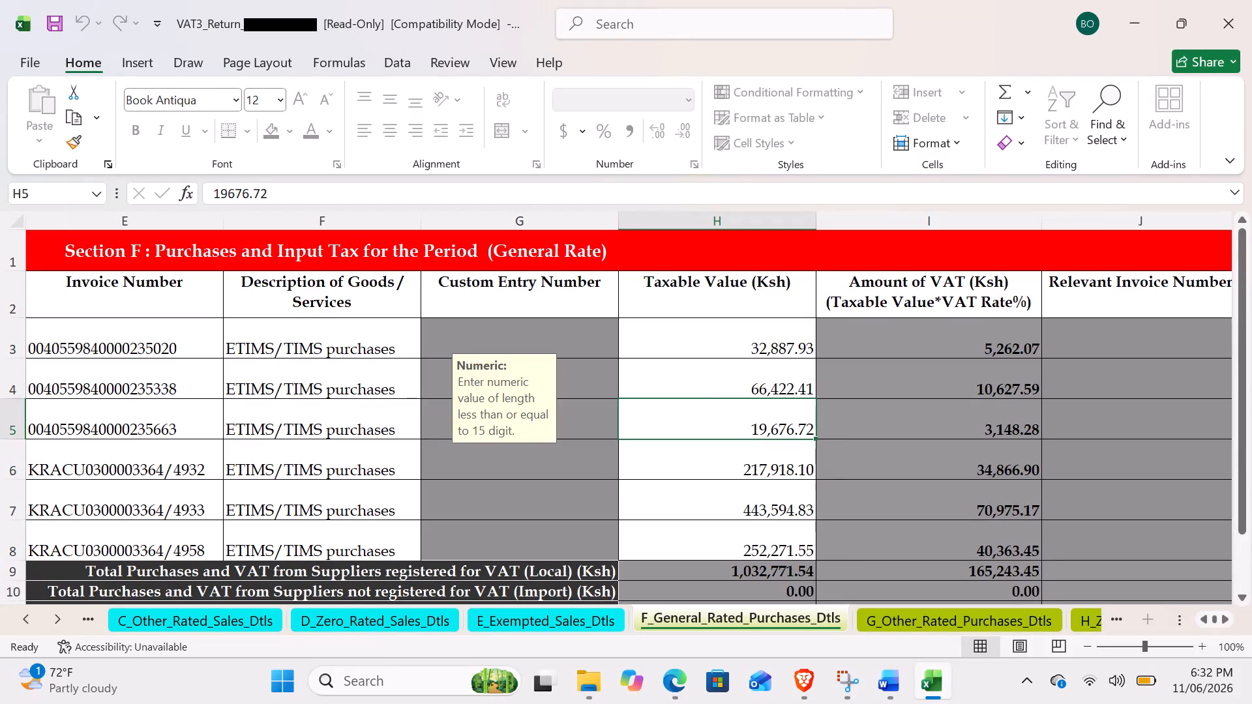
{"action": "left_click", "coordinate": [639, 402]}
{"action": "left_click", "coordinate": [647, 396]}
{"action": "scroll", "coordinate": [647, 396], "scroll_direction": "down", "scroll_amount": 2}
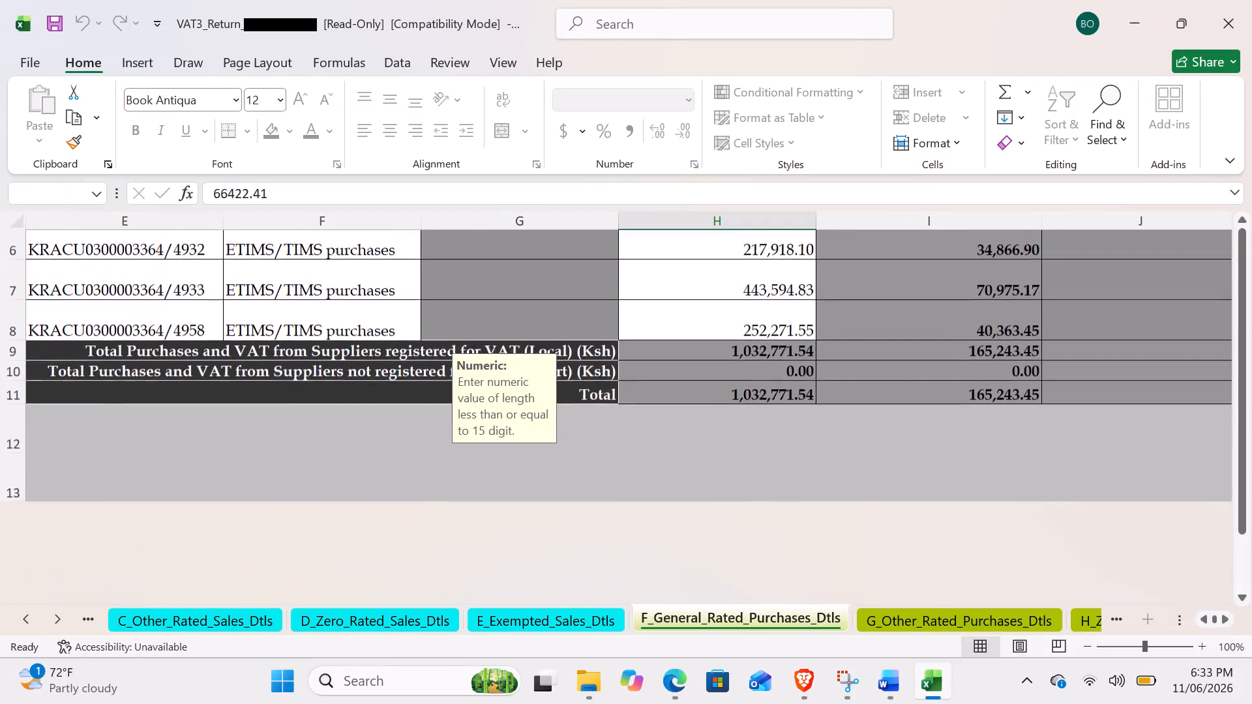
{"action": "left_click_drag", "start_coordinate": [510, 393], "coordinate": [498, 448]}
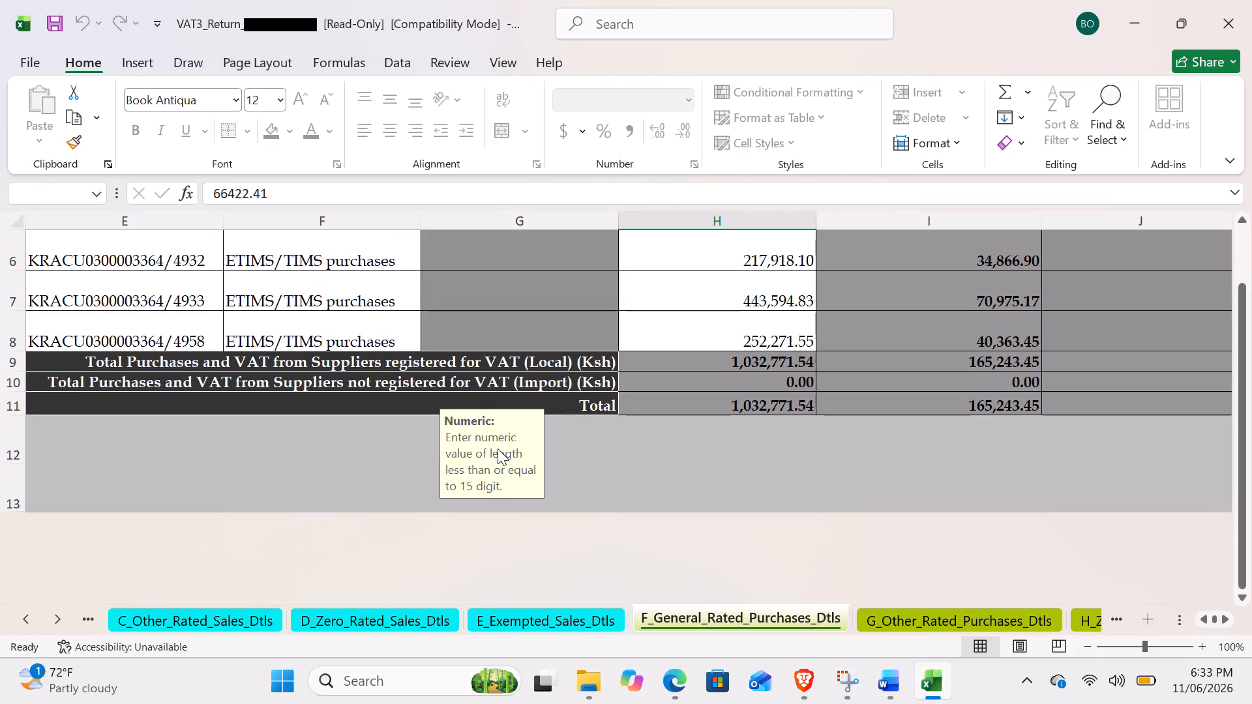
{"action": "left_click", "coordinate": [652, 327]}
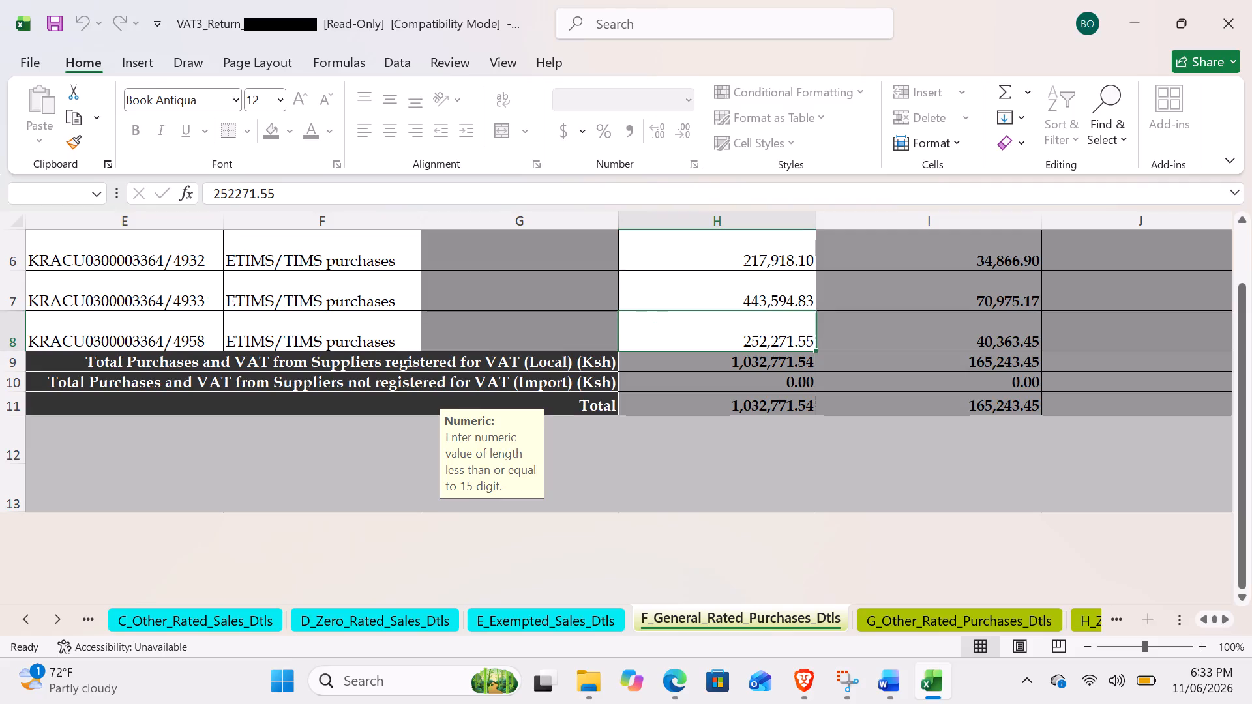
{"action": "left_click", "coordinate": [719, 296]}
{"action": "scroll", "coordinate": [719, 296], "scroll_direction": "up", "scroll_amount": 2}
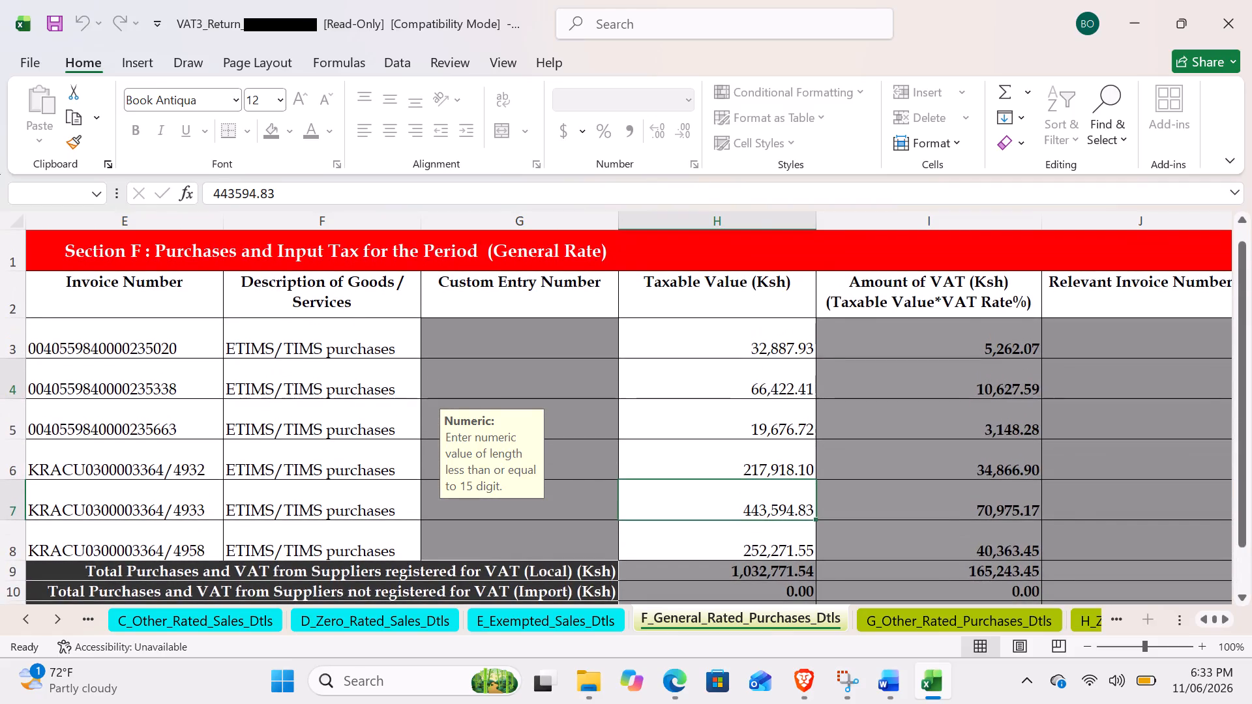
Select the taxable values of all purchase invoices, rows 3 to 8, to check their sum against the total.
{"action": "left_click", "coordinate": [706, 343]}
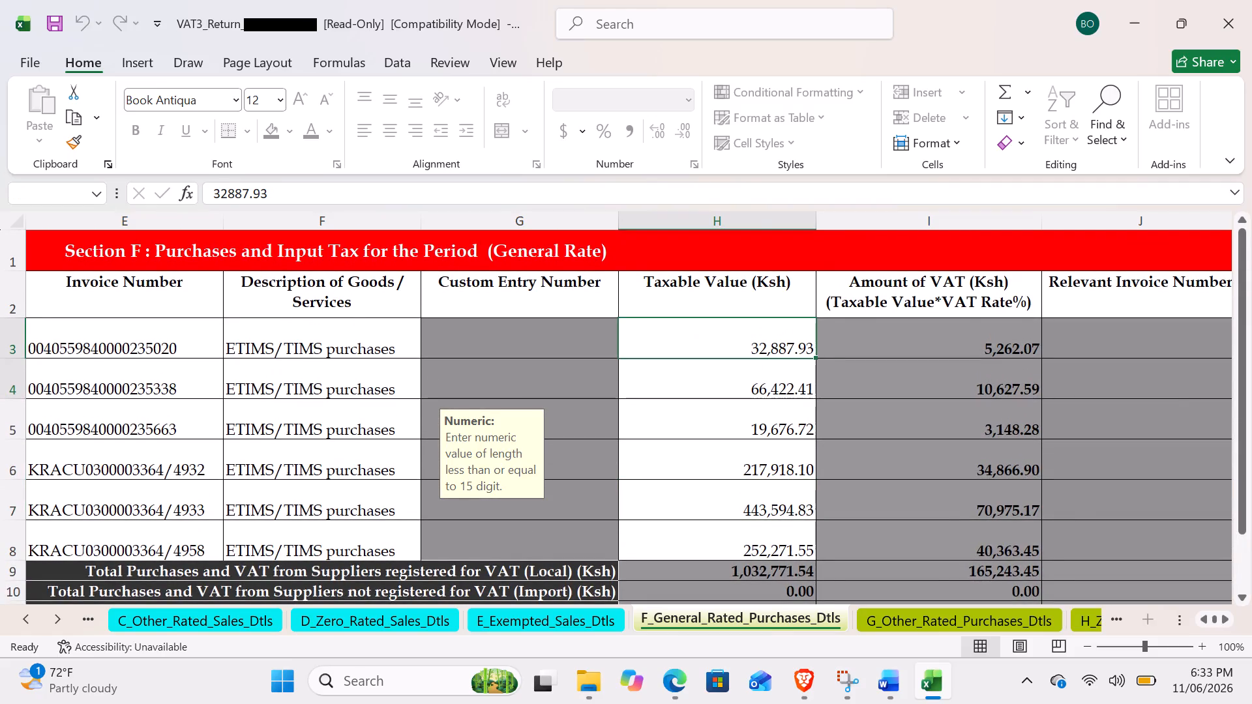
{"action": "left_click_drag", "start_coordinate": [696, 334], "coordinate": [665, 558]}
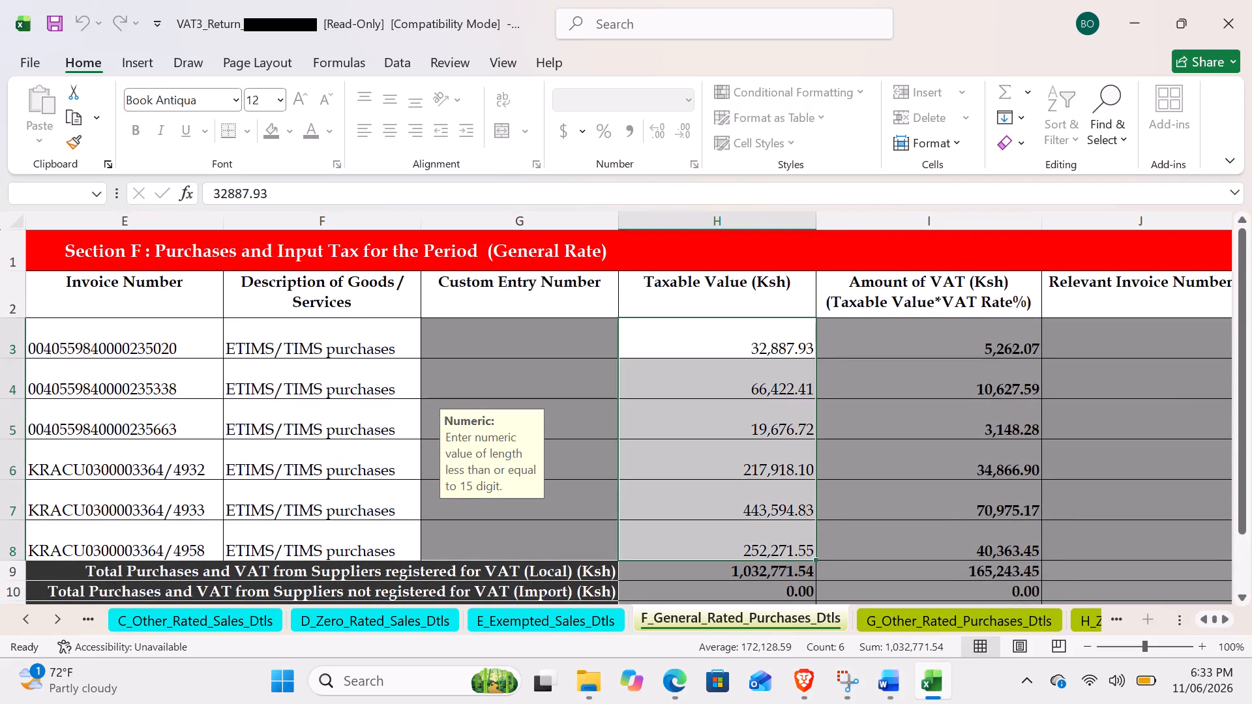
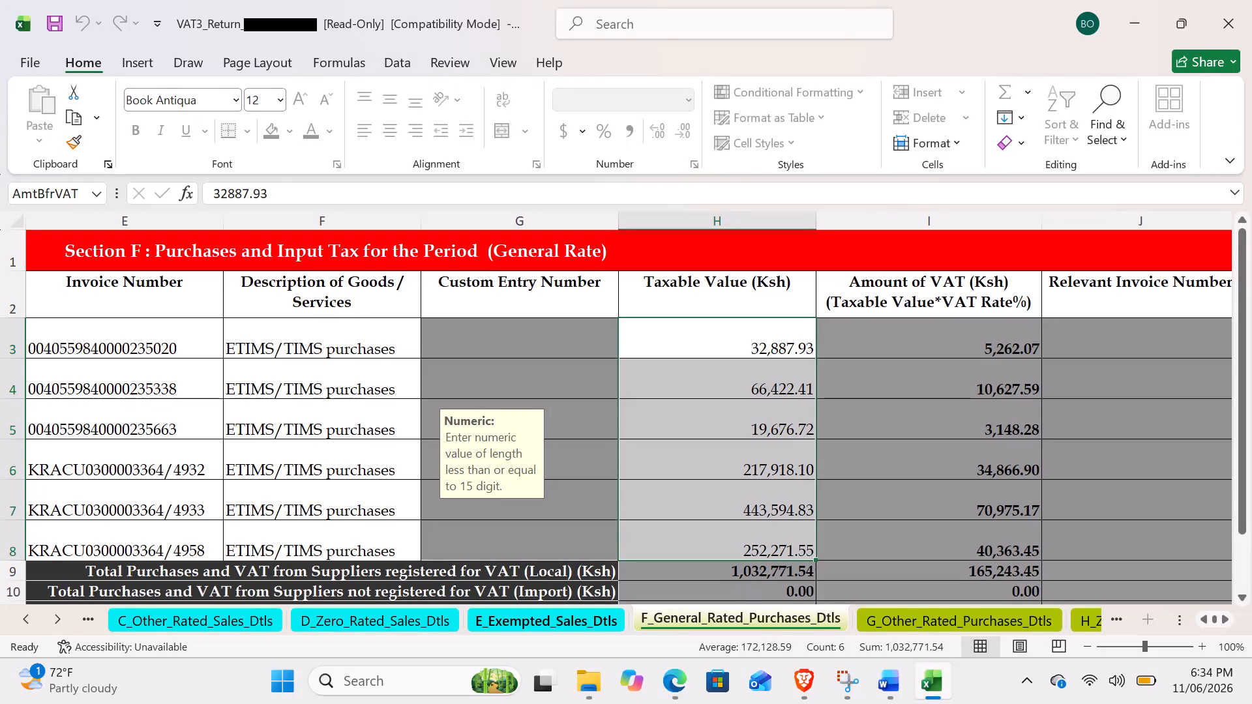
Reselect the taxable values of the Section F purchase invoices, rows 3 to 8, to recheck their sum against the total.
{"action": "left_click", "coordinate": [669, 347]}
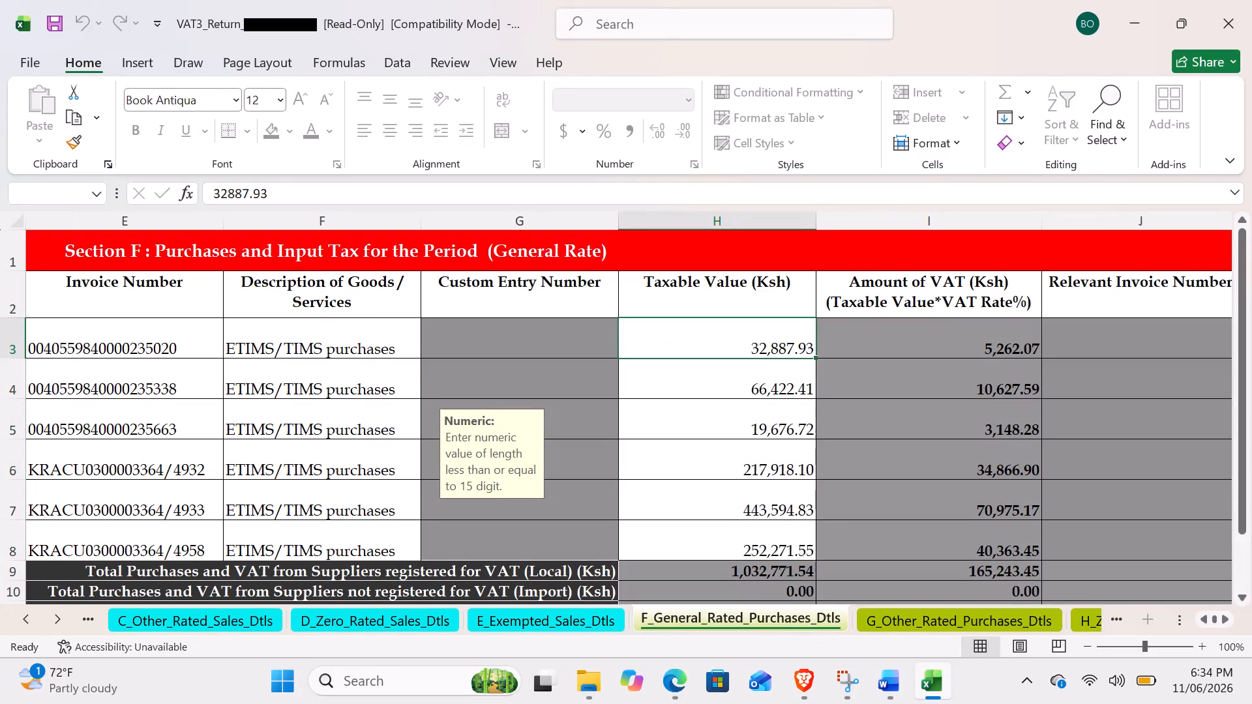
{"action": "left_click_drag", "start_coordinate": [669, 336], "coordinate": [674, 542]}
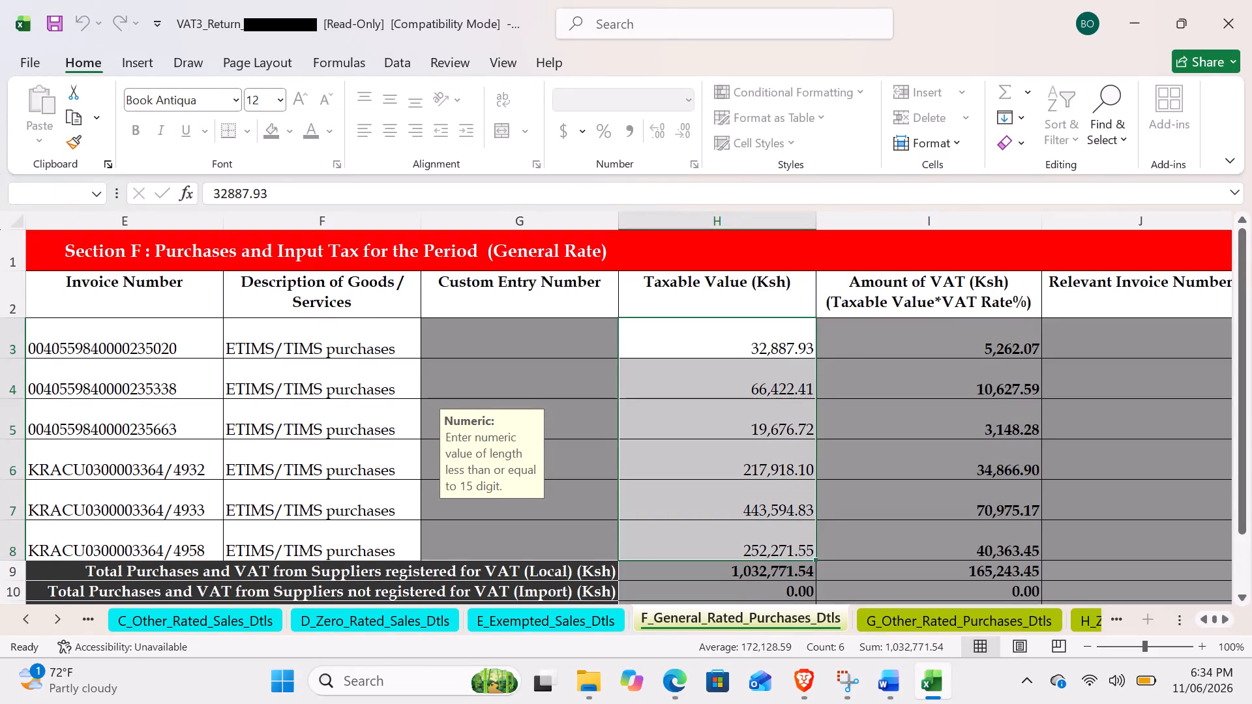
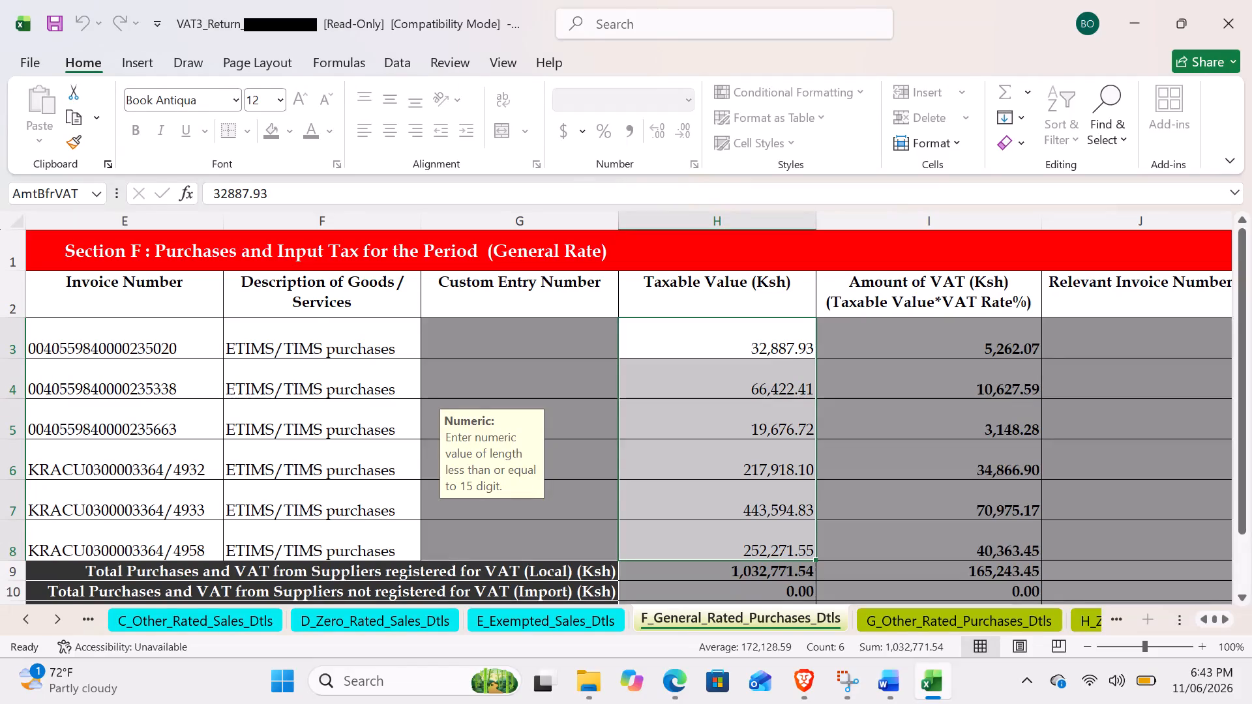
Open the A_Basic_Info sheet of the VAT return to check the return information in Section A.
{"action": "triple_click", "coordinate": [27, 620]}
{"action": "triple_click", "coordinate": [27, 620]}
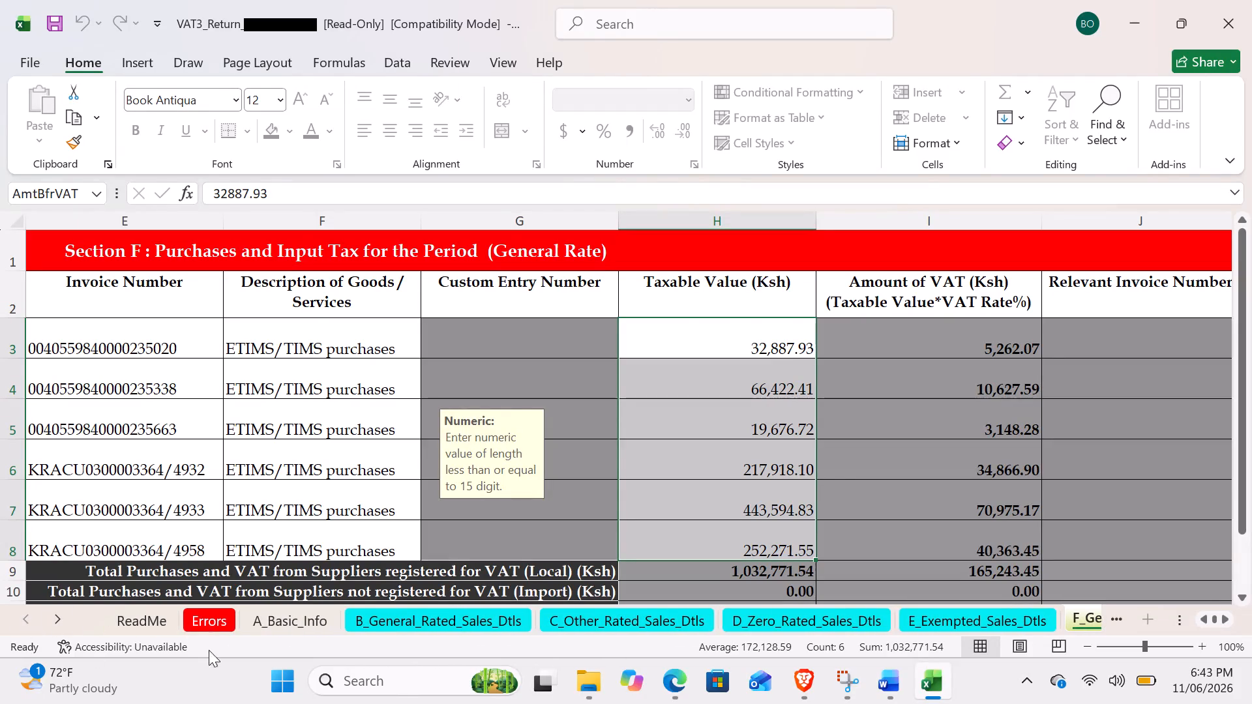
{"action": "left_click", "coordinate": [249, 633]}
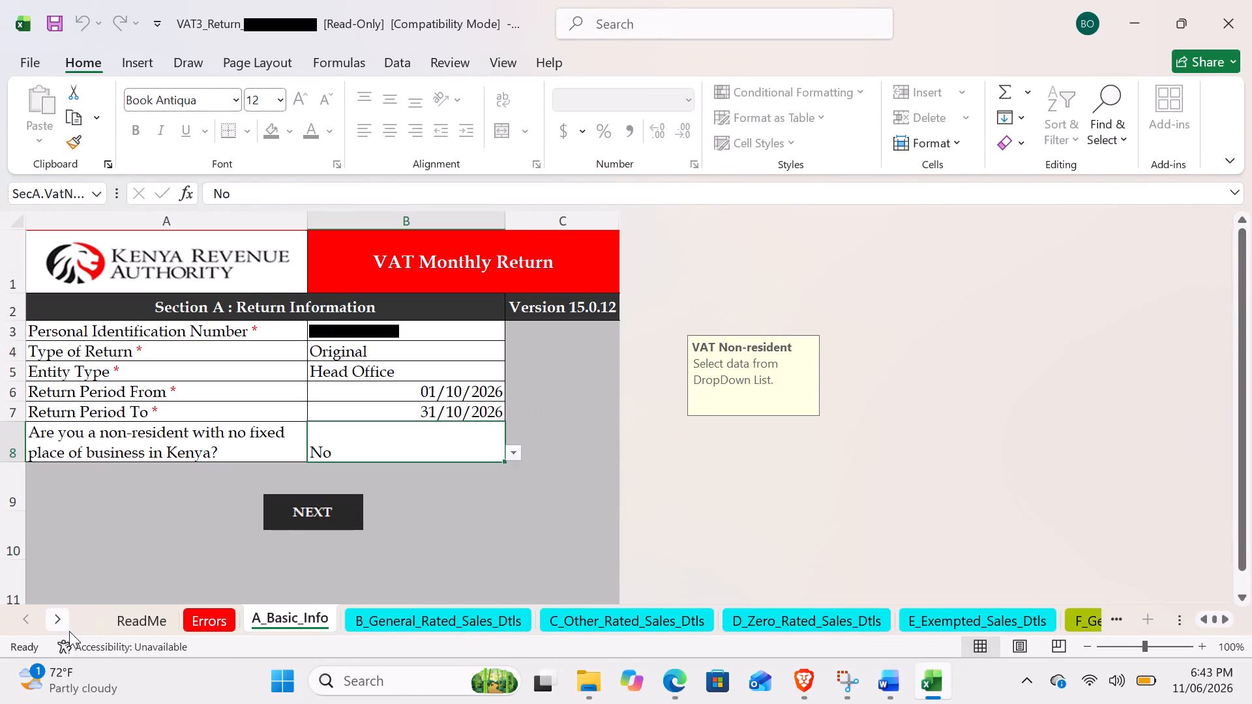
Open the O_VAT_Due sheet and examine the Section O calculation, including the total withholding VAT credit, moving the input hint off the figures.
{"action": "triple_click", "coordinate": [65, 628]}
{"action": "triple_click", "coordinate": [65, 628]}
{"action": "triple_click", "coordinate": [65, 628]}
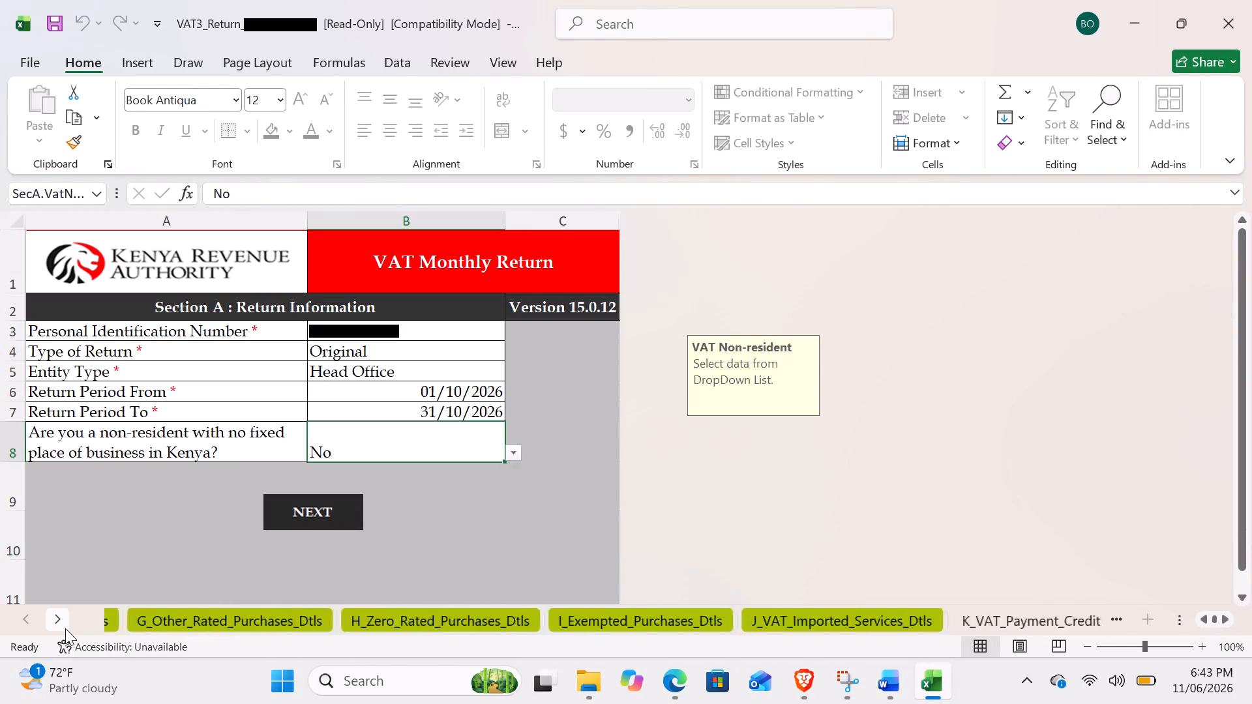
{"action": "triple_click", "coordinate": [65, 628]}
{"action": "triple_click", "coordinate": [65, 628]}
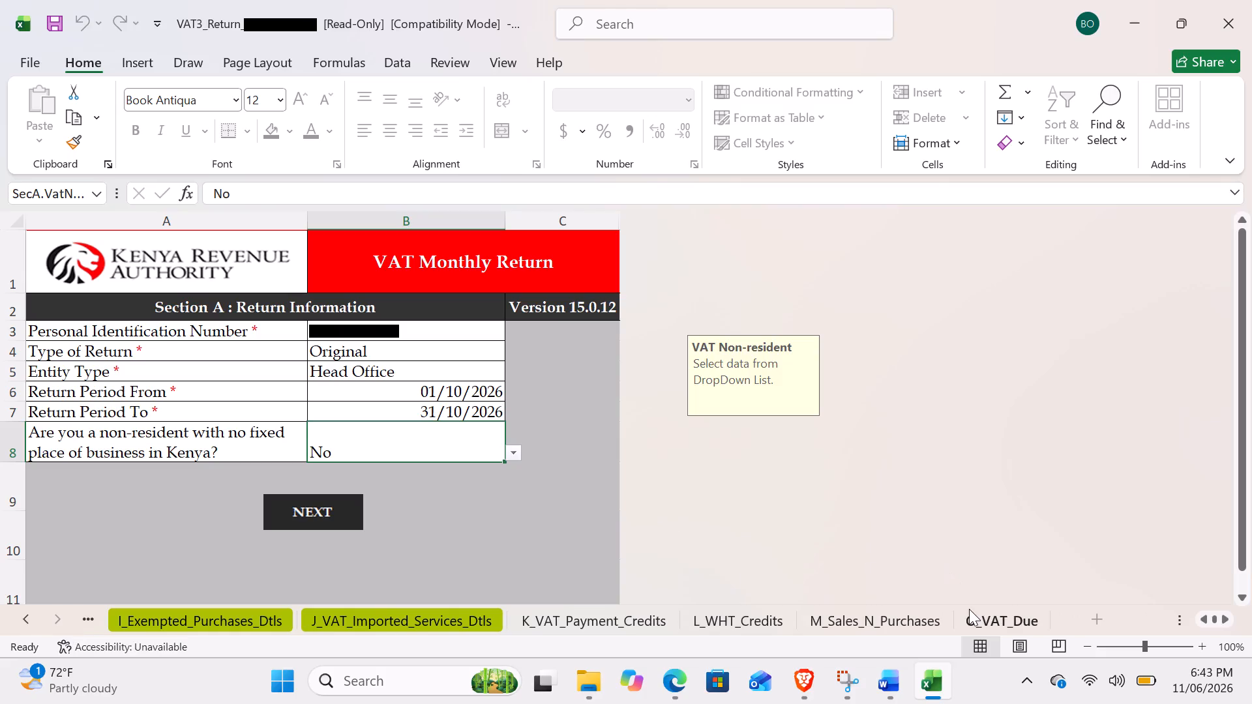
{"action": "left_click", "coordinate": [999, 632]}
{"action": "left_click_drag", "start_coordinate": [811, 461], "coordinate": [1100, 387]}
{"action": "scroll", "coordinate": [791, 336], "scroll_direction": "up", "scroll_amount": 2}
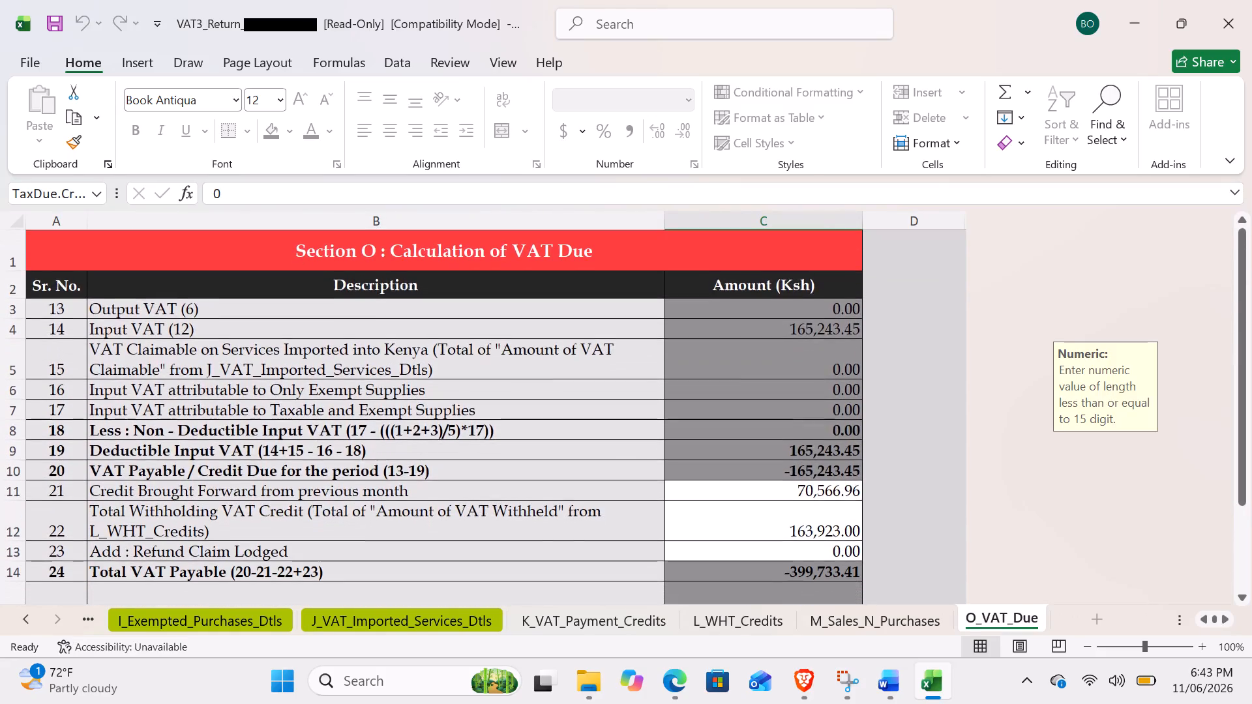
{"action": "scroll", "coordinate": [791, 336], "scroll_direction": "down", "scroll_amount": 1}
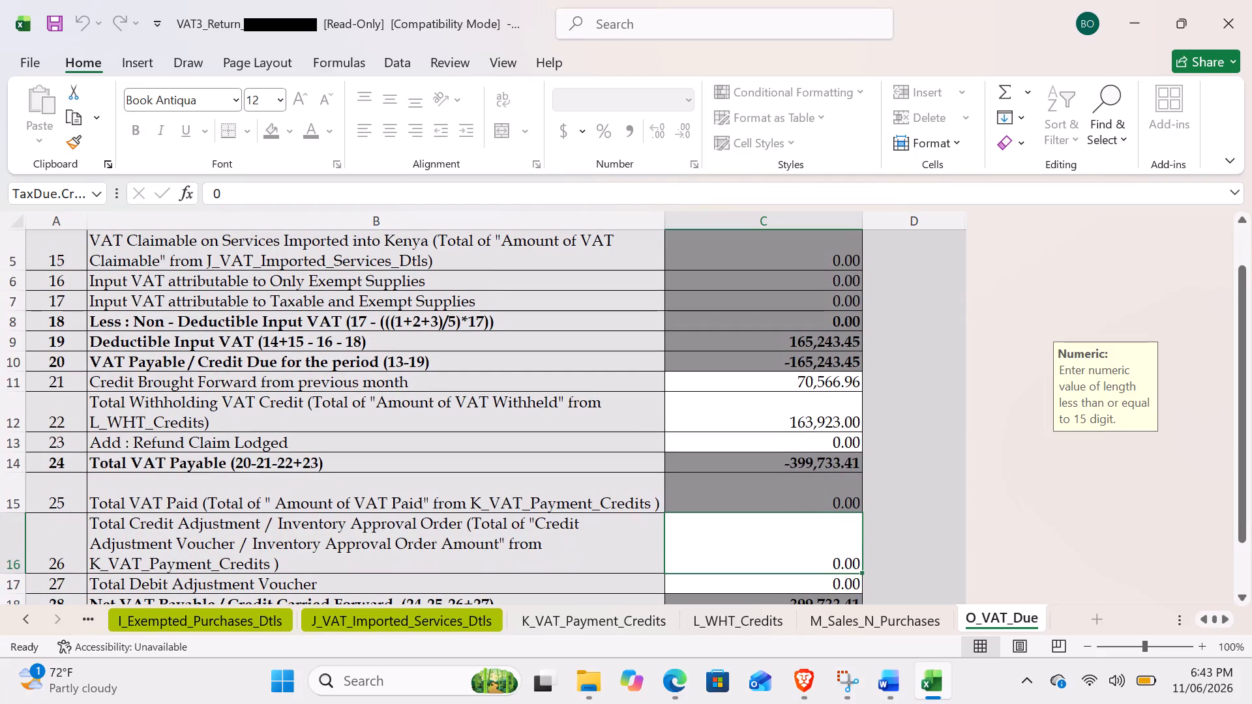
{"action": "left_click", "coordinate": [800, 418]}
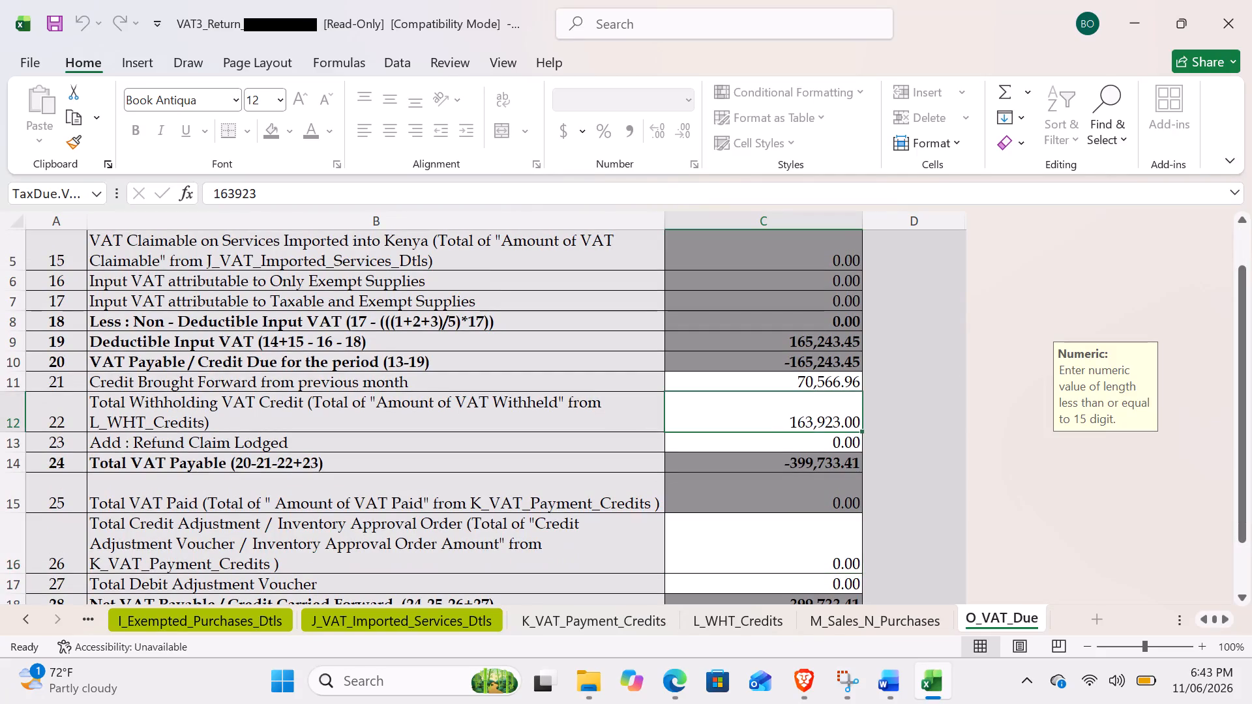
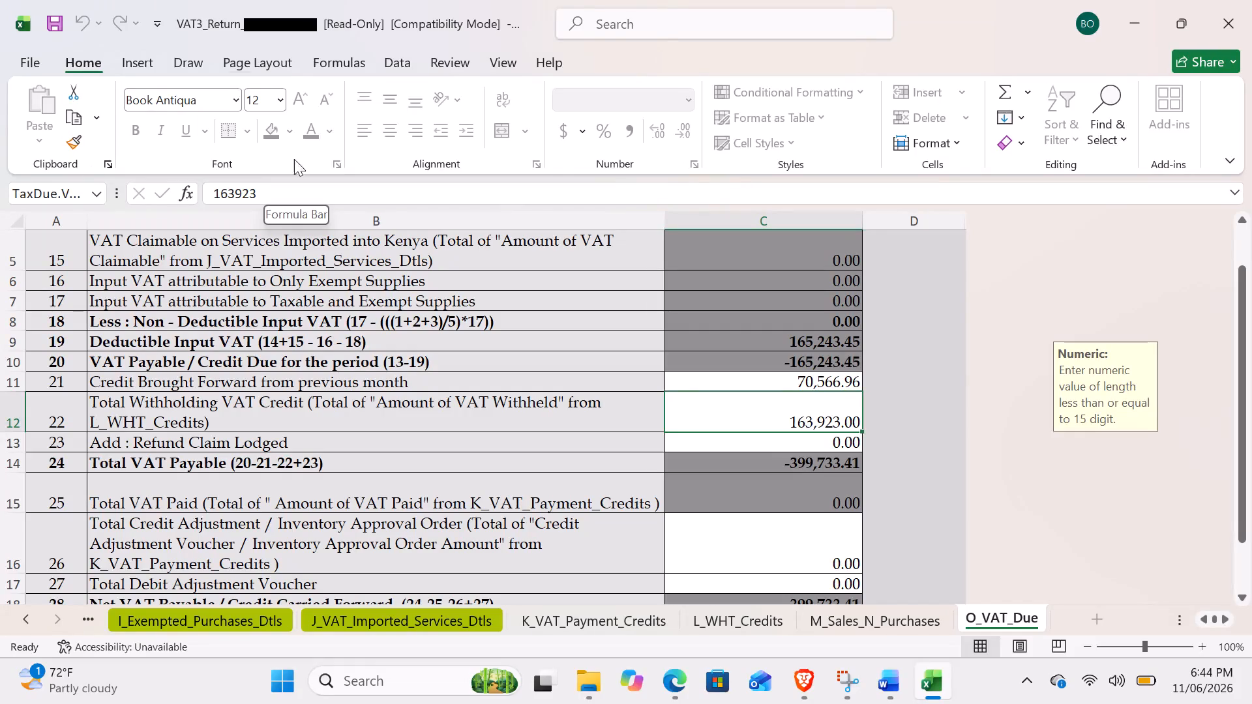
Validate the completed VAT return from the O_VAT_Due sheet and generate its upload zip file.
{"action": "scroll", "coordinate": [781, 520], "scroll_direction": "down", "scroll_amount": 2}
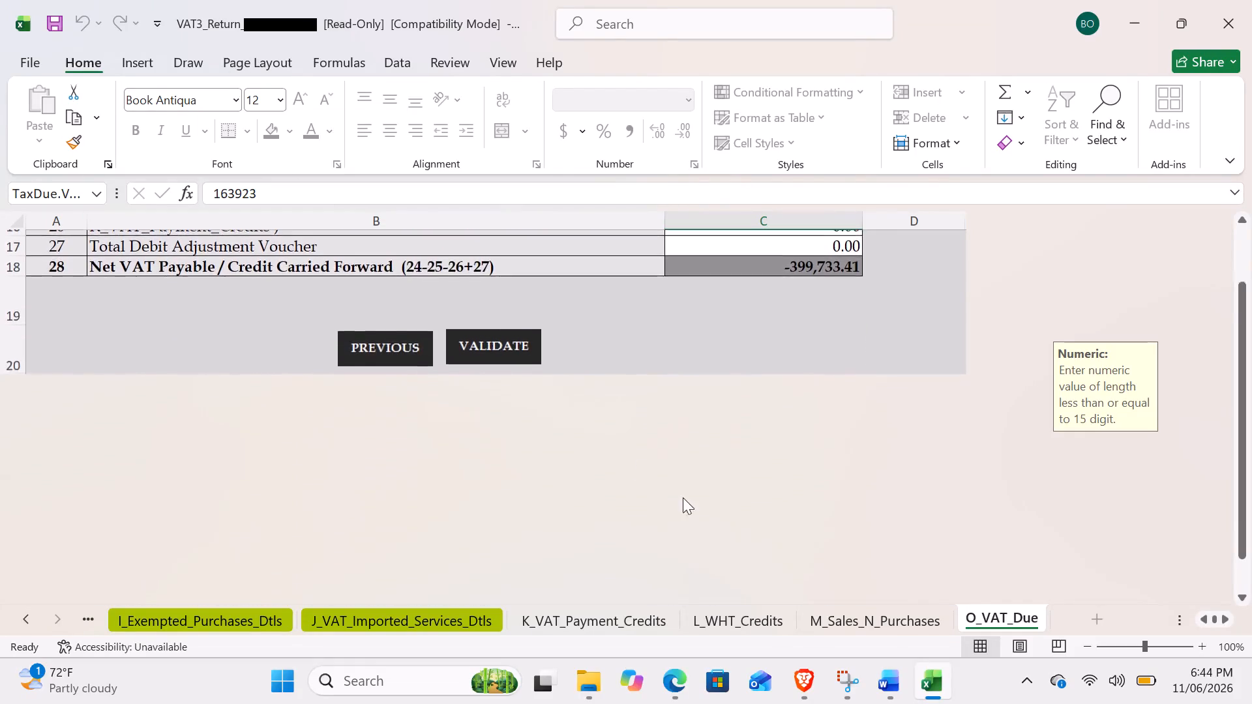
{"action": "scroll", "coordinate": [571, 400], "scroll_direction": "up", "scroll_amount": 1}
{"action": "left_click", "coordinate": [506, 458]}
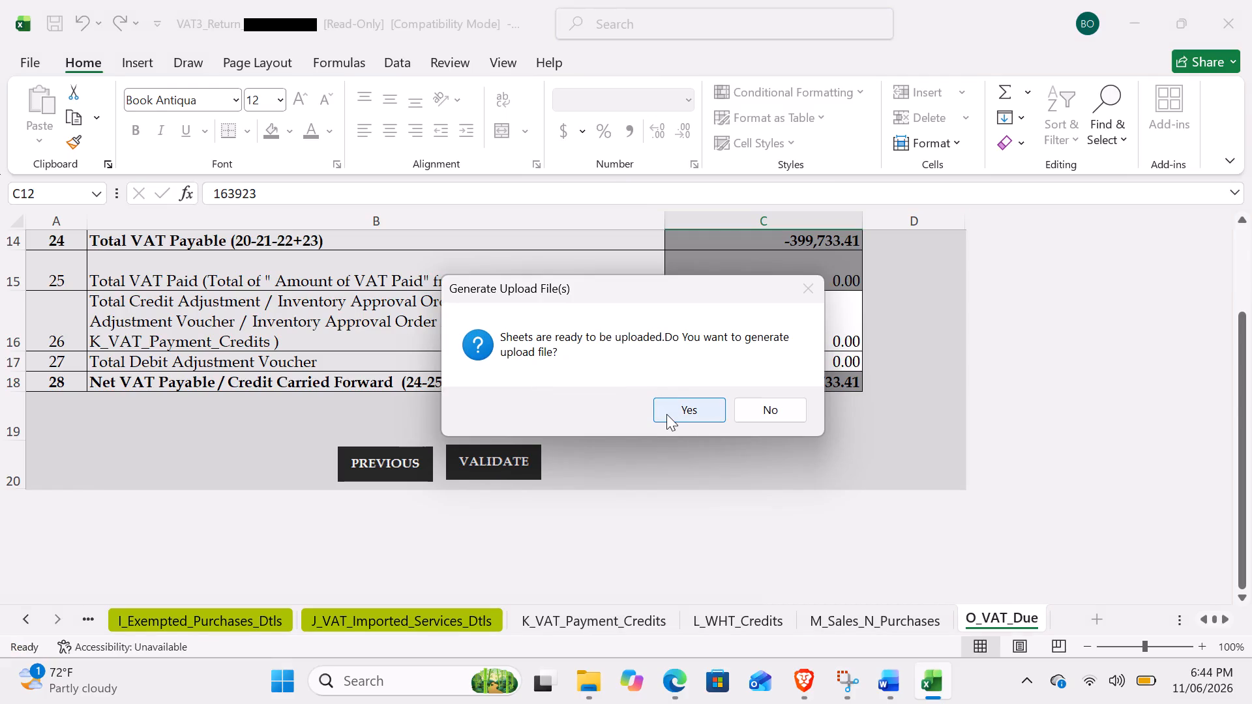
{"action": "left_click", "coordinate": [666, 414]}
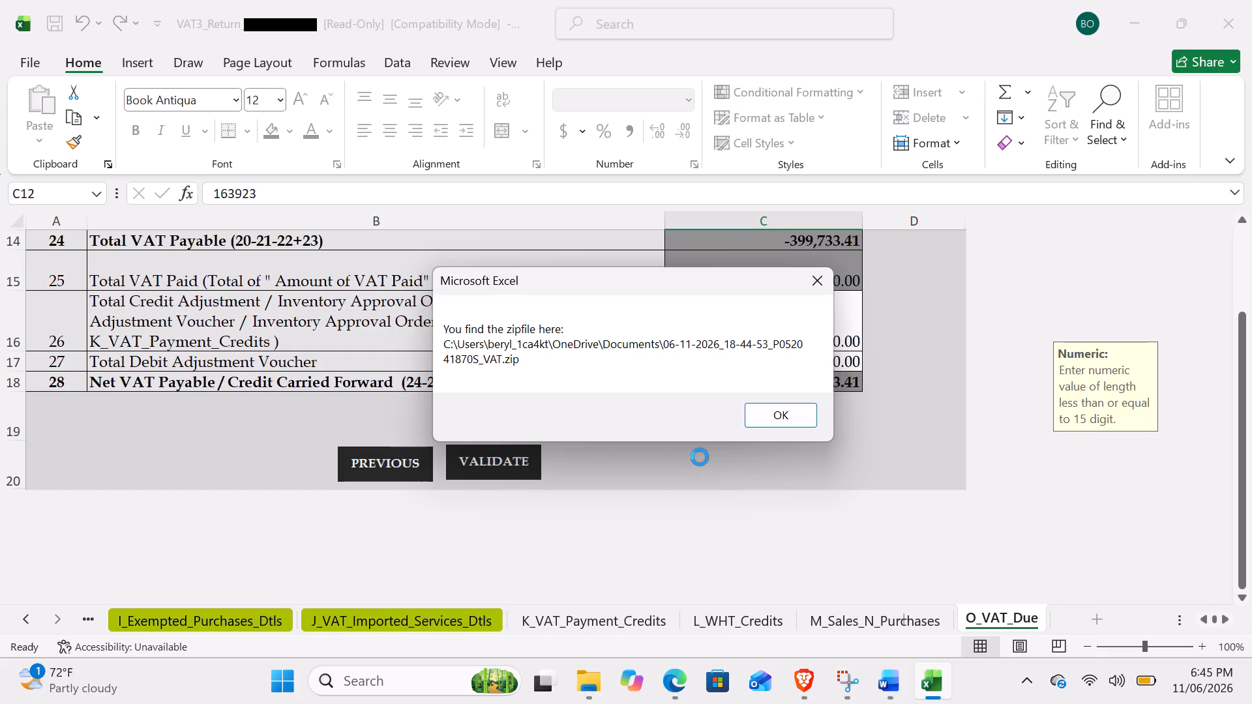
{"action": "left_click", "coordinate": [761, 420]}
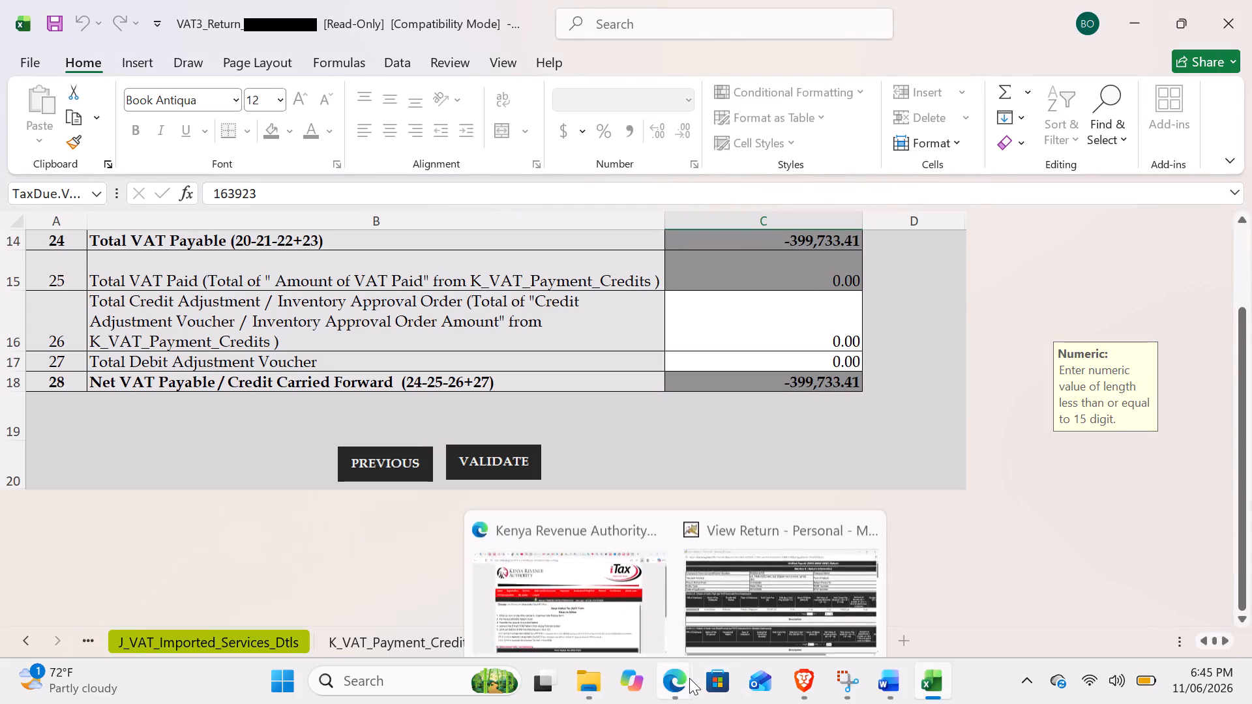
Switch to the iTax portal in Edge and start a new return filing with Value Added Tax (VAT) as the tax obligation.
{"action": "left_click", "coordinate": [629, 605]}
{"action": "left_click", "coordinate": [632, 190]}
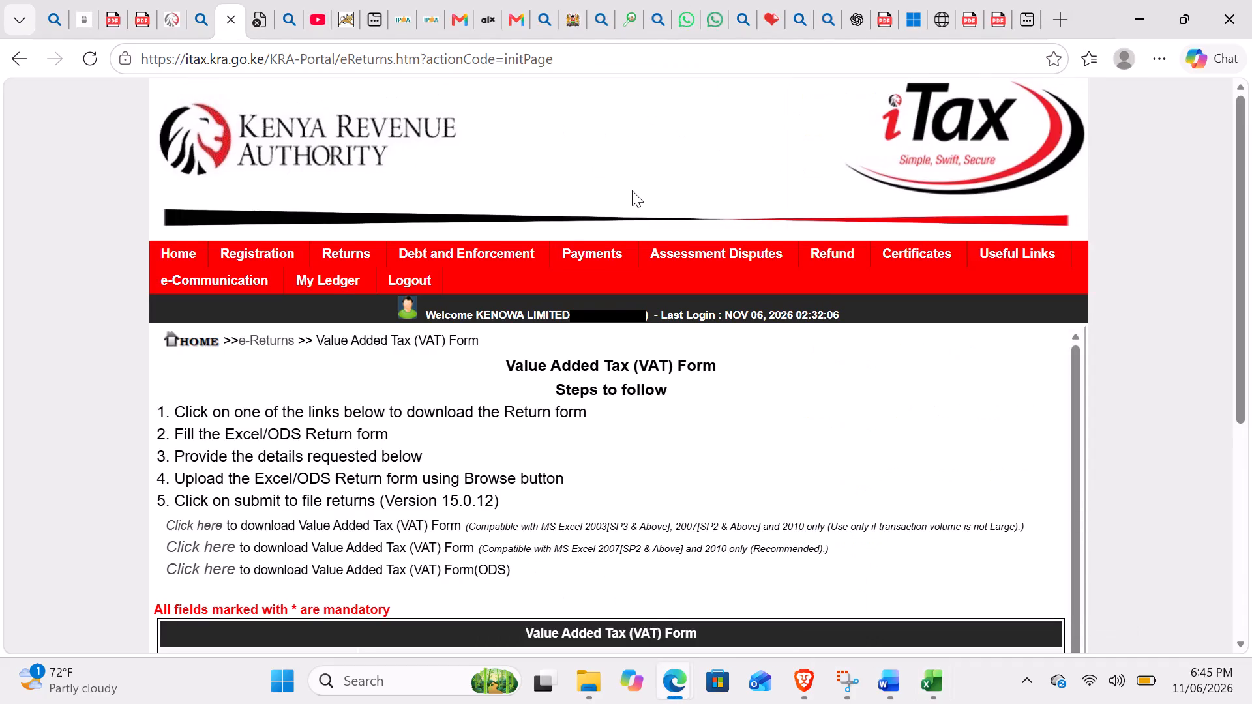
{"action": "scroll", "coordinate": [632, 190], "scroll_direction": "down", "scroll_amount": 1}
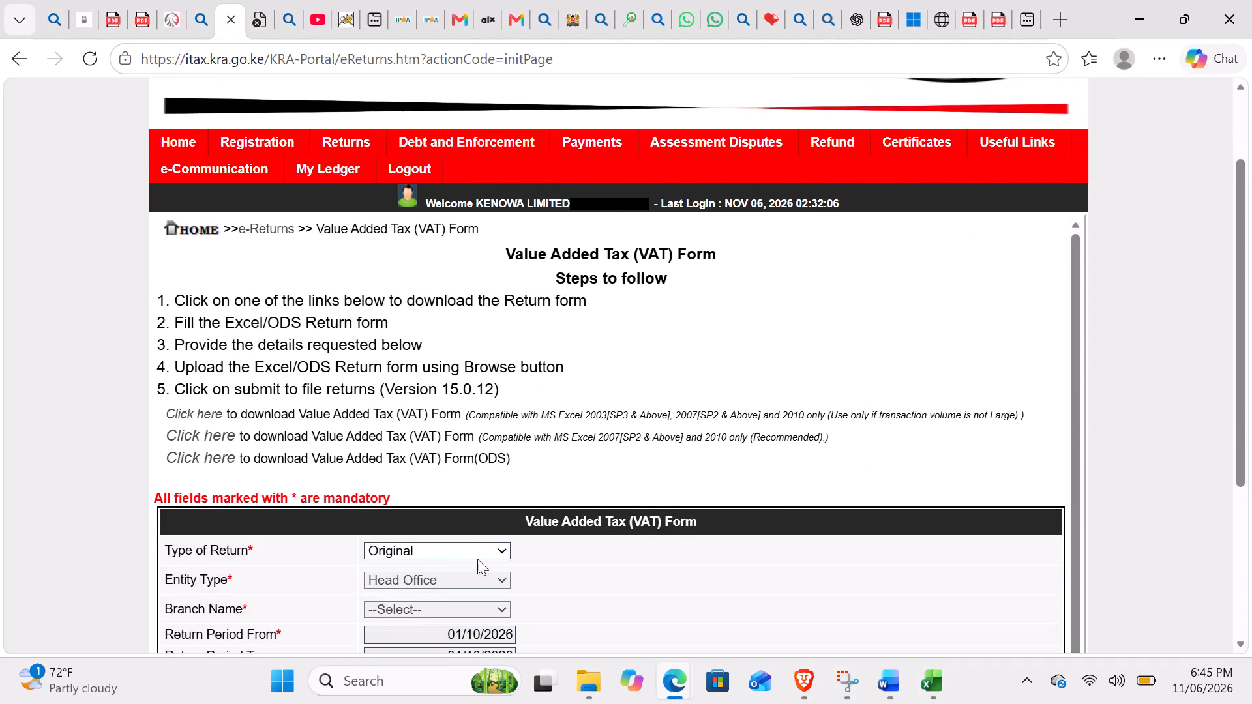
{"action": "left_click", "coordinate": [361, 168]}
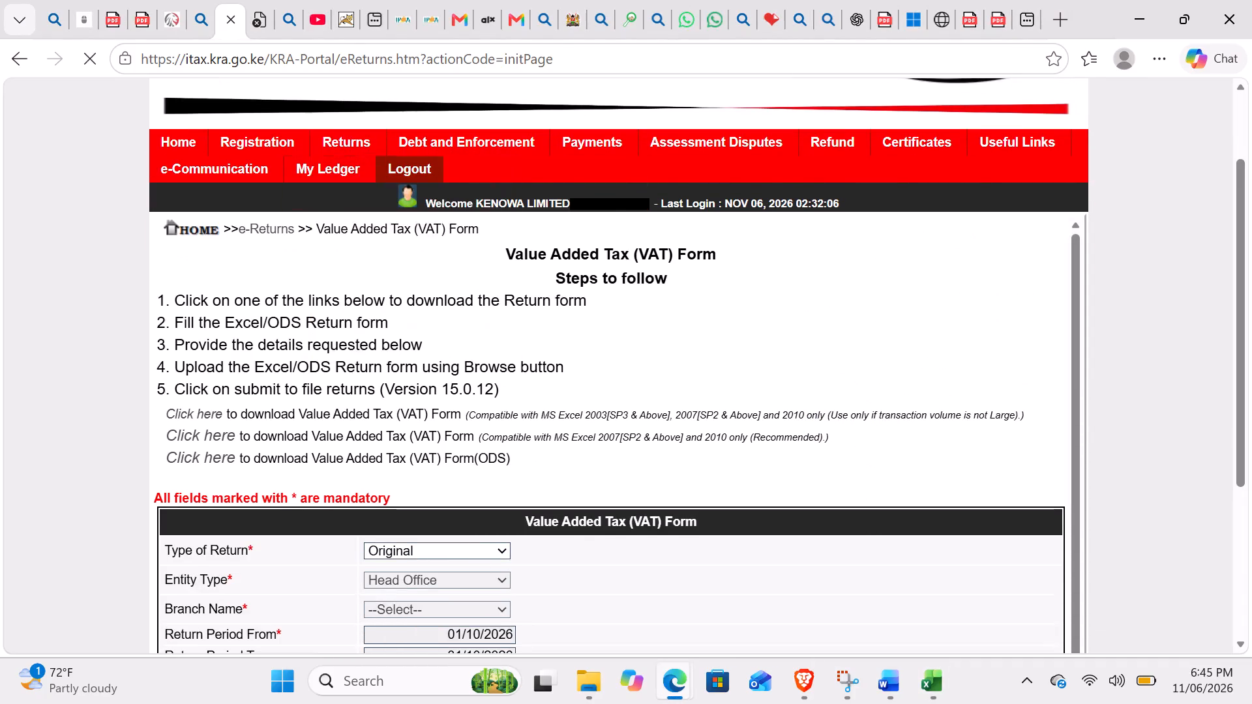
{"action": "left_click", "coordinate": [631, 486]}
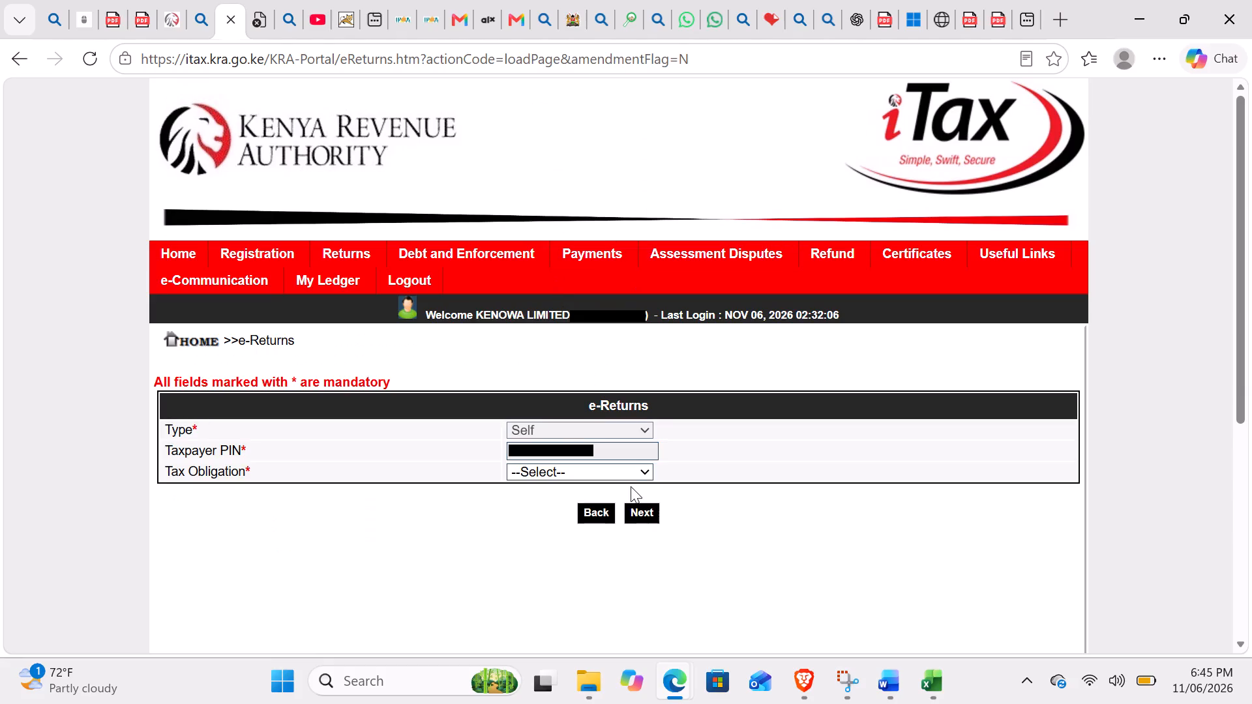
{"action": "left_click", "coordinate": [610, 475]}
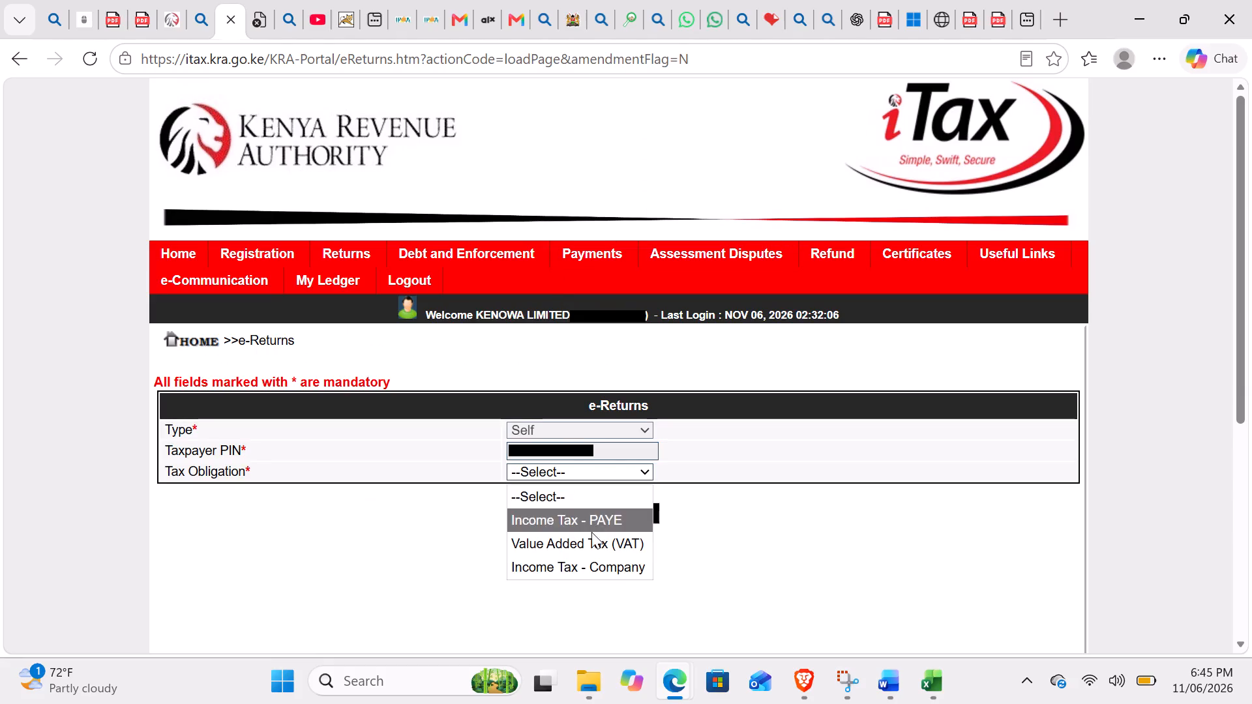
{"action": "left_click", "coordinate": [589, 533]}
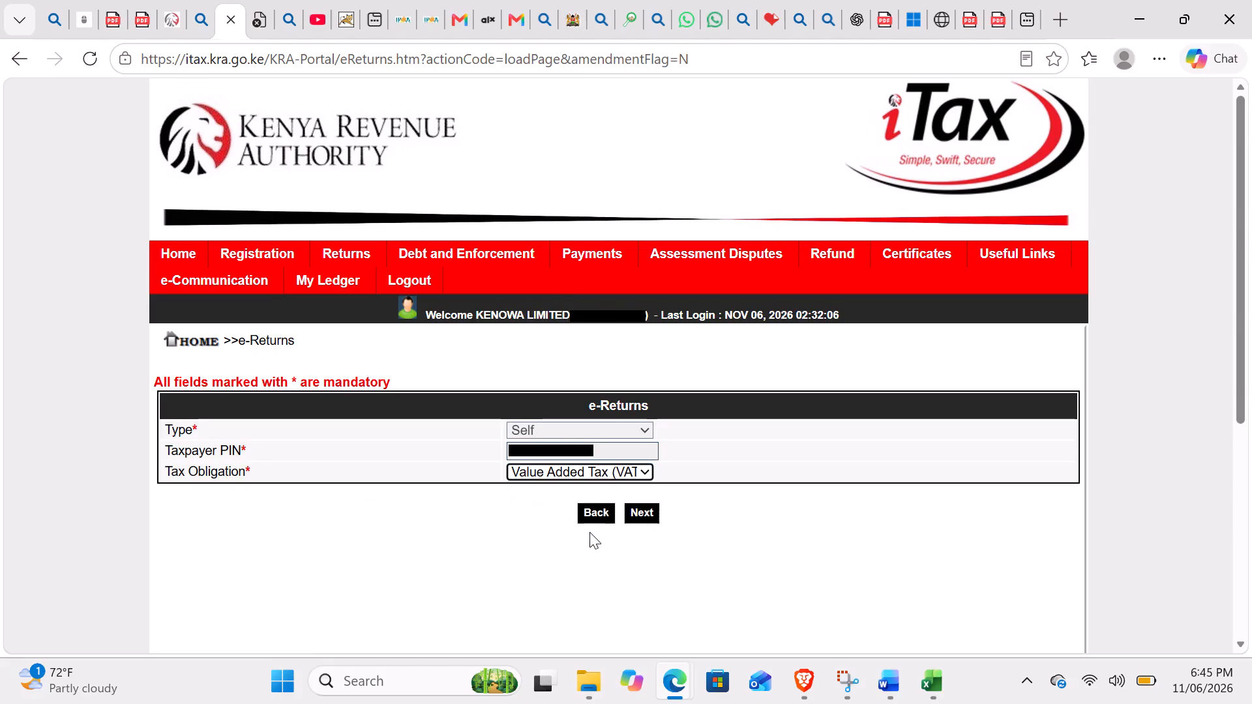
{"action": "left_click", "coordinate": [648, 505]}
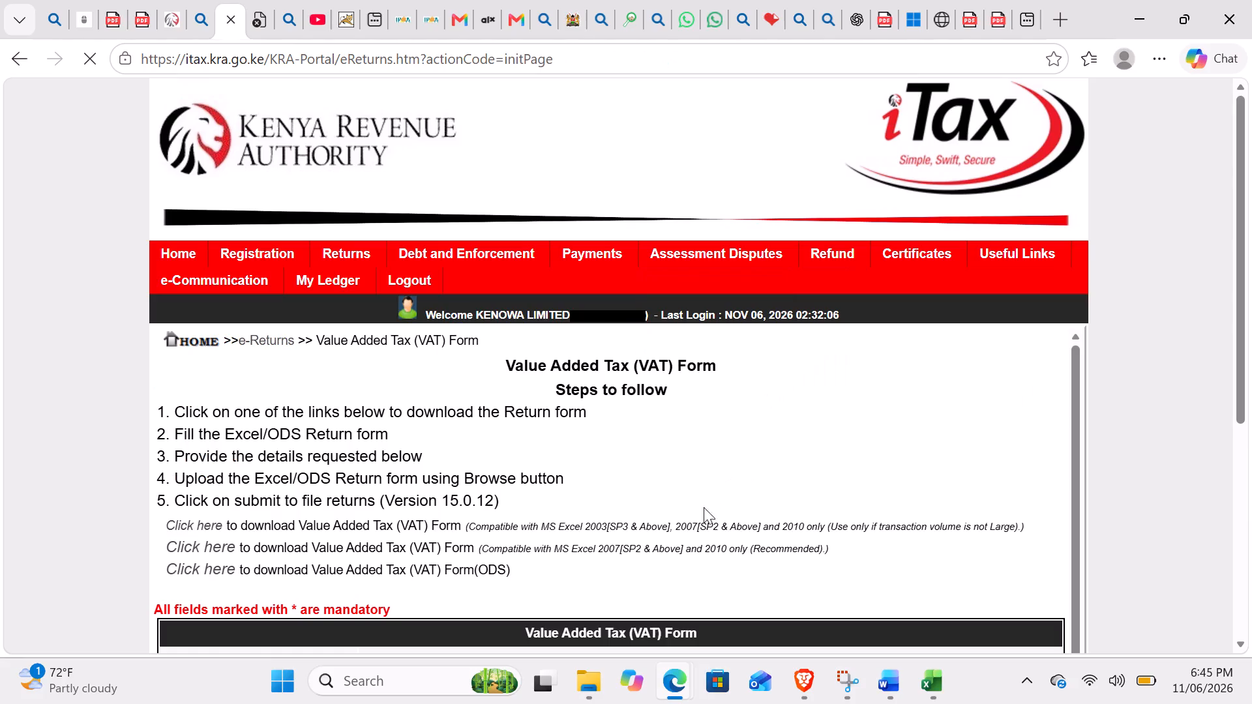
Agree to the terms and conditions on the Value Added Tax (VAT) Form.
{"action": "scroll", "coordinate": [739, 453], "scroll_direction": "down", "scroll_amount": 3}
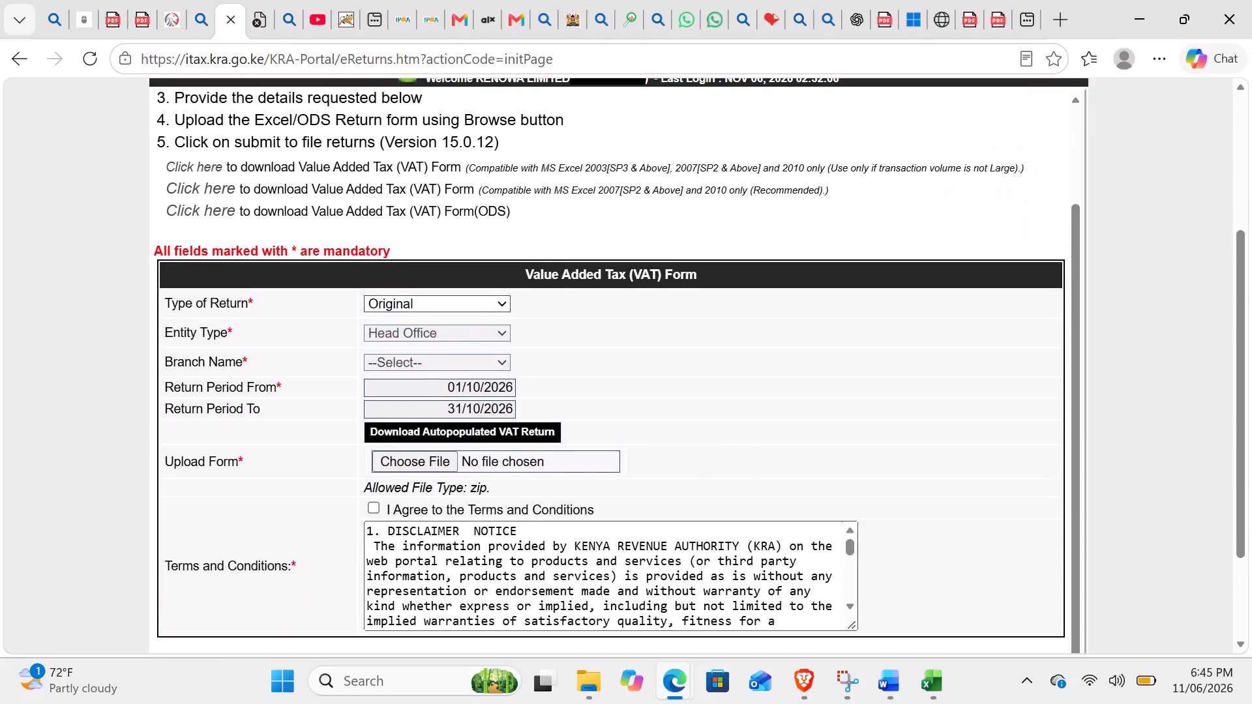
{"action": "left_click", "coordinate": [376, 511]}
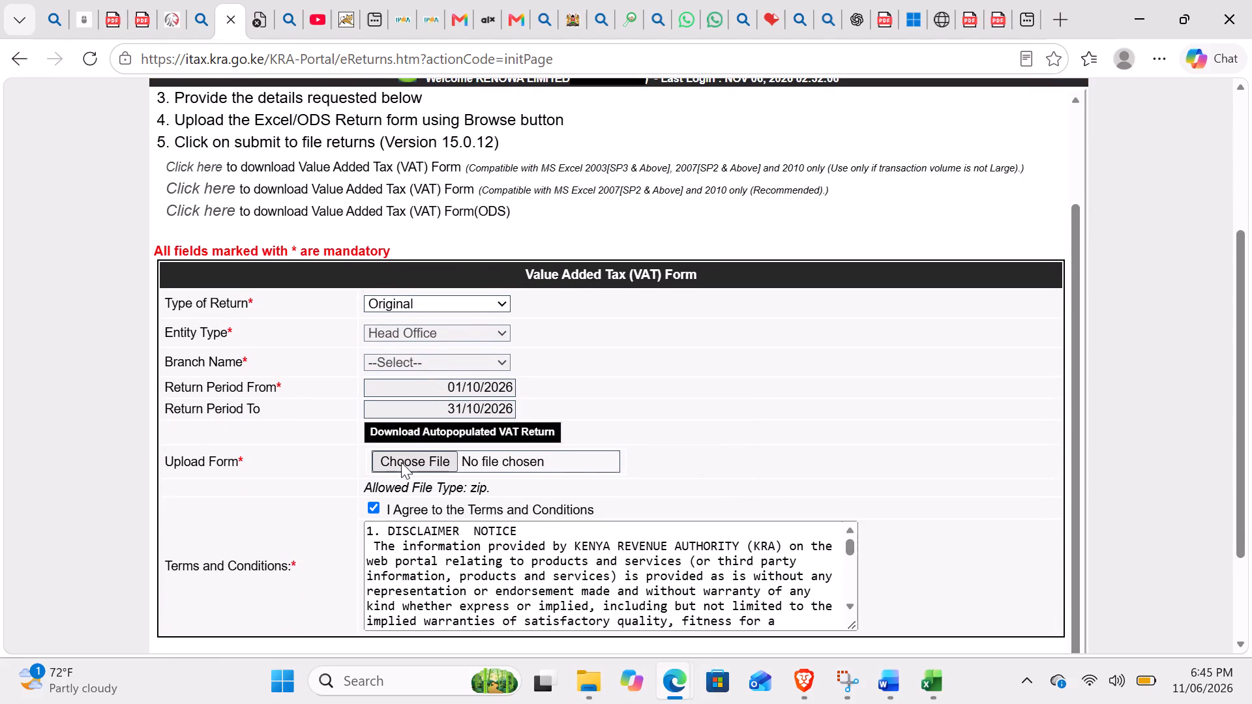
Attach the VAT zip file whose name starts with 06-11-2026_18-44-53, from the Documents folder, as the upload form.
{"action": "left_click", "coordinate": [401, 462]}
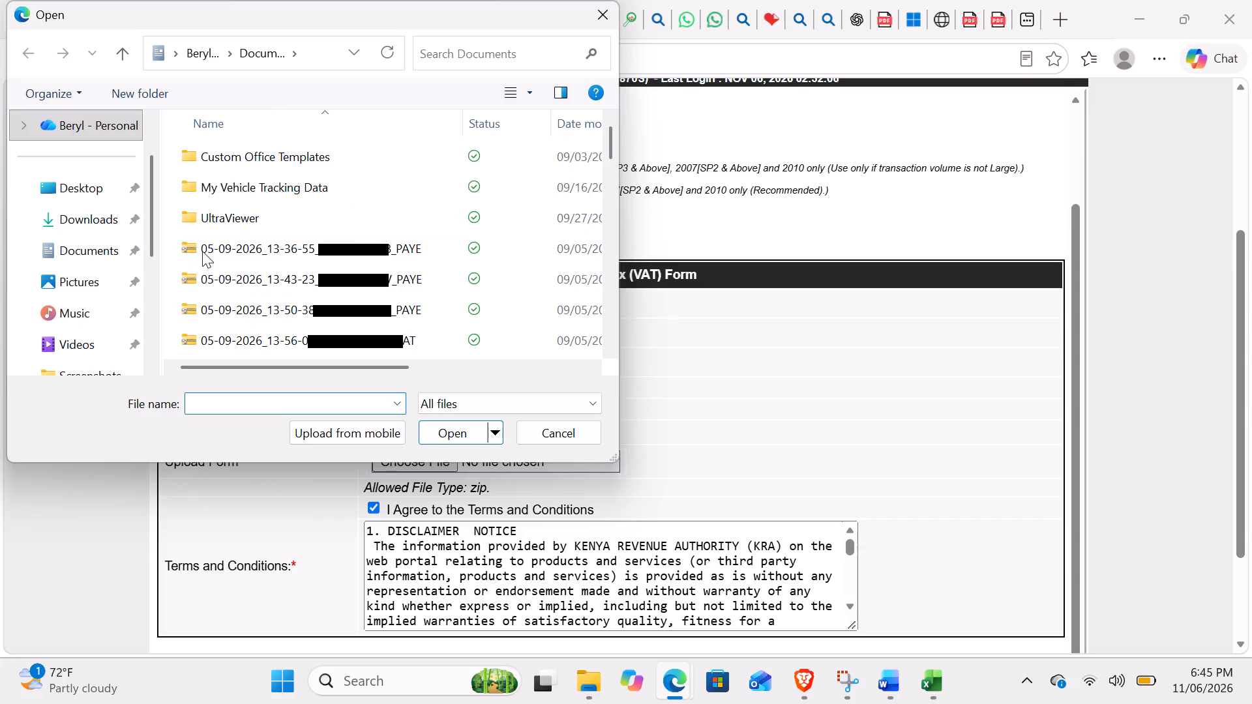
{"action": "left_click", "coordinate": [92, 247]}
{"action": "scroll", "coordinate": [303, 329], "scroll_direction": "down", "scroll_amount": 1}
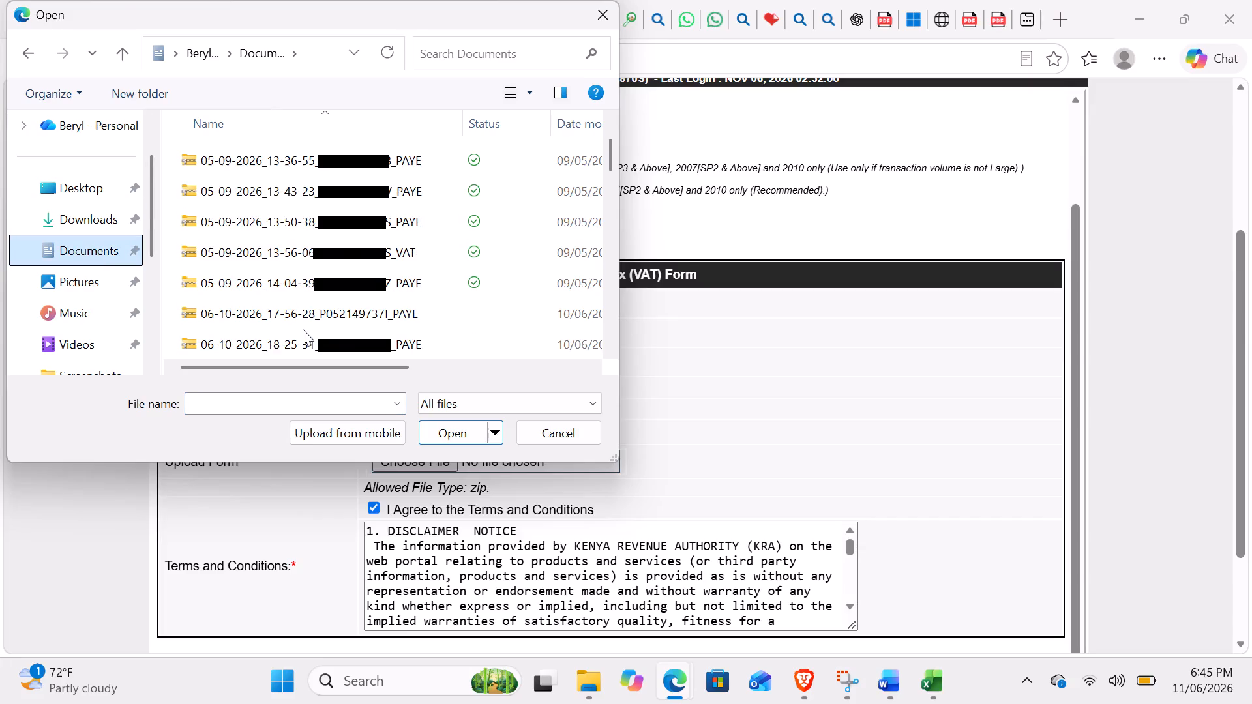
{"action": "scroll", "coordinate": [303, 329], "scroll_direction": "down", "scroll_amount": 1}
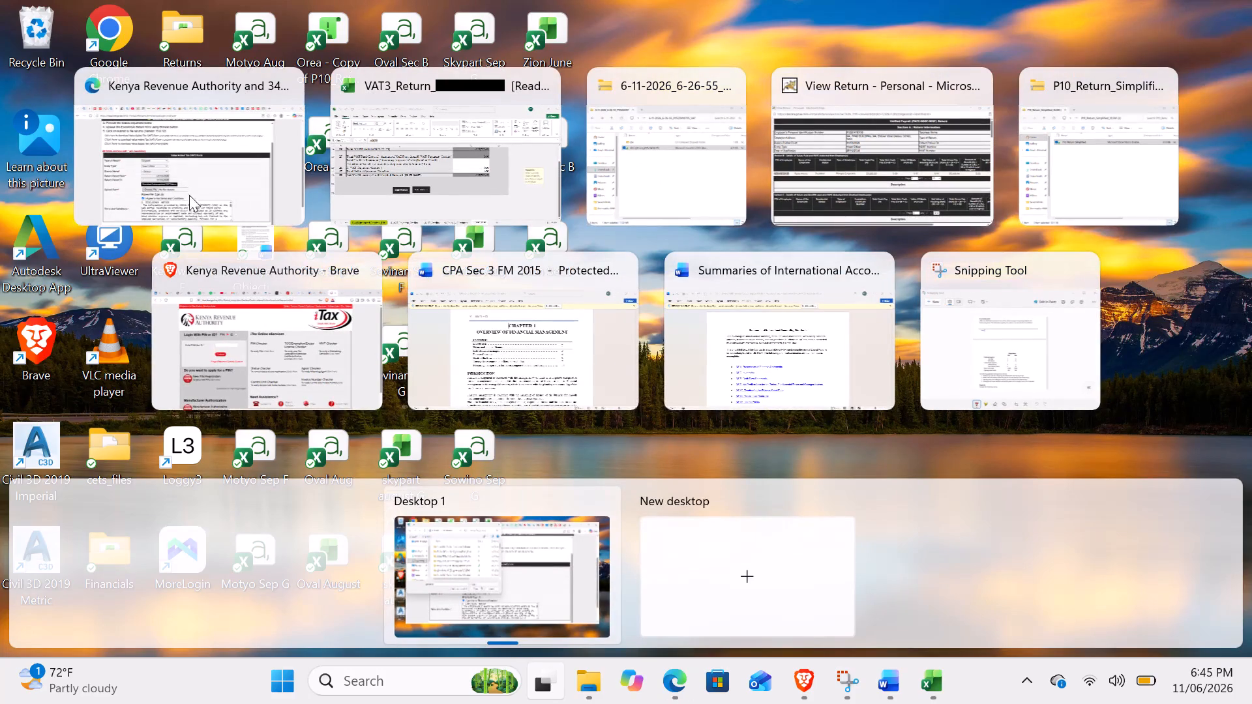
{"action": "left_click", "coordinate": [239, 166]}
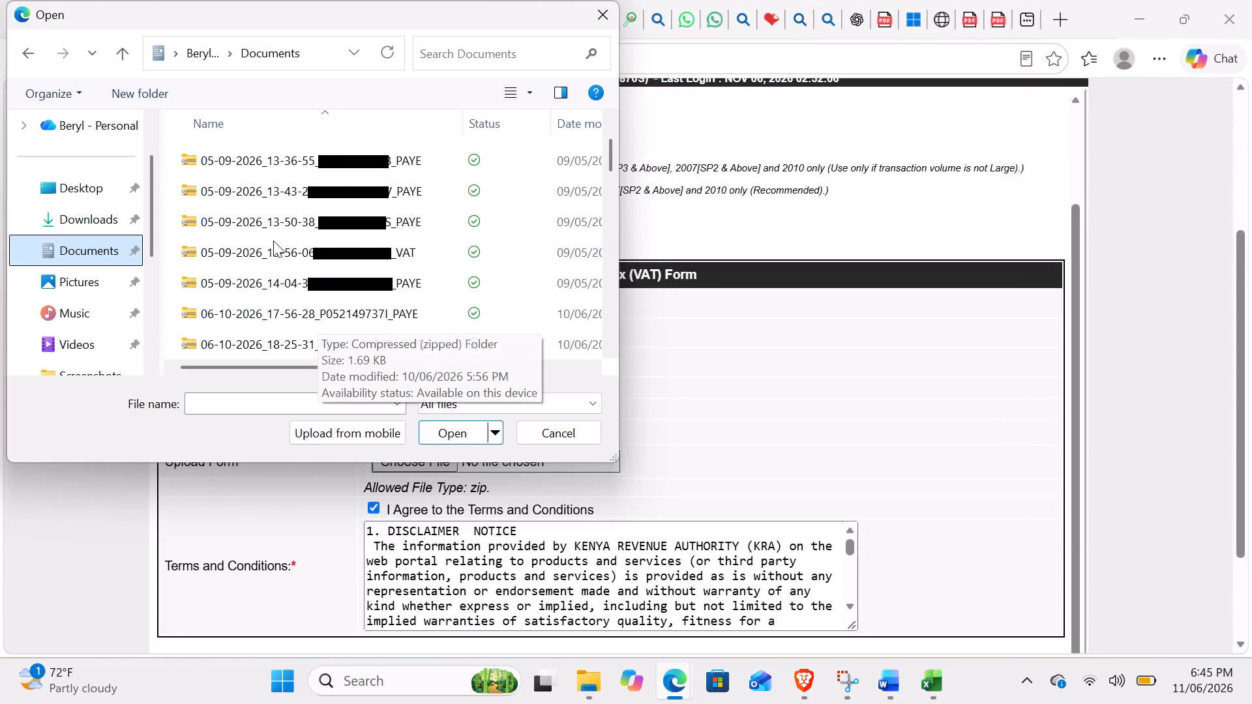
{"action": "scroll", "coordinate": [271, 298], "scroll_direction": "down", "scroll_amount": 1}
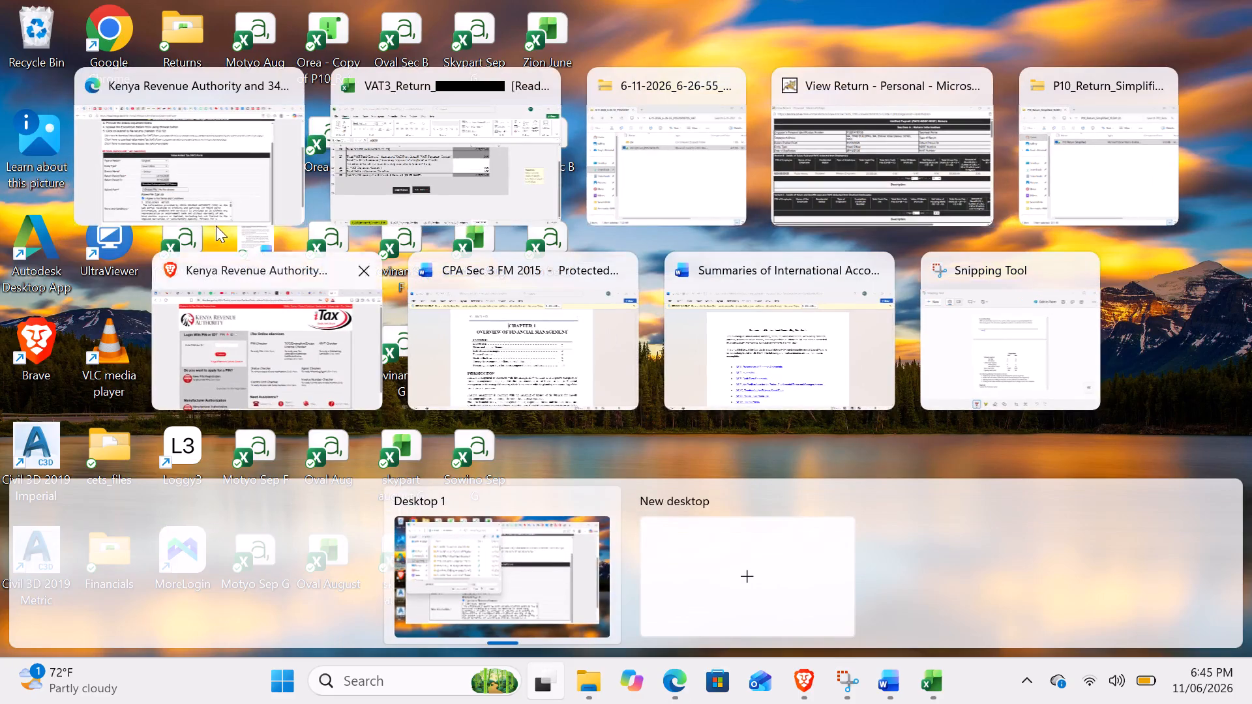
{"action": "left_click", "coordinate": [214, 222]}
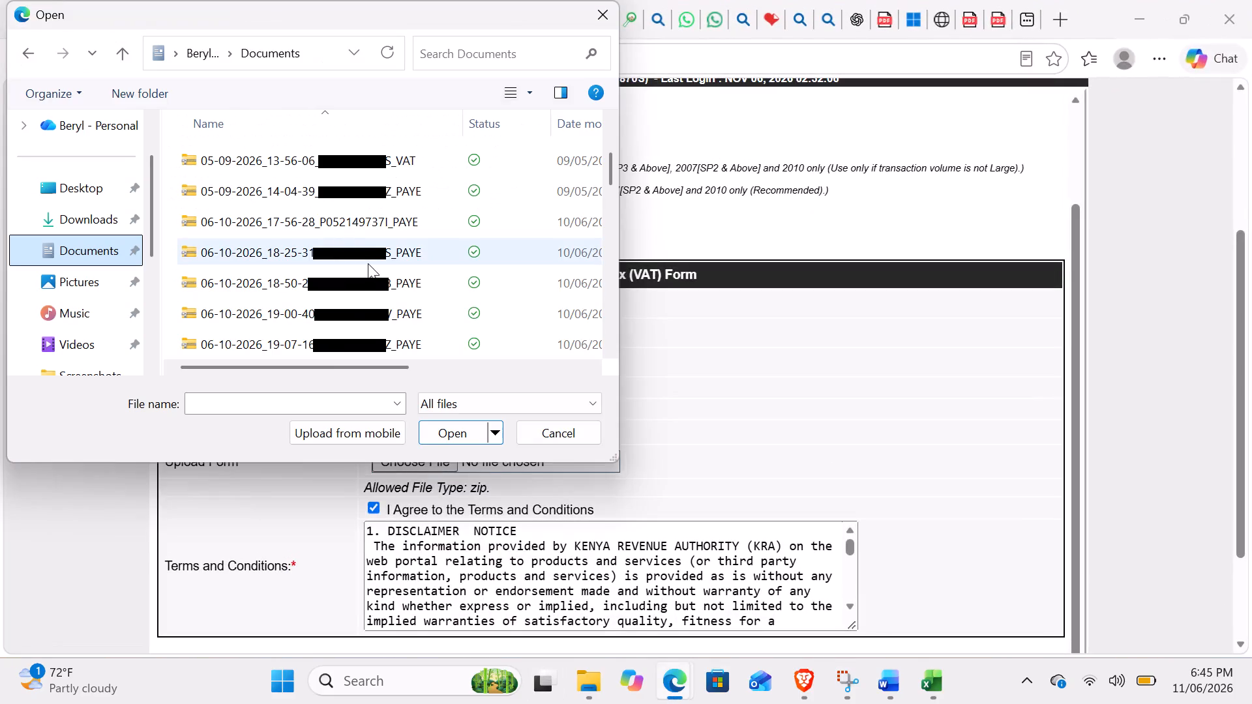
{"action": "scroll", "coordinate": [267, 261], "scroll_direction": "up", "scroll_amount": 2}
{"action": "scroll", "coordinate": [267, 261], "scroll_direction": "down", "scroll_amount": 3}
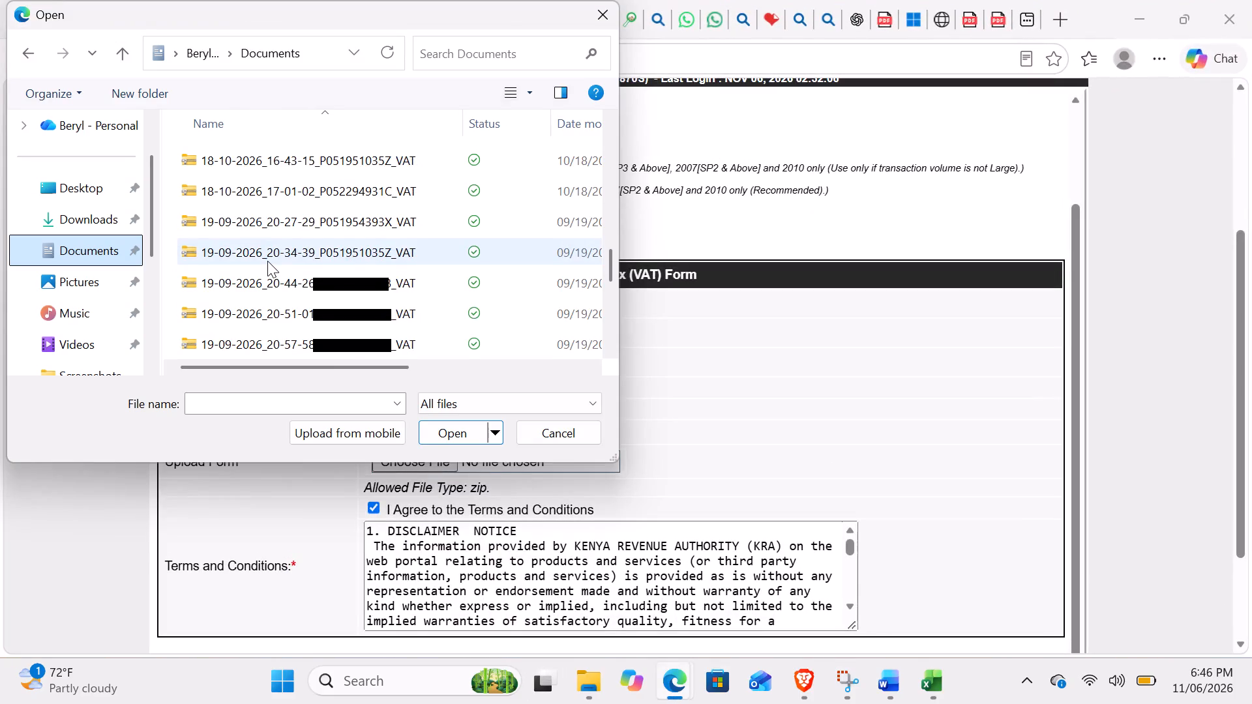
{"action": "scroll", "coordinate": [267, 261], "scroll_direction": "down", "scroll_amount": 1}
{"action": "scroll", "coordinate": [267, 261], "scroll_direction": "up", "scroll_amount": 2}
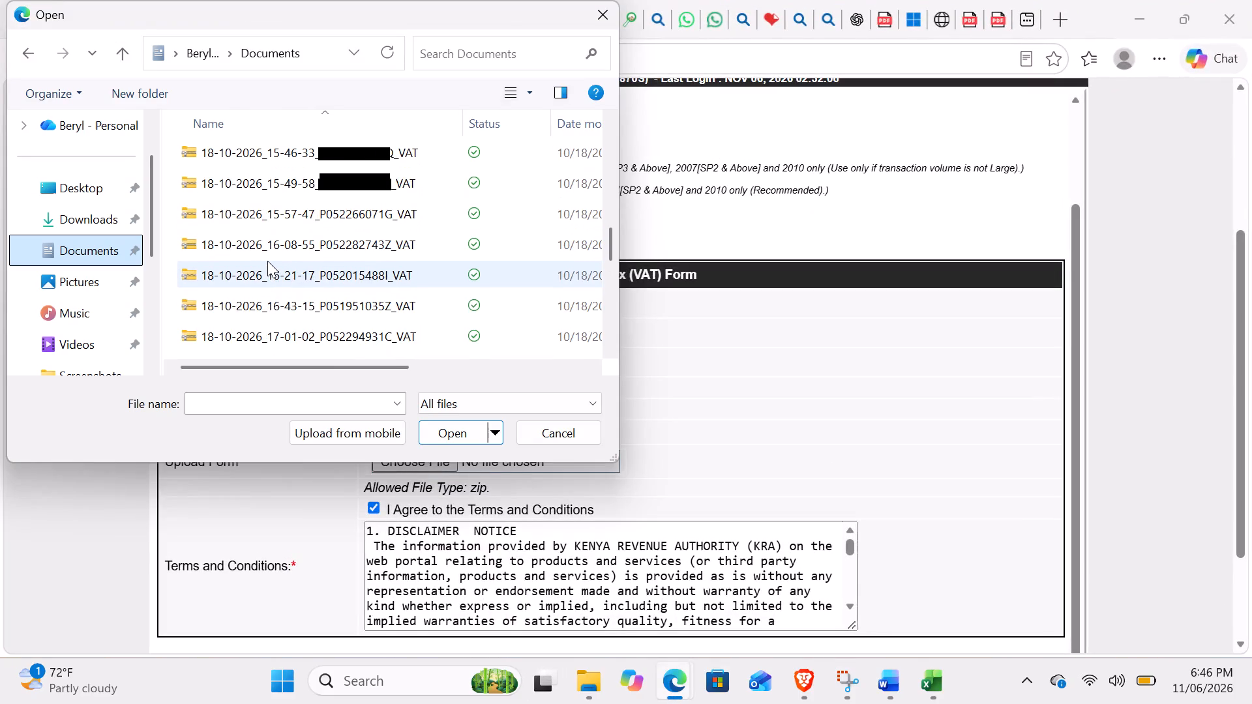
{"action": "scroll", "coordinate": [267, 261], "scroll_direction": "up", "scroll_amount": 2}
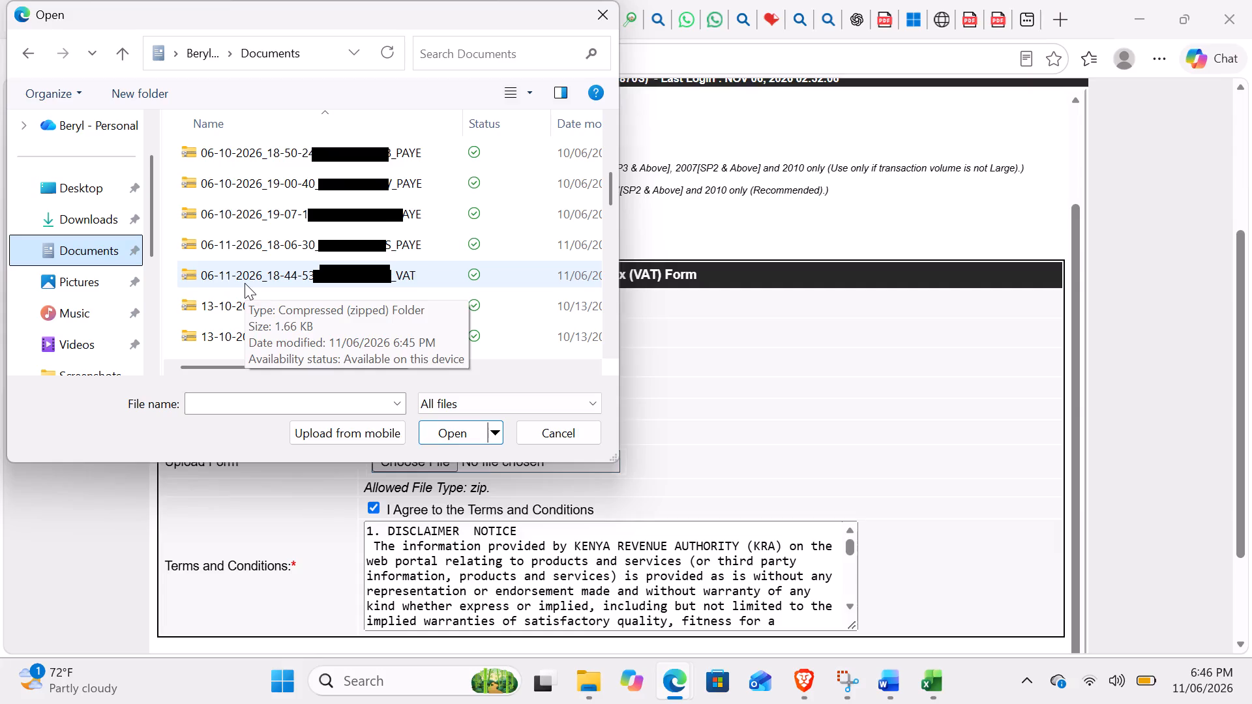
{"action": "left_click", "coordinate": [245, 283]}
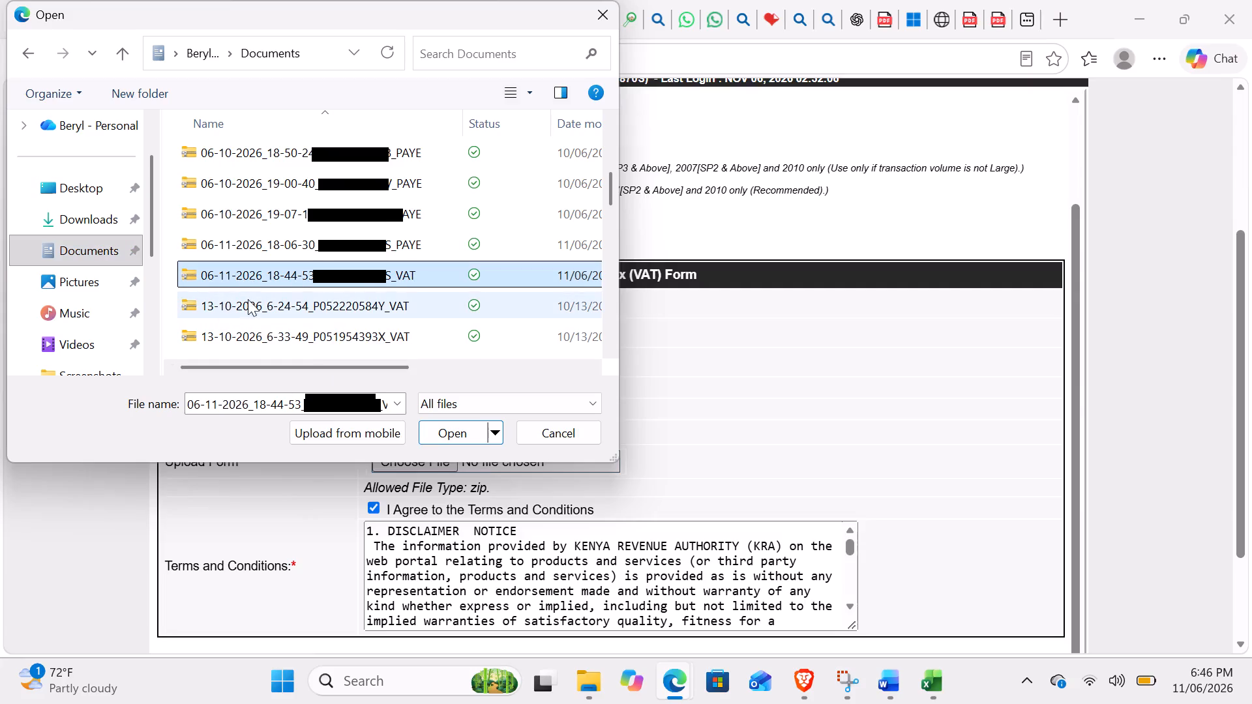
{"action": "left_click", "coordinate": [436, 437]}
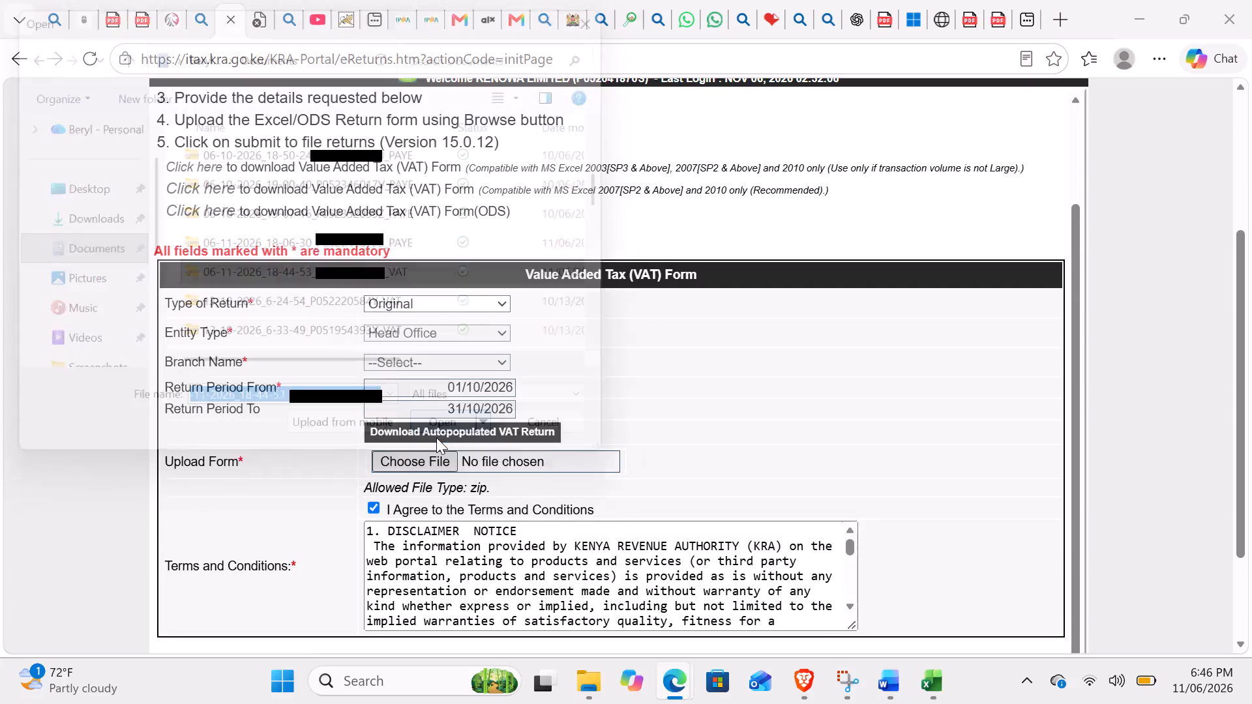
Submit the VAT return with the attached zip file and confirm the submission.
{"action": "scroll", "coordinate": [674, 441], "scroll_direction": "down", "scroll_amount": 2}
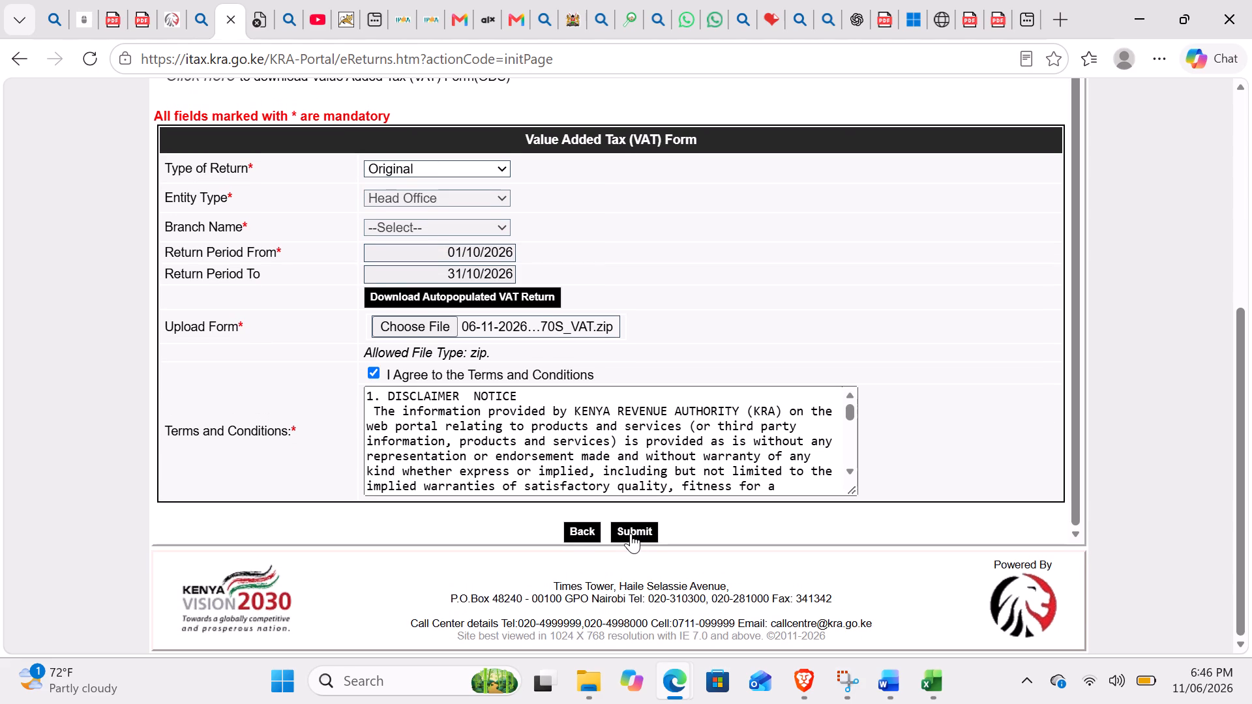
{"action": "left_click", "coordinate": [631, 533]}
{"action": "left_click", "coordinate": [745, 186]}
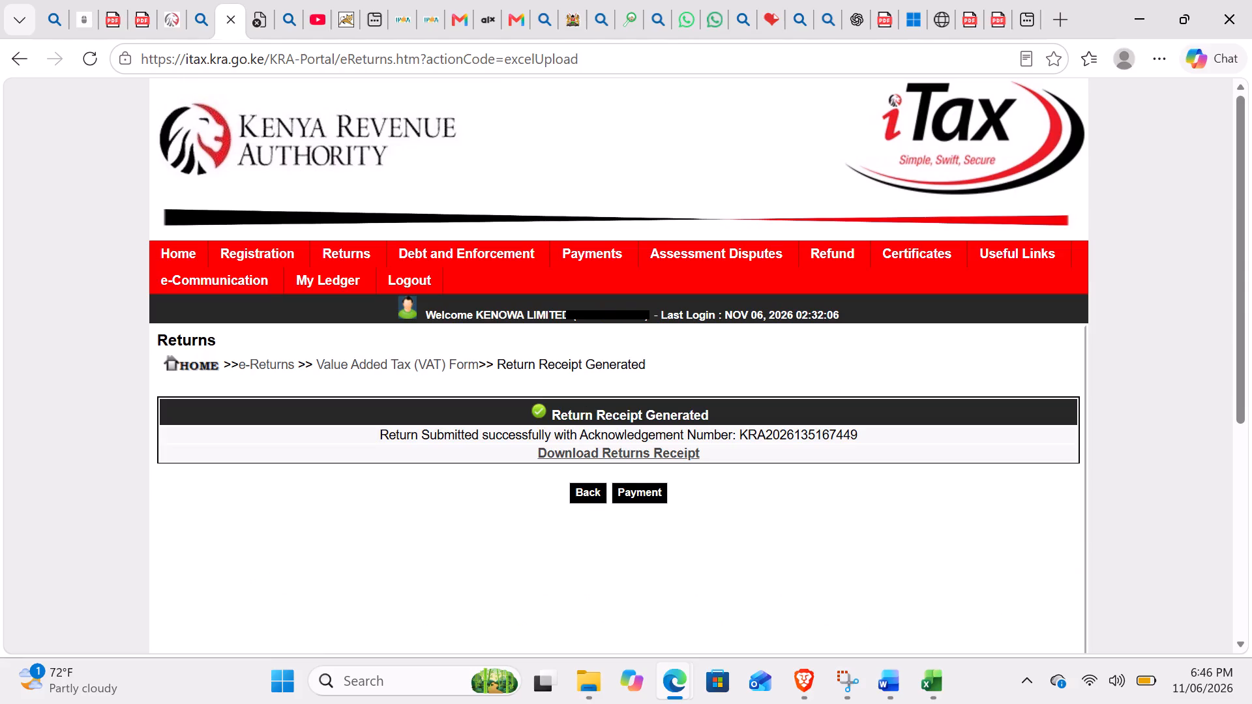
Download the VAT returns receipt, dismissing the iTax survey and closing the downloads list.
{"action": "left_click", "coordinate": [595, 460]}
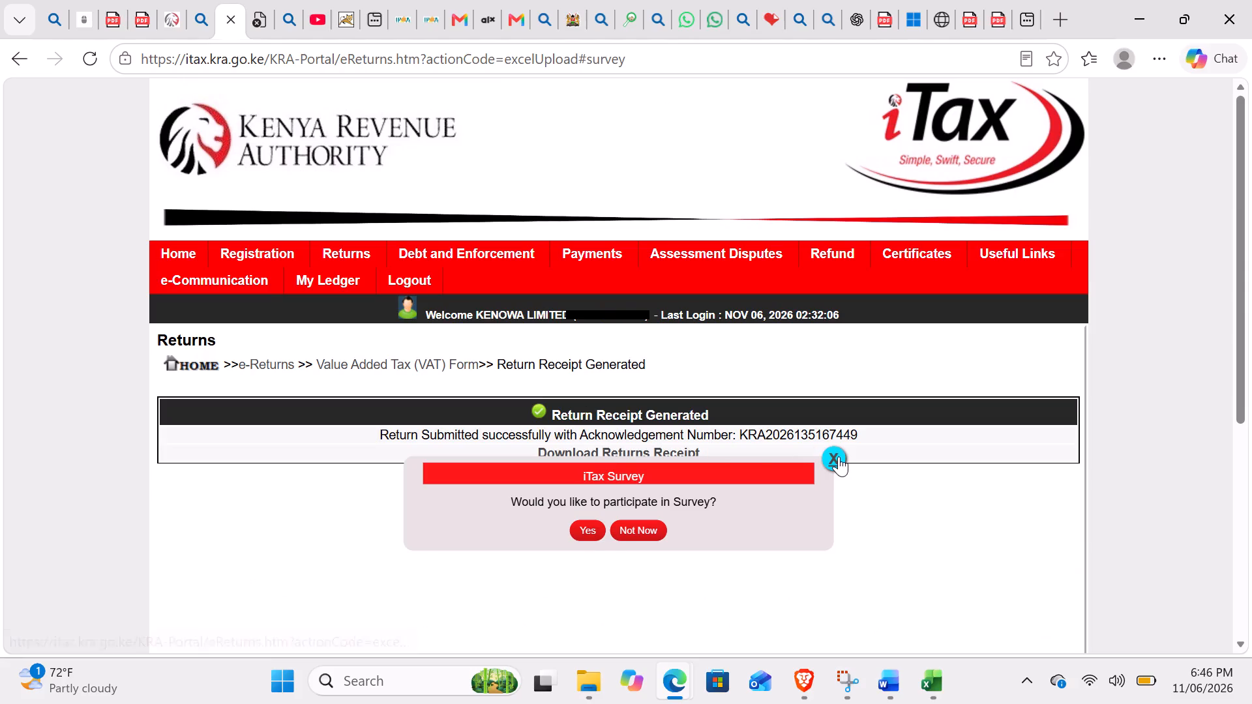
{"action": "left_click", "coordinate": [839, 456]}
{"action": "left_click", "coordinate": [554, 453]}
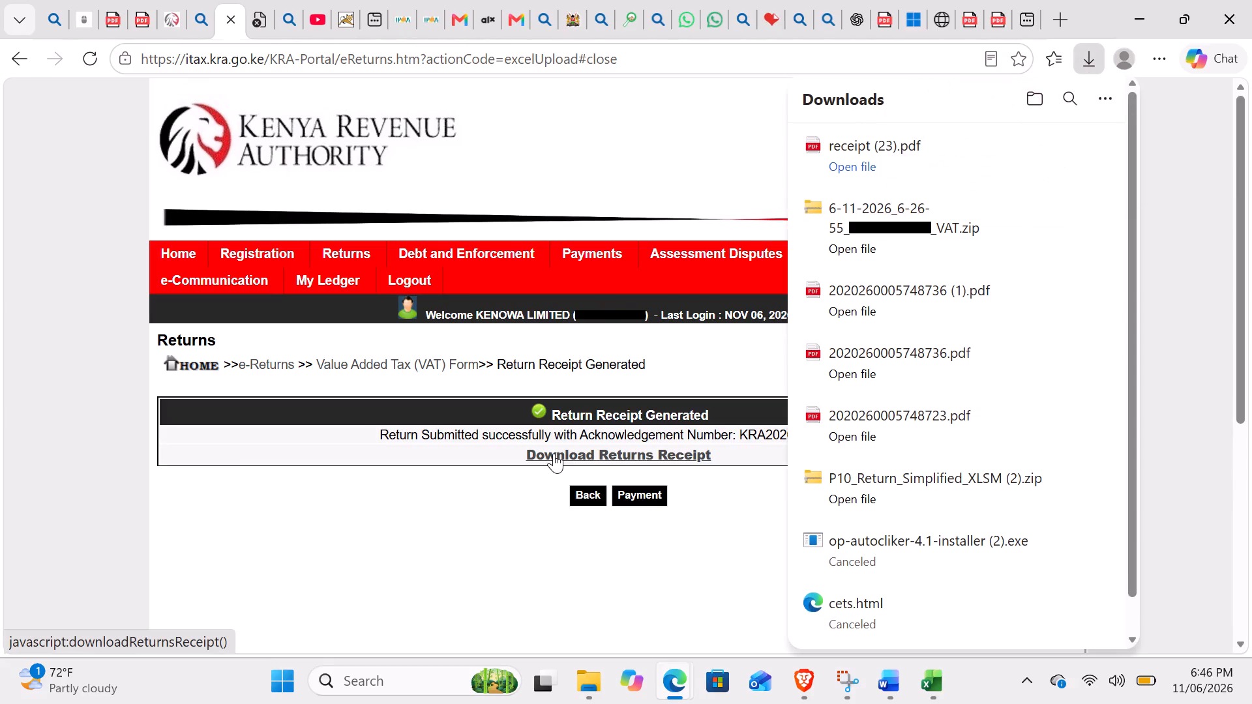
{"action": "left_click", "coordinate": [622, 173]}
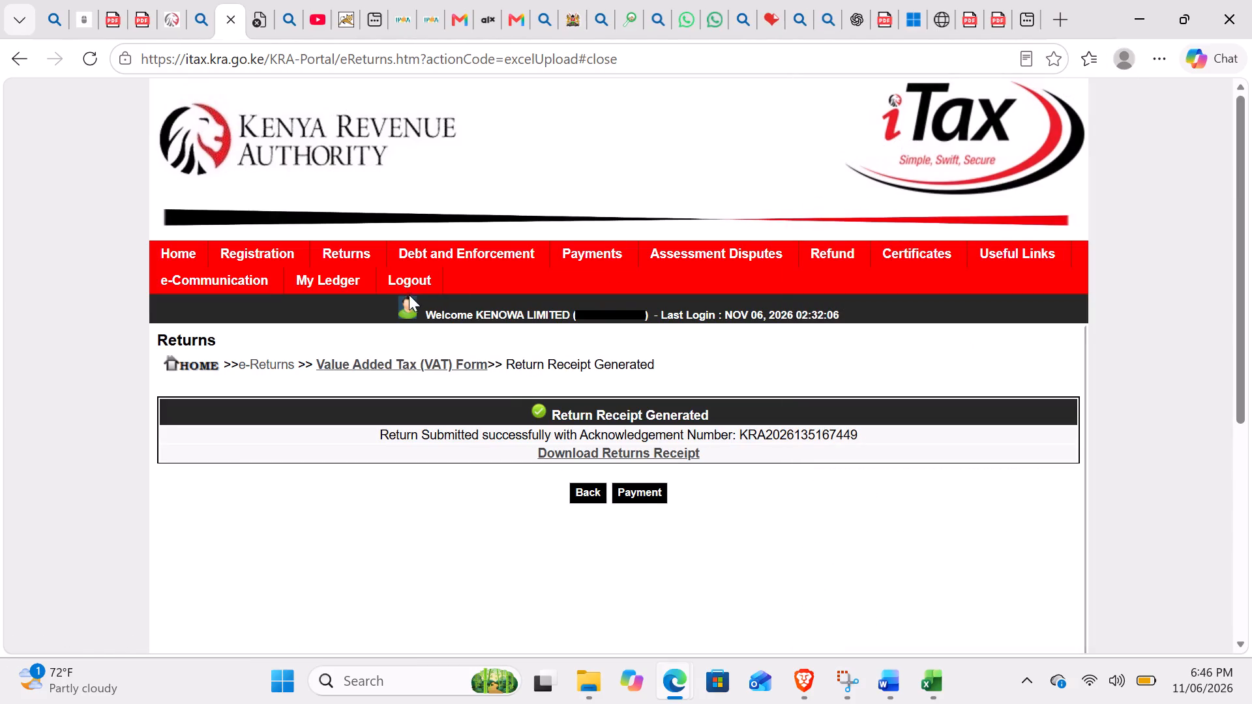
Log out of Kenowa Limited's iTax account.
{"action": "left_click", "coordinate": [403, 286]}
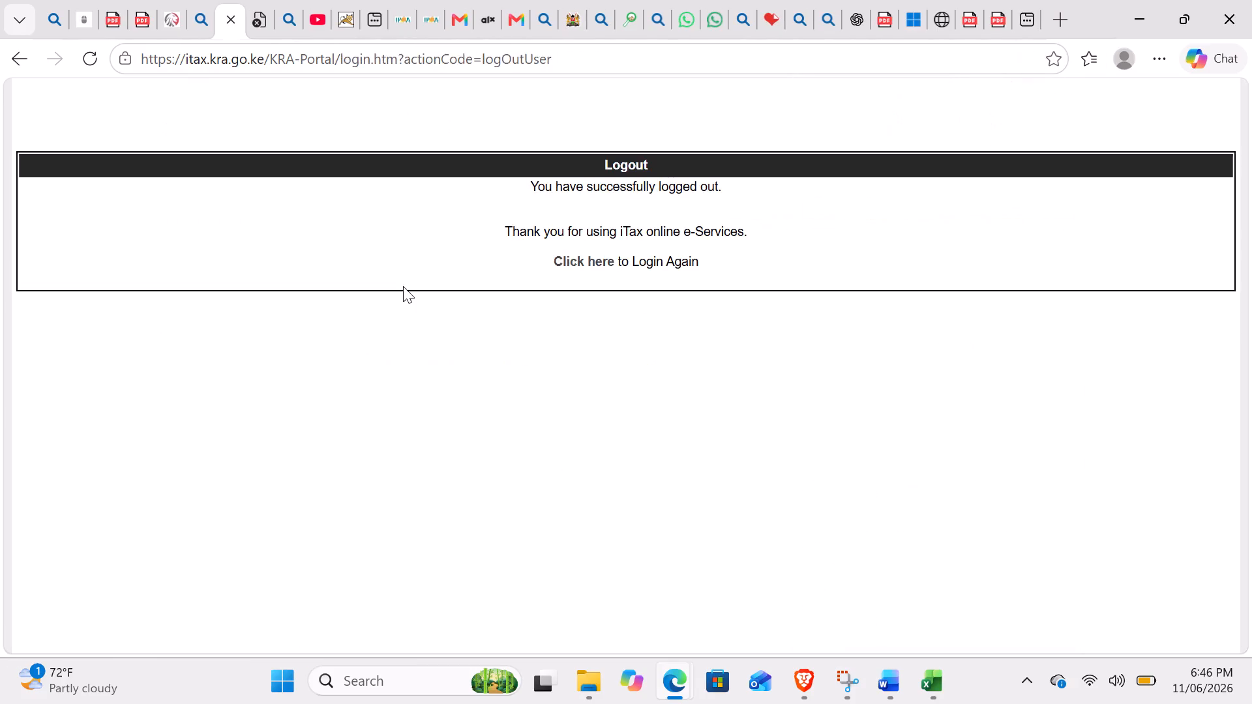
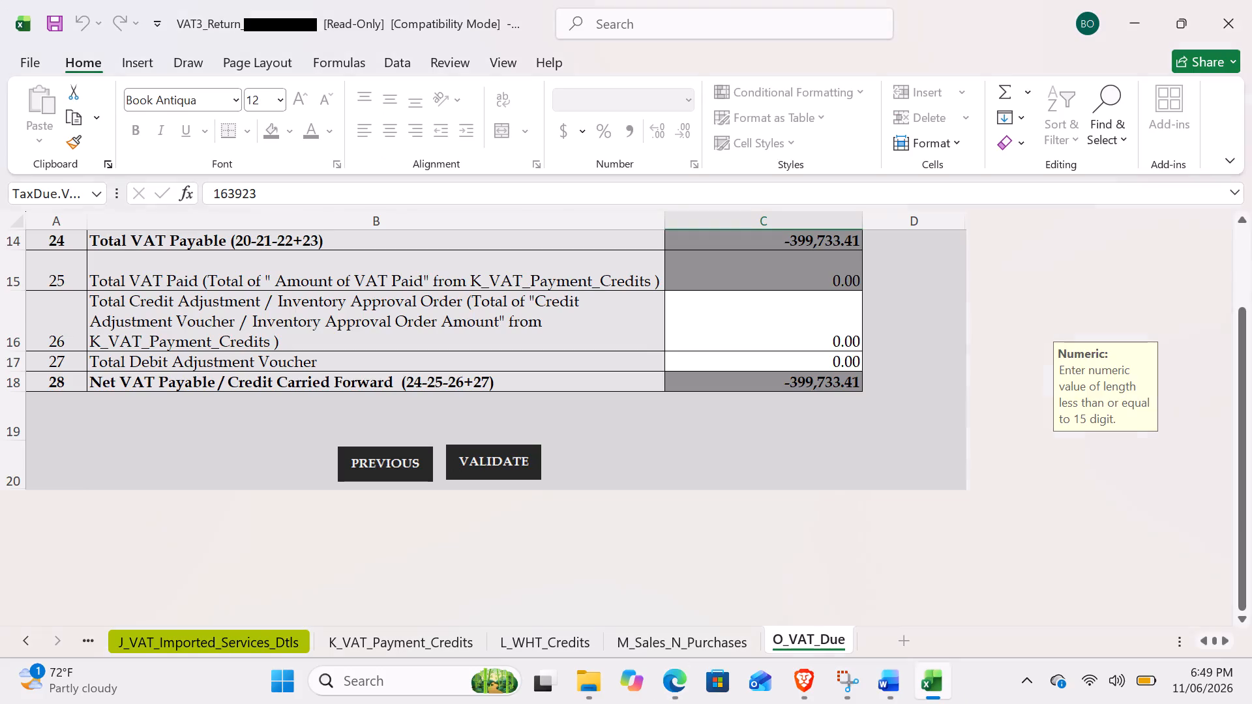
Close the VAT3 return workbook without saving its changes.
{"action": "left_click", "coordinate": [739, 300]}
{"action": "left_click", "coordinate": [1251, 0]}
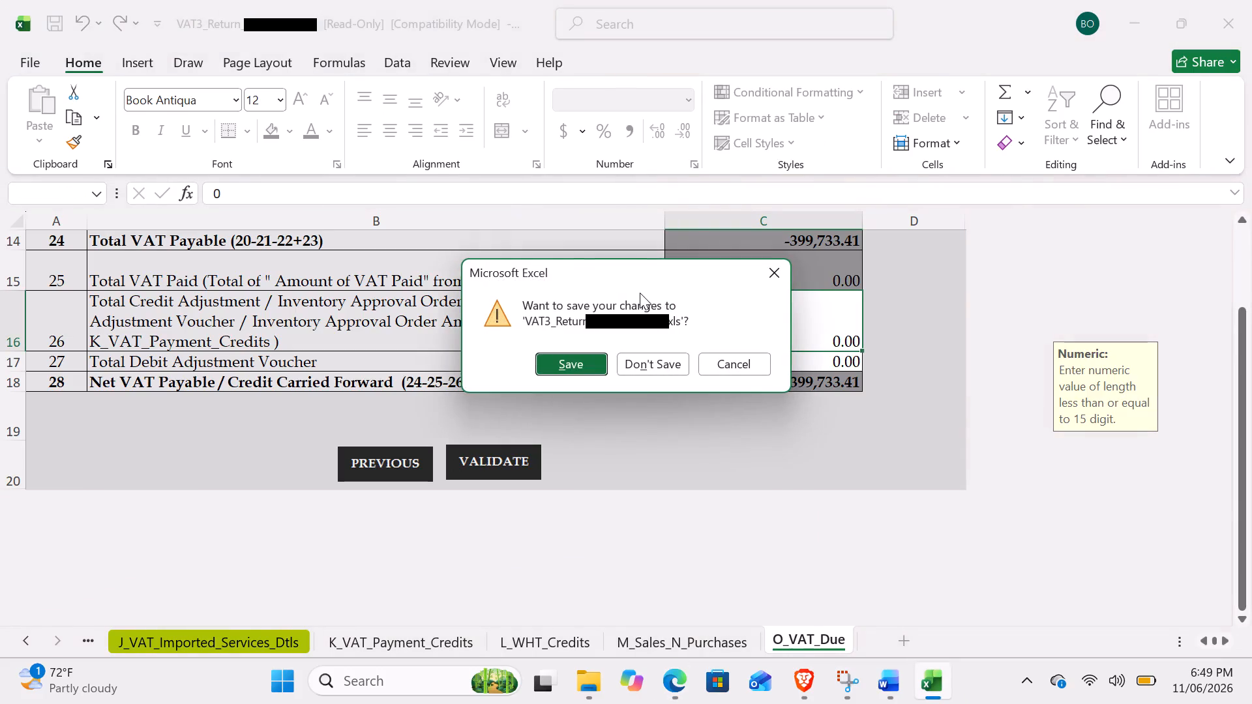
{"action": "left_click", "coordinate": [664, 360]}
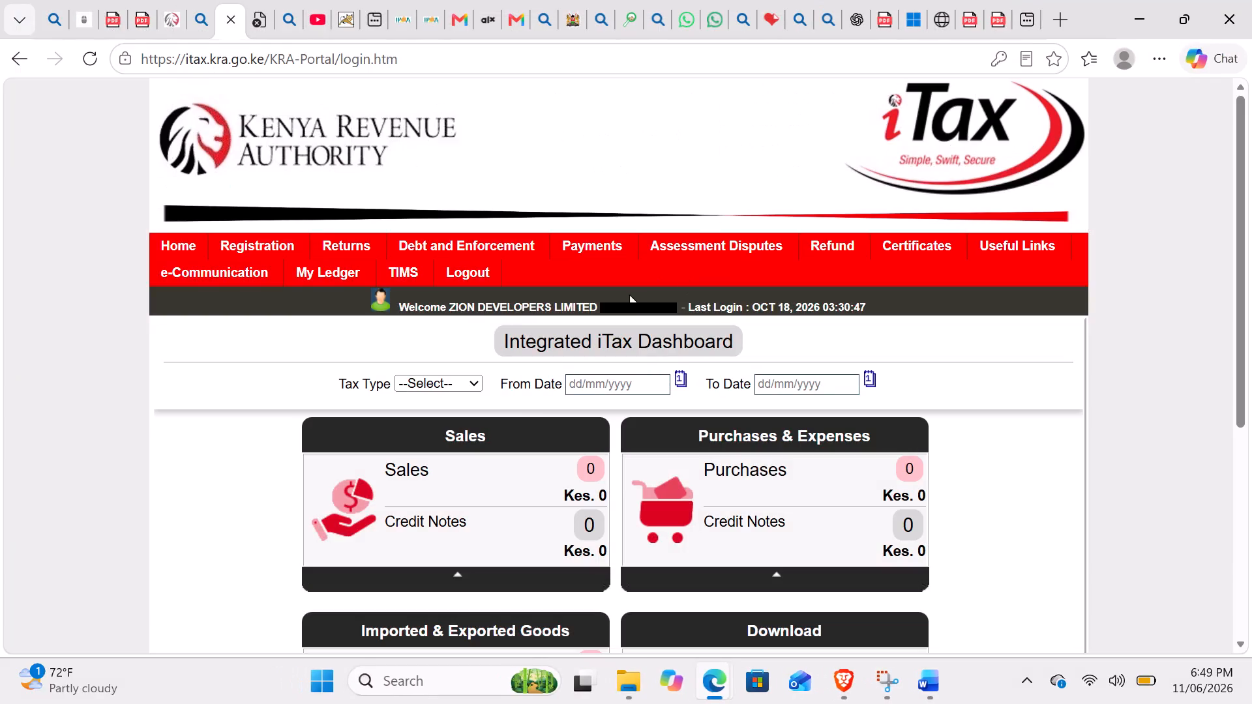
Check the sales and purchases figures on Zion Developers Limited's iTax dashboard for Income Tax and for VAT.
{"action": "left_click", "coordinate": [466, 379]}
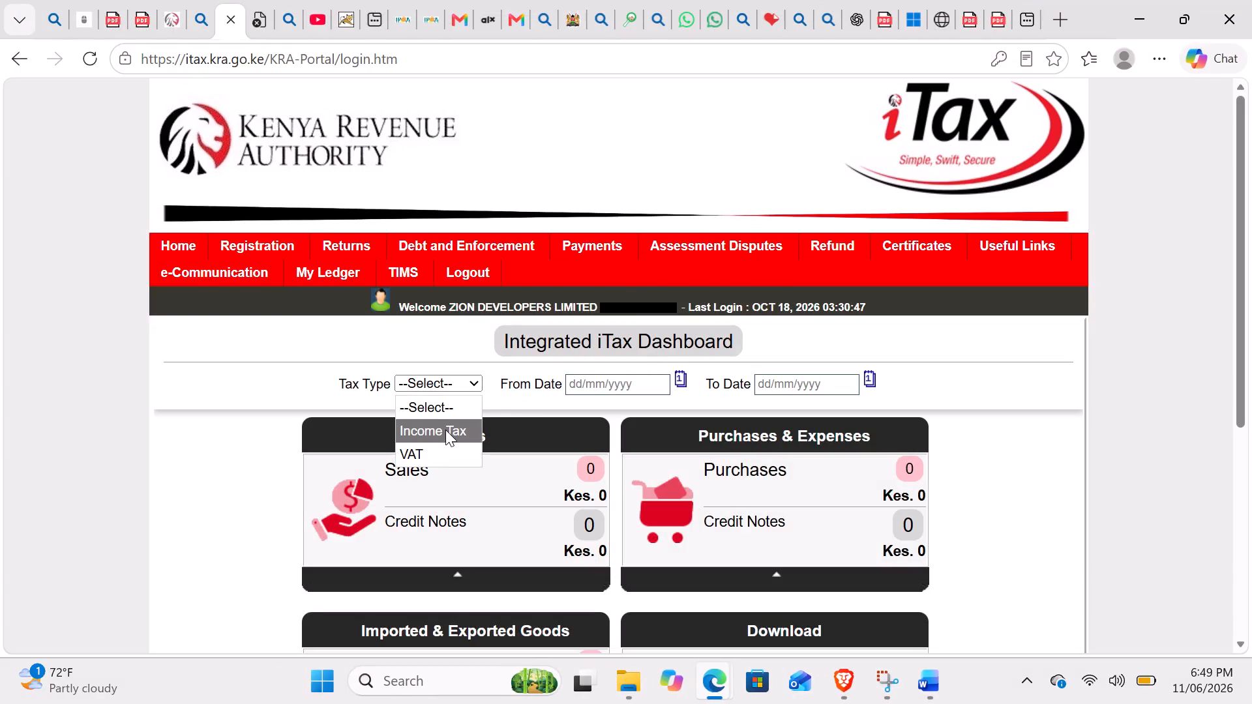
{"action": "left_click", "coordinate": [445, 430]}
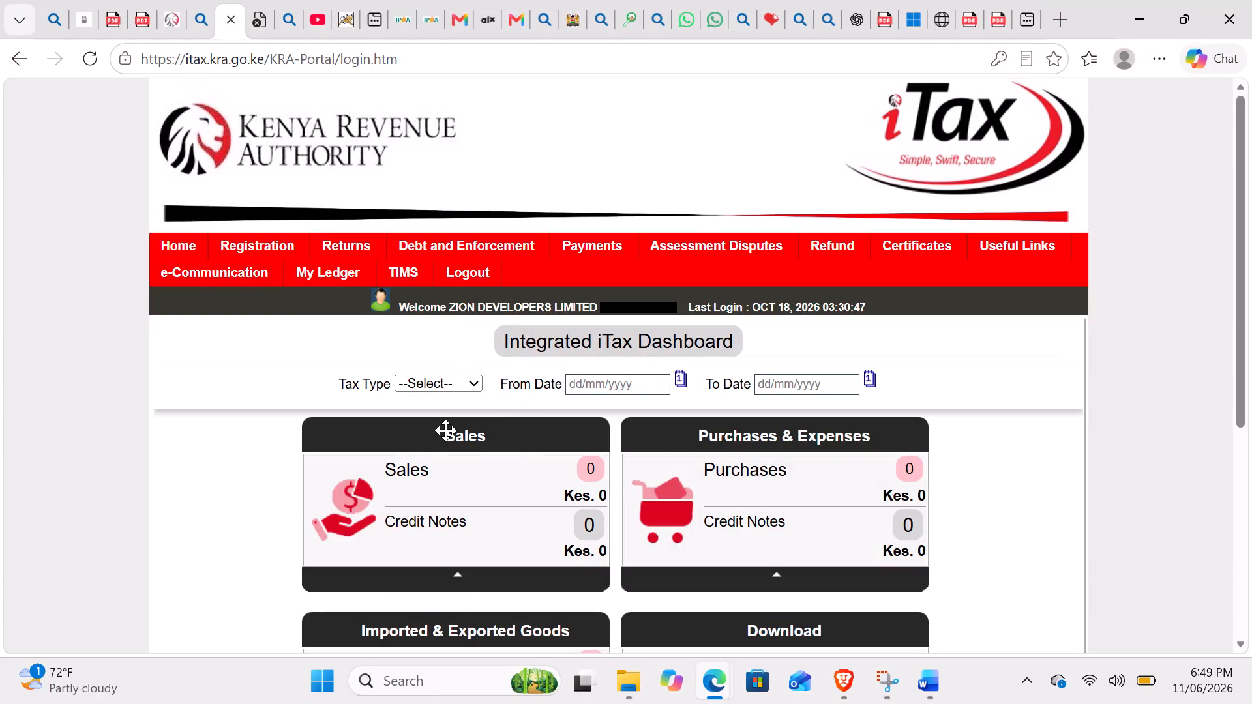
{"action": "left_click", "coordinate": [450, 387]}
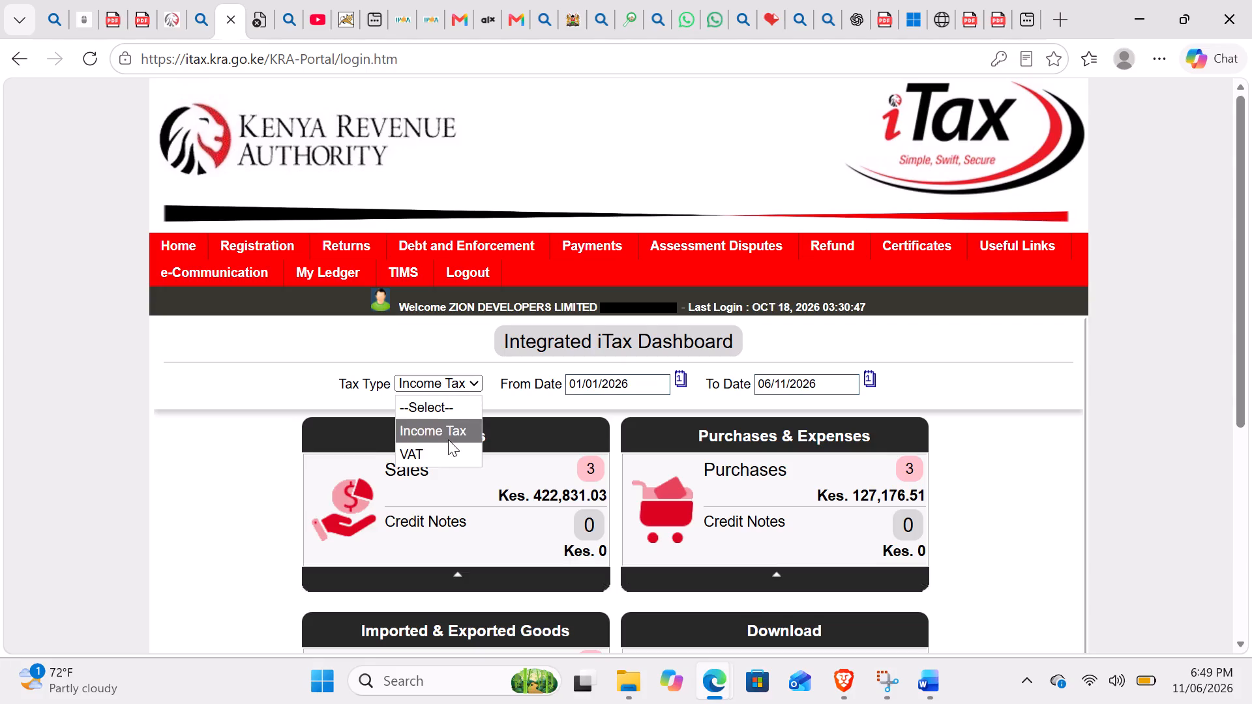
{"action": "left_click", "coordinate": [440, 457]}
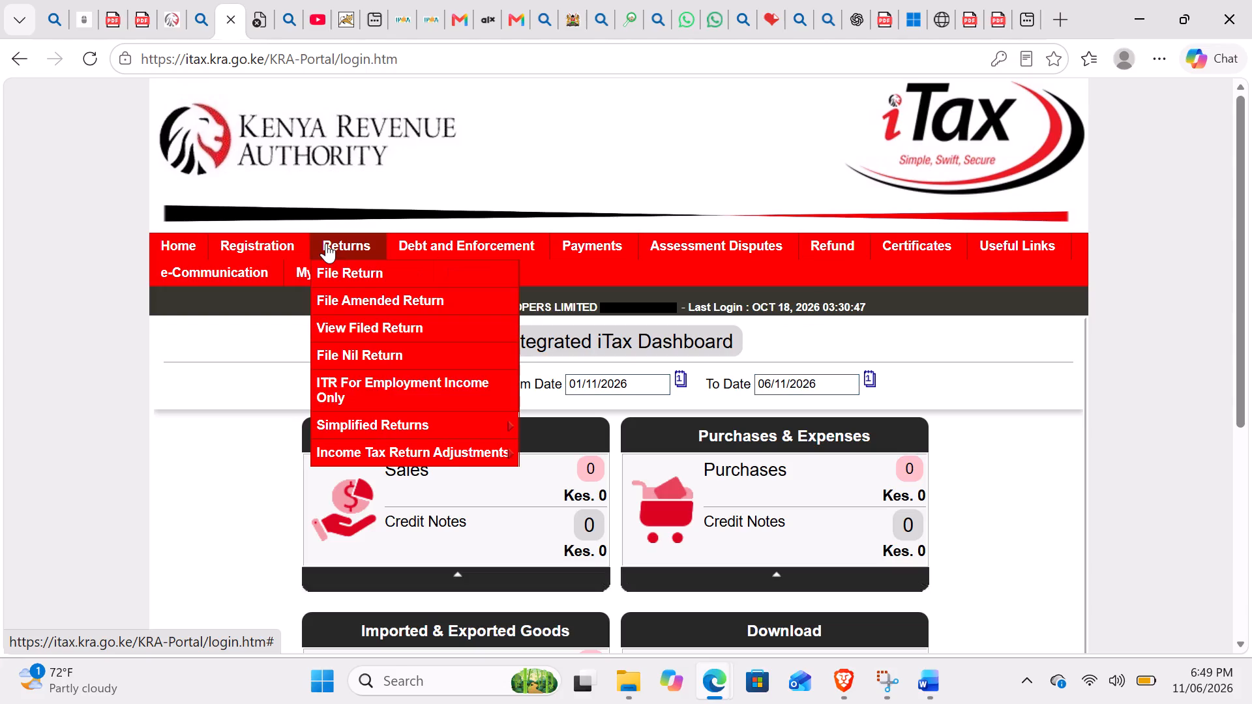
Start filing a return for Zion Developers Limited with Income Tax - PAYE as the tax obligation.
{"action": "left_click", "coordinate": [351, 267]}
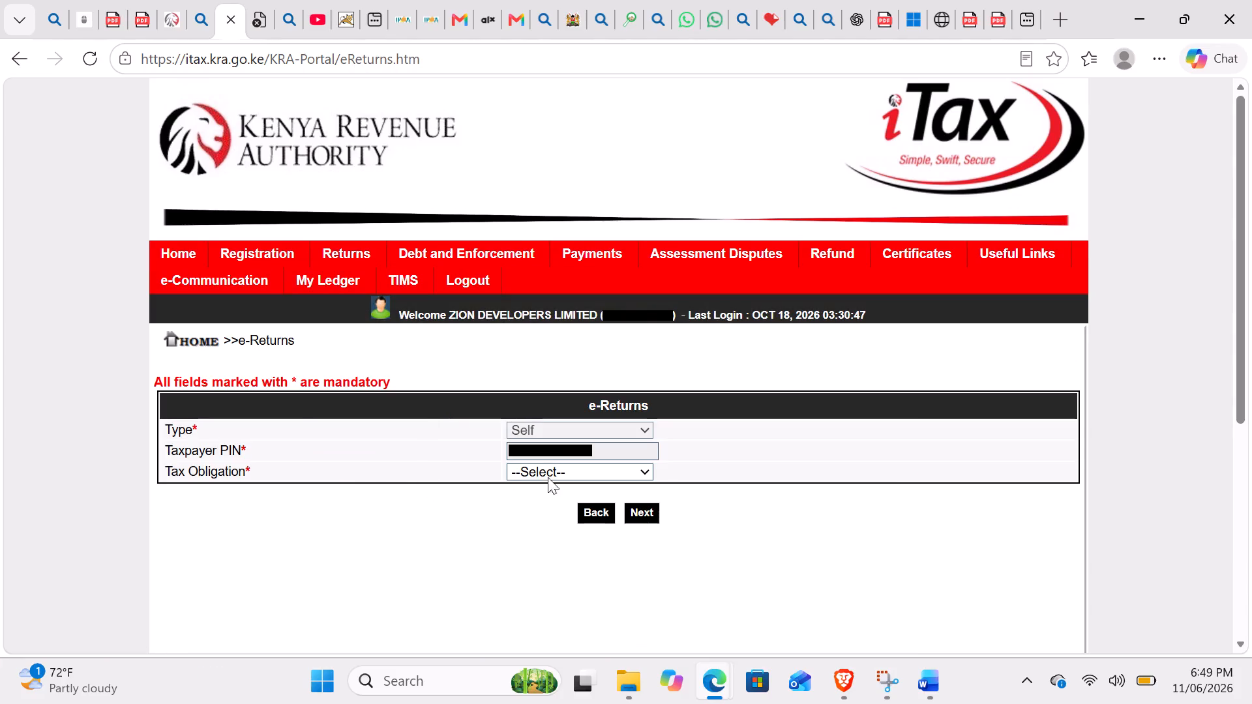
{"action": "left_click", "coordinate": [541, 465]}
{"action": "left_click", "coordinate": [551, 542]}
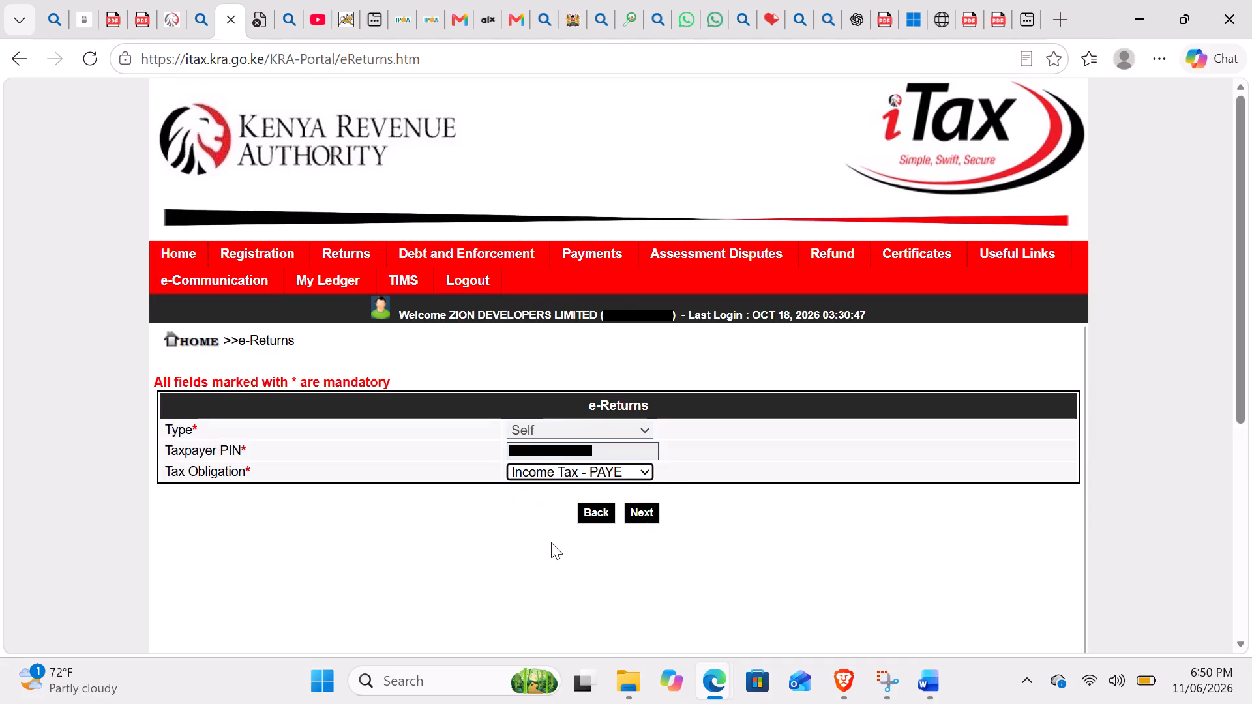
{"action": "left_click", "coordinate": [644, 514]}
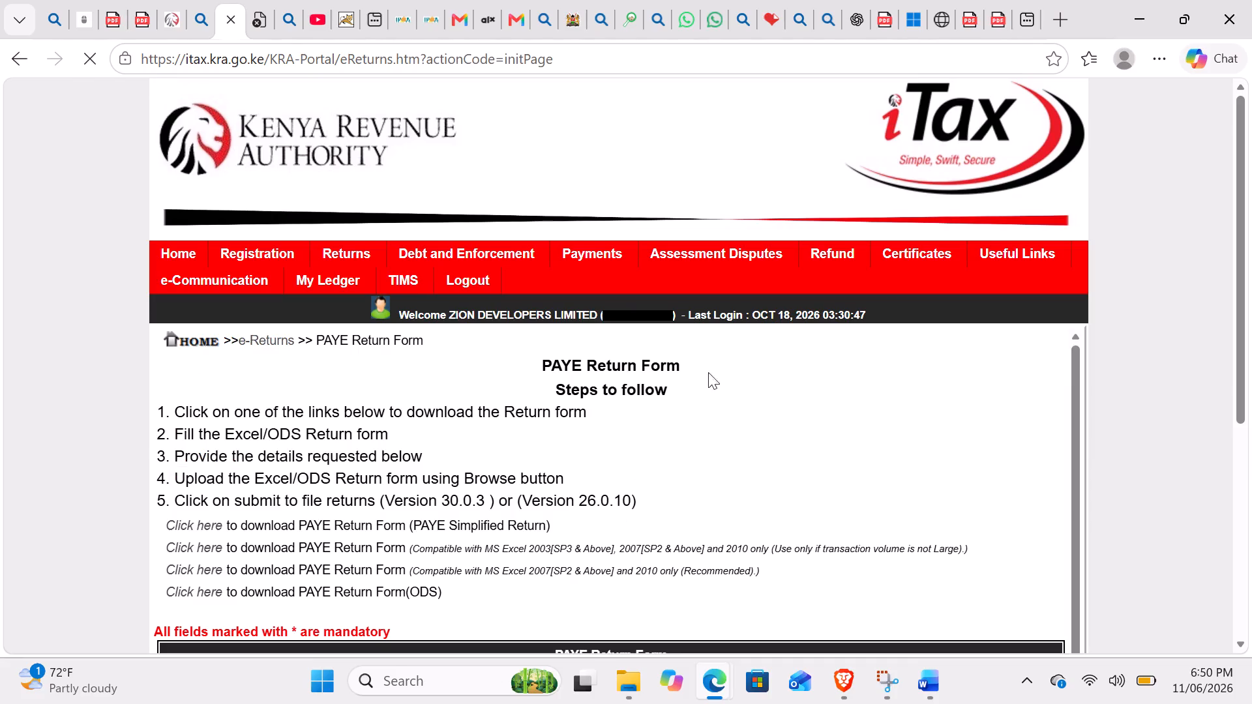
Download the PAYE Simplified Return version of the PAYE return form.
{"action": "scroll", "coordinate": [478, 481], "scroll_direction": "down", "scroll_amount": 4}
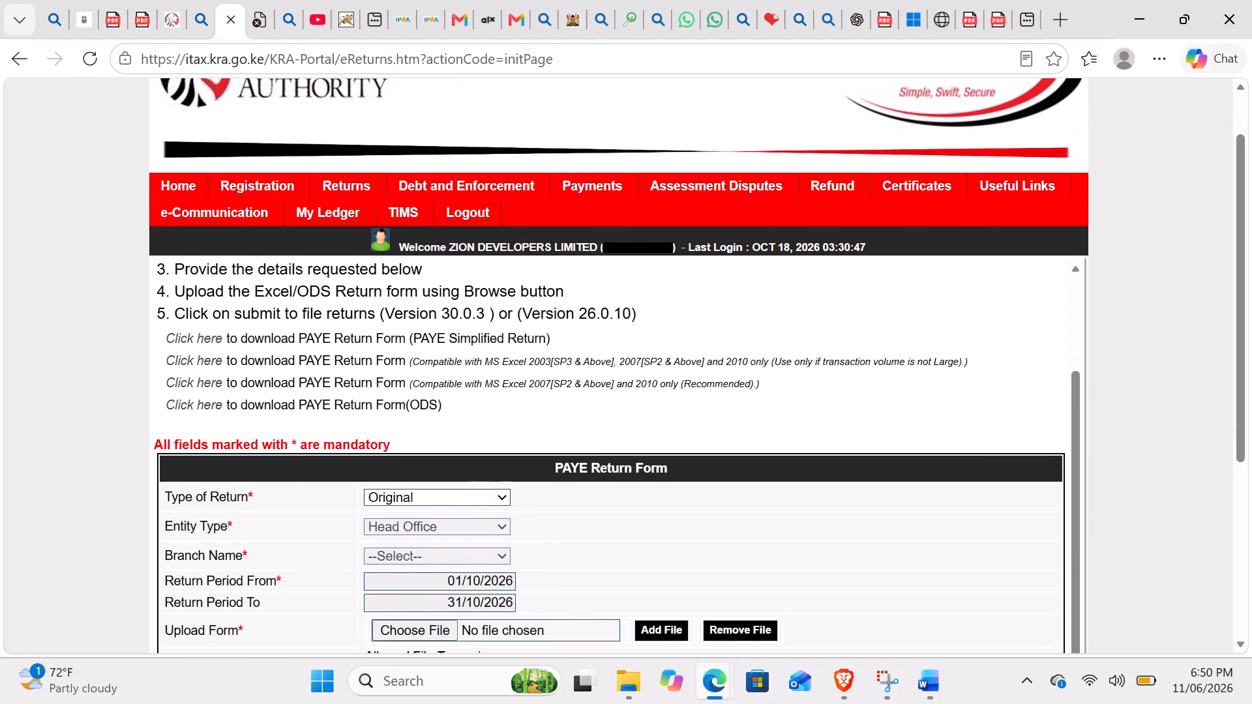
{"action": "left_click", "coordinate": [206, 336]}
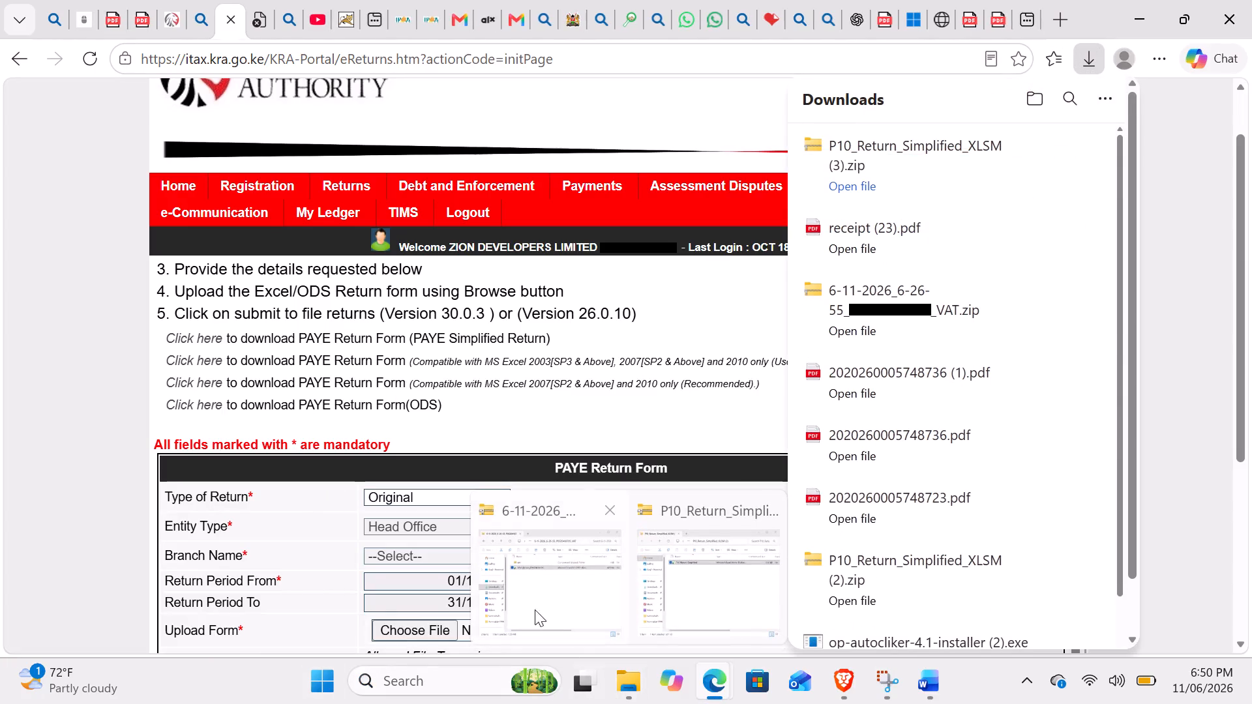
Unblock the downloaded P10_Return_Simplified_XLSM (3) zip file in the Downloads folder through its properties.
{"action": "left_click", "coordinate": [551, 581]}
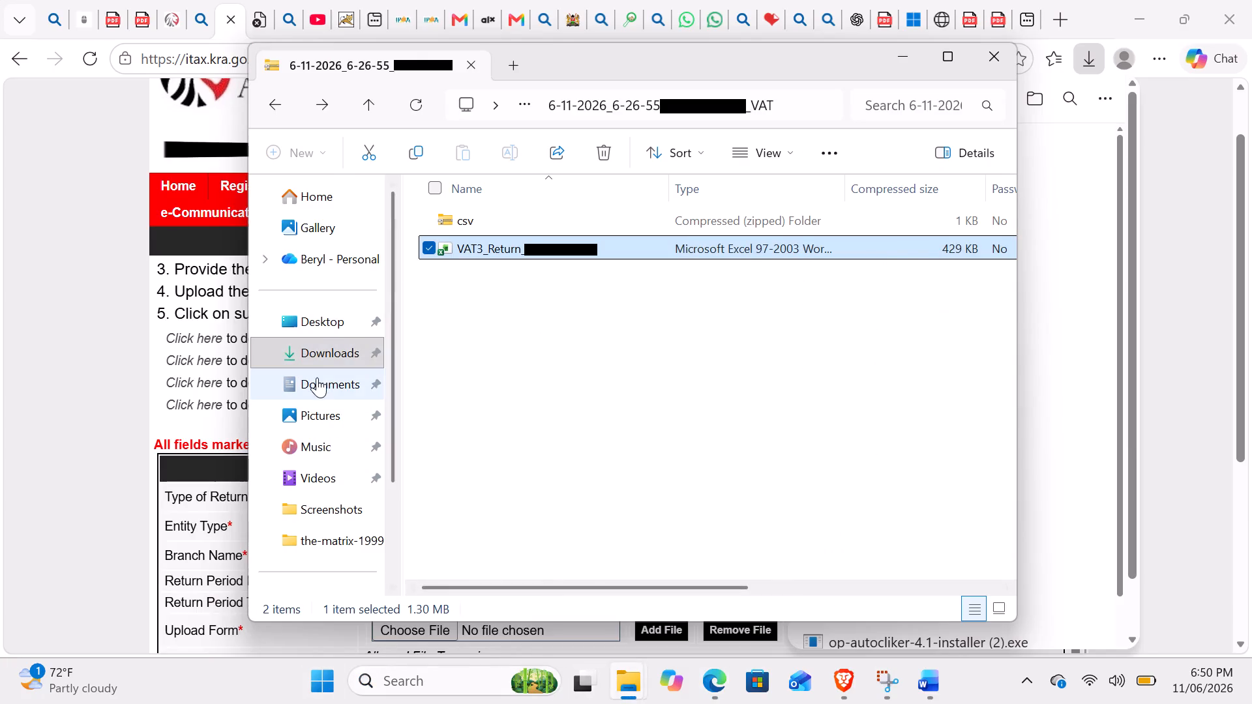
{"action": "left_click", "coordinate": [317, 377]}
{"action": "left_click", "coordinate": [318, 361]}
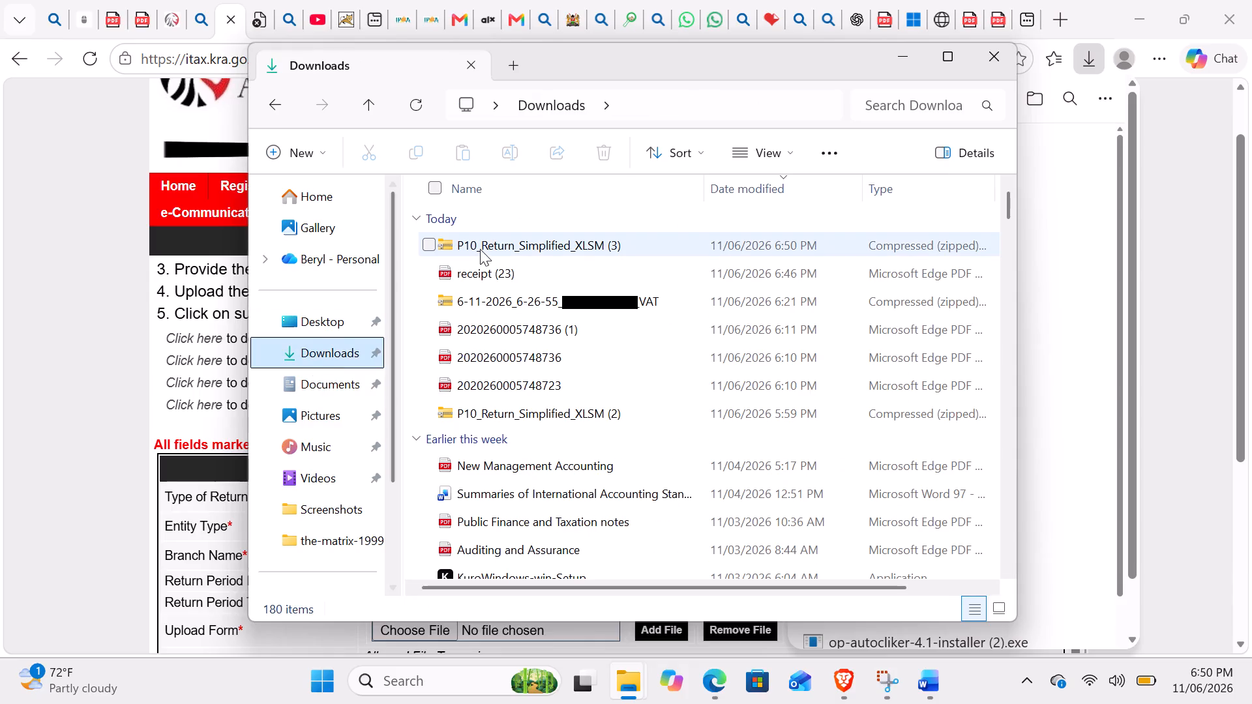
{"action": "left_click", "coordinate": [474, 256]}
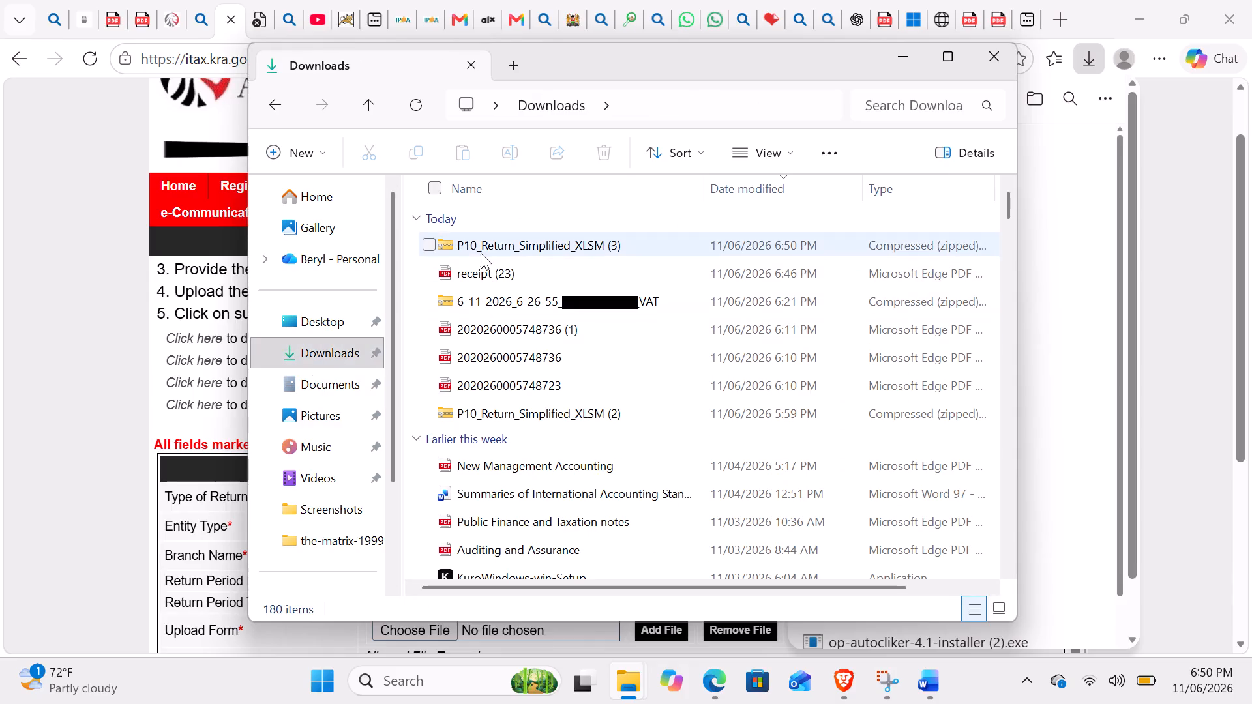
{"action": "left_click", "coordinate": [482, 252]}
{"action": "right_click", "coordinate": [507, 241]}
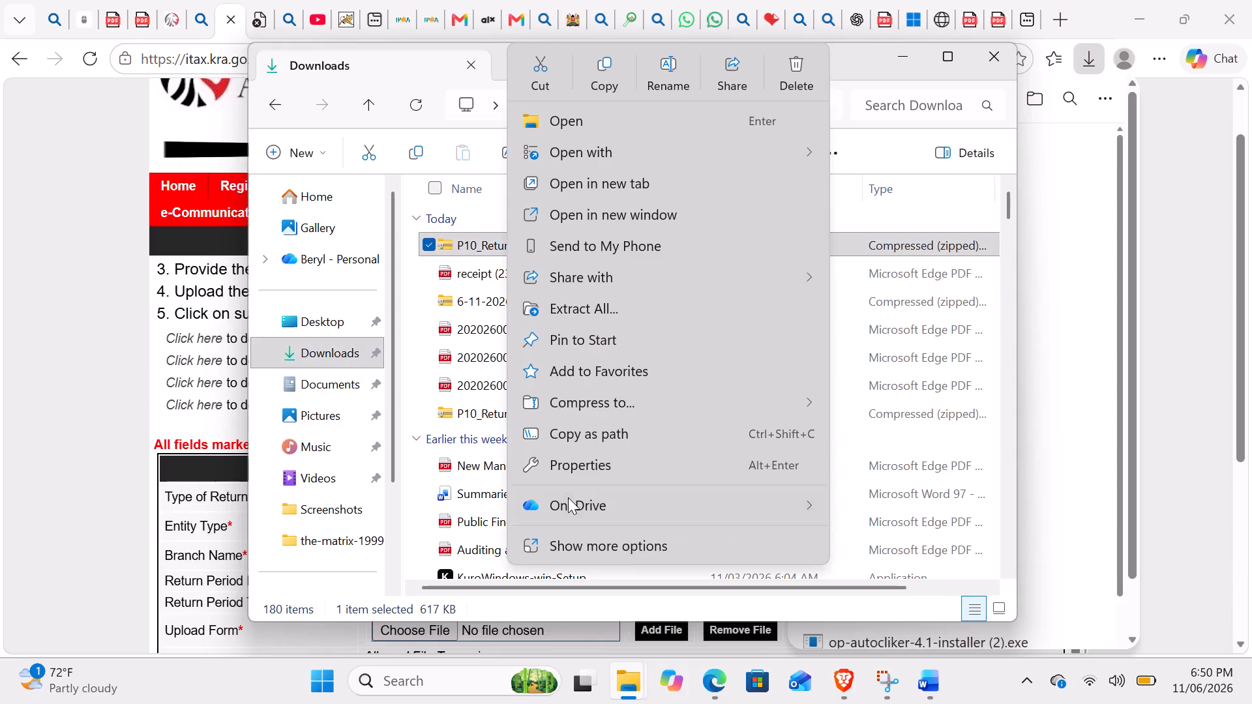
{"action": "left_click", "coordinate": [583, 464]}
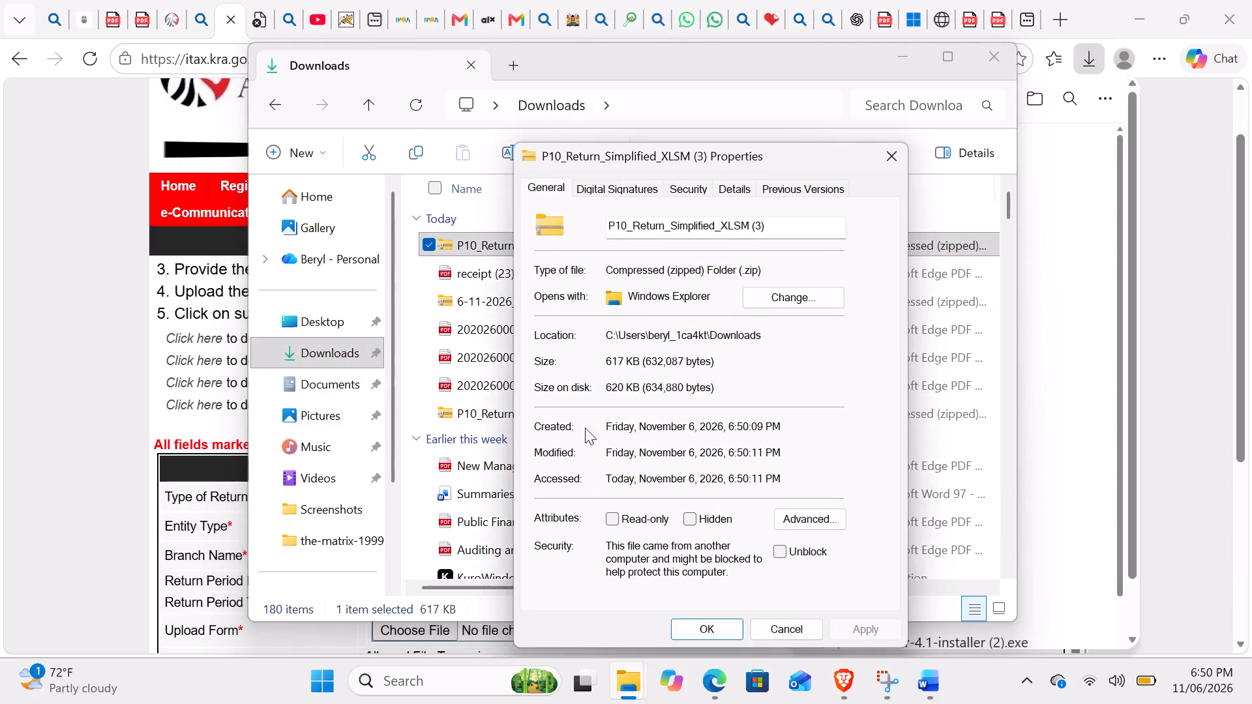
{"action": "left_click", "coordinate": [782, 554]}
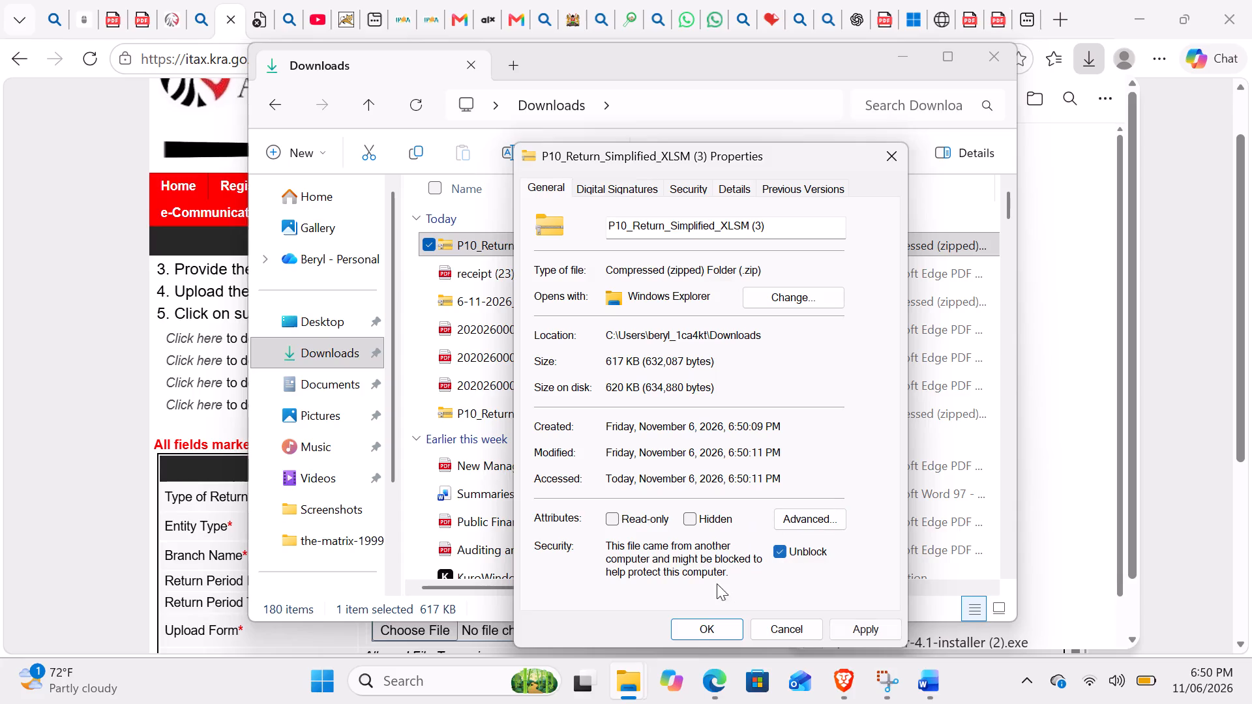
{"action": "left_click", "coordinate": [694, 635]}
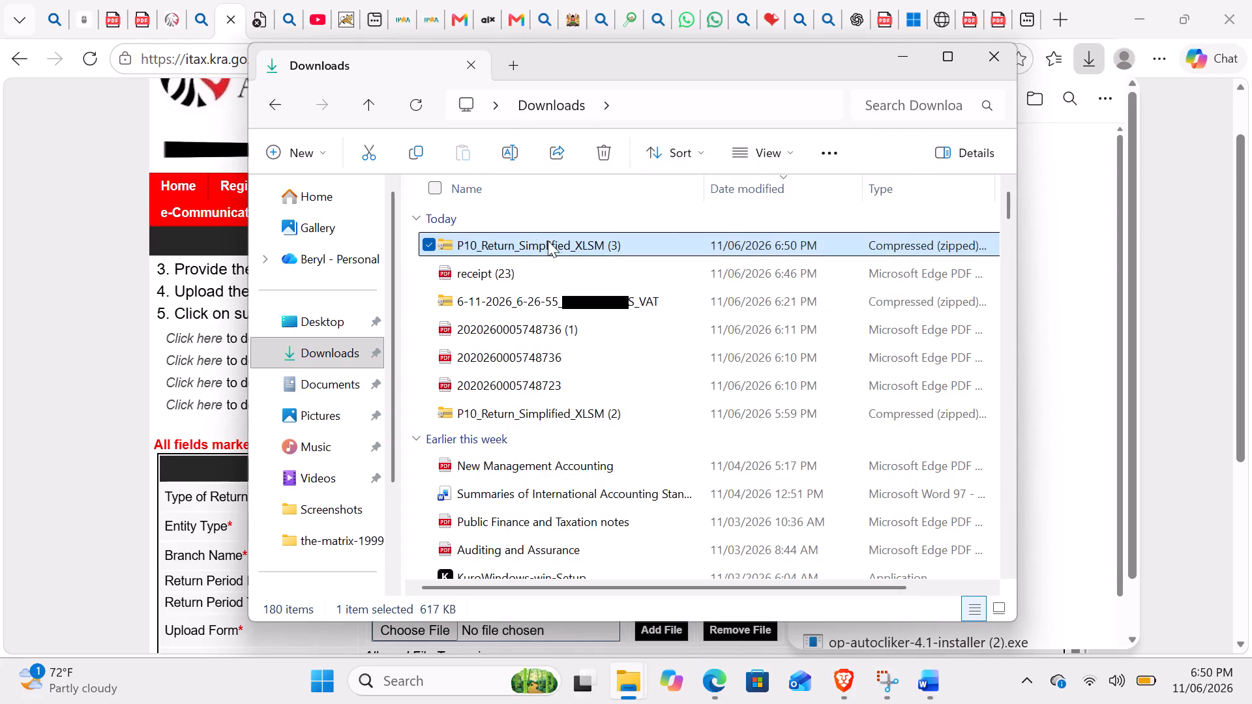
Open the P10_Return_Simplified workbook from the unblocked zip, enable its macros and dismiss the cut-and-paste notice.
{"action": "triple_click", "coordinate": [528, 244]}
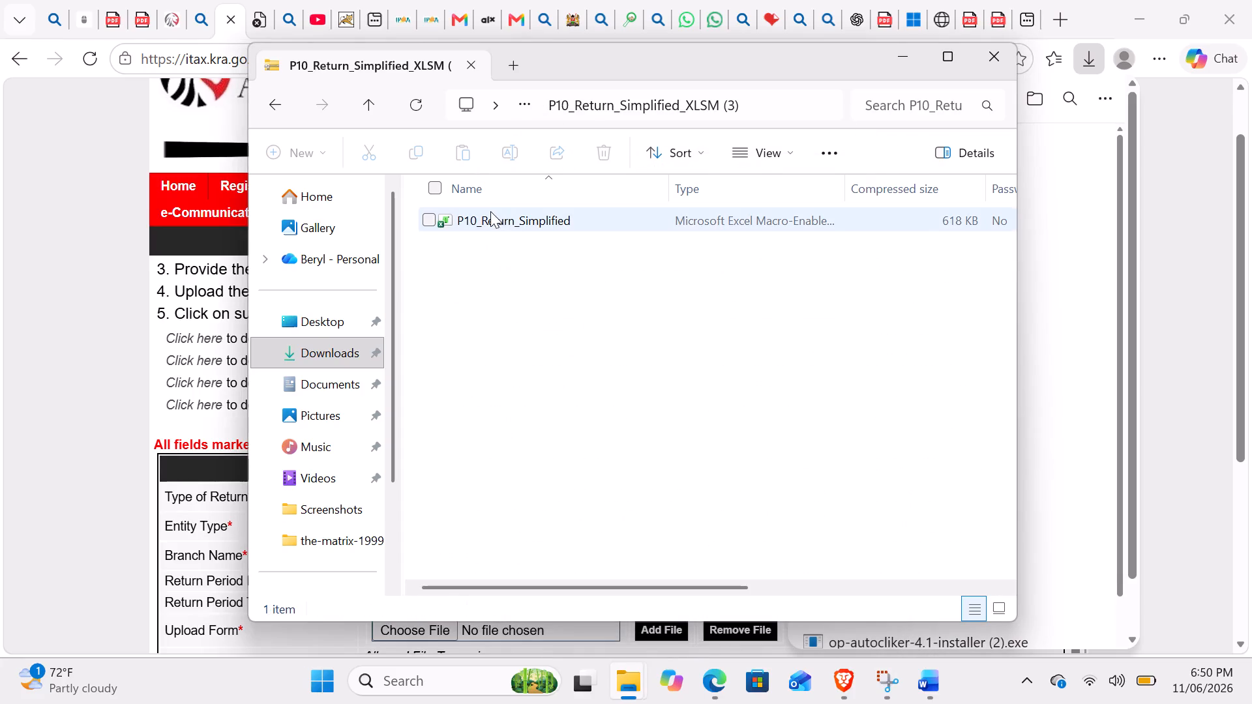
{"action": "double_click", "coordinate": [490, 211]}
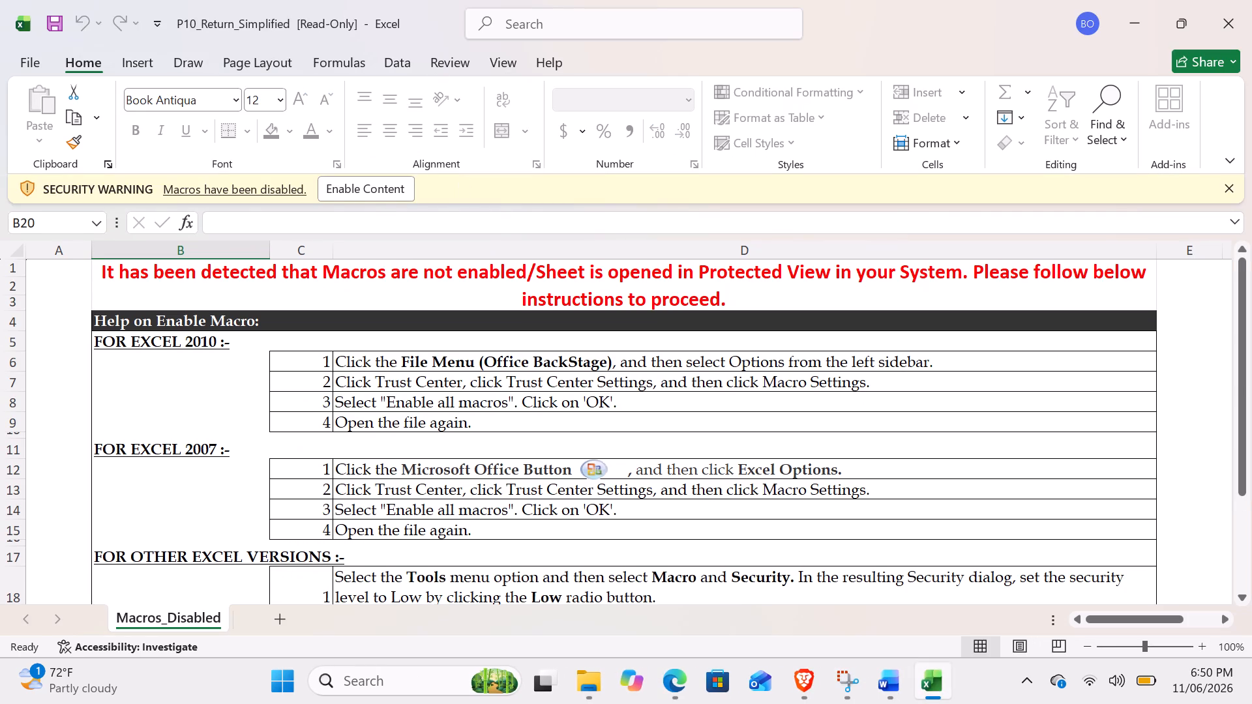
{"action": "left_click", "coordinate": [363, 190]}
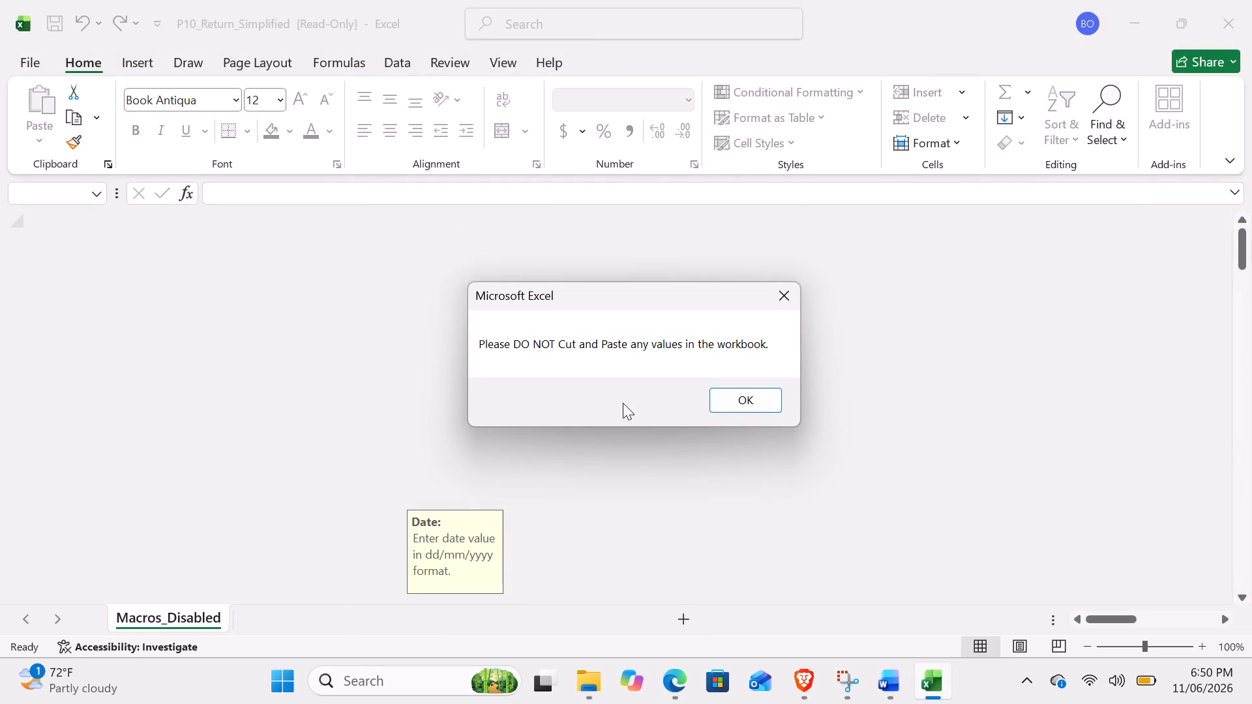
{"action": "left_click", "coordinate": [732, 399]}
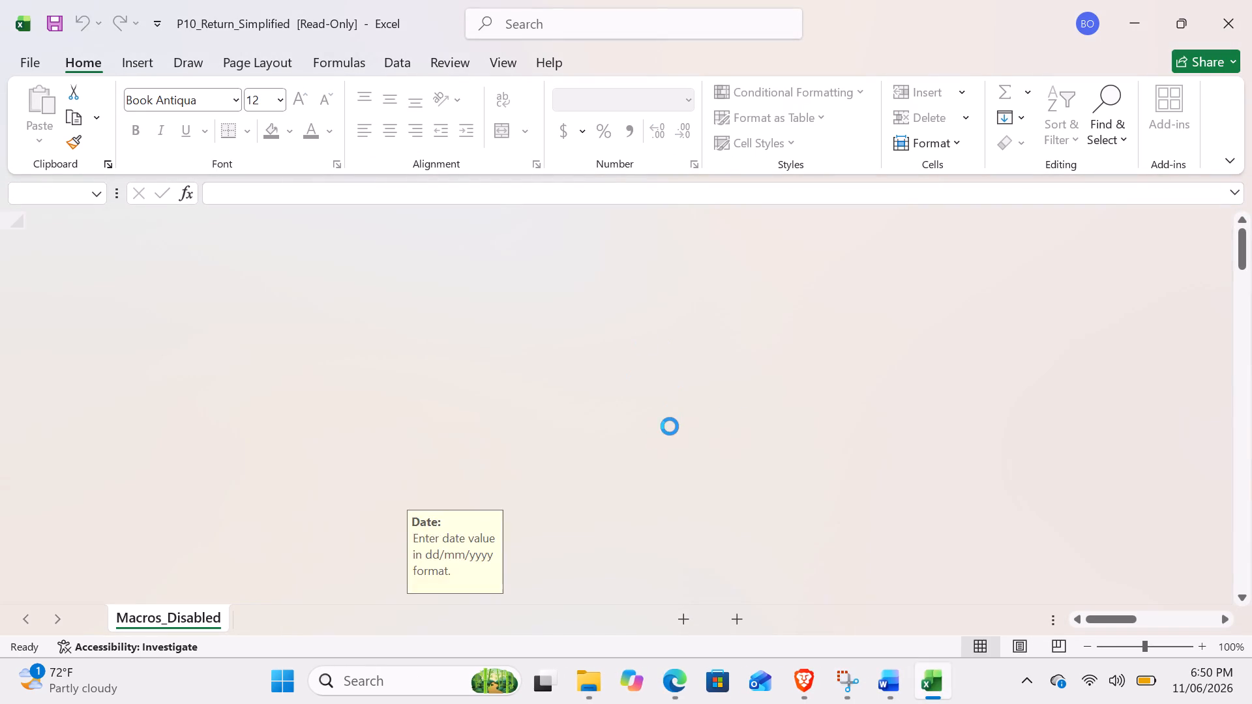
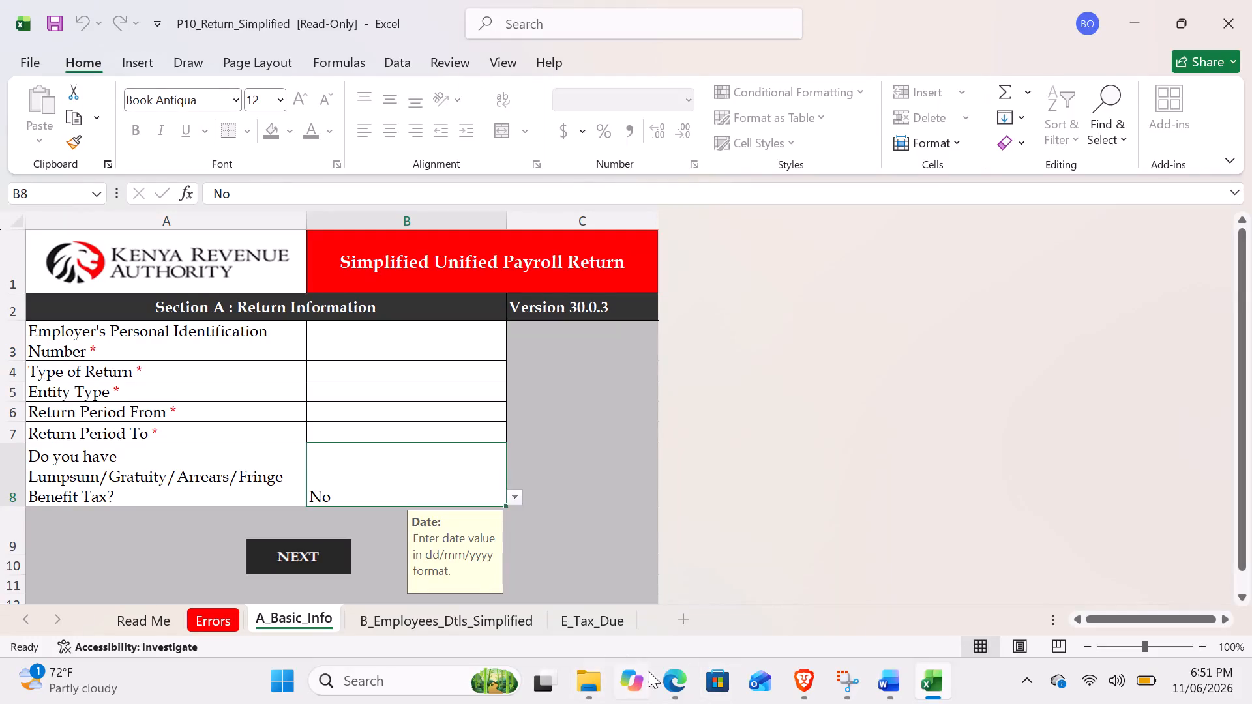
Switch from the P10 return workbook to the Microsoft Edge browser.
{"action": "left_click", "coordinate": [671, 679]}
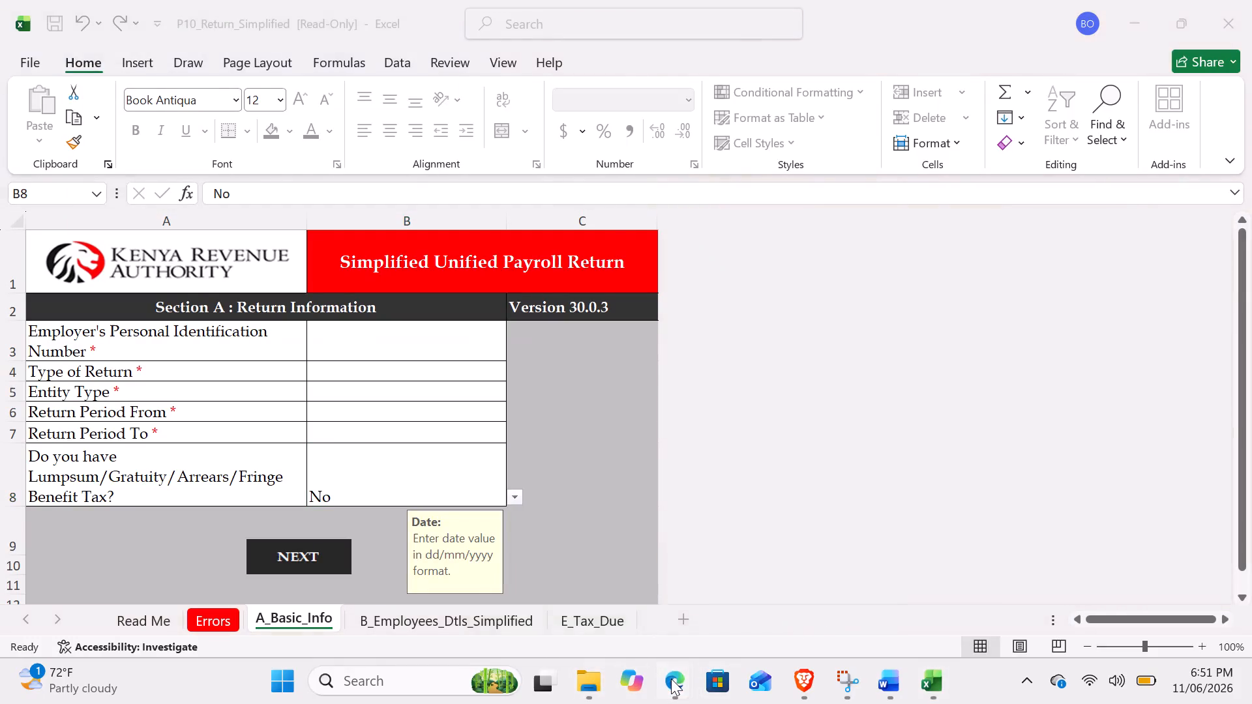
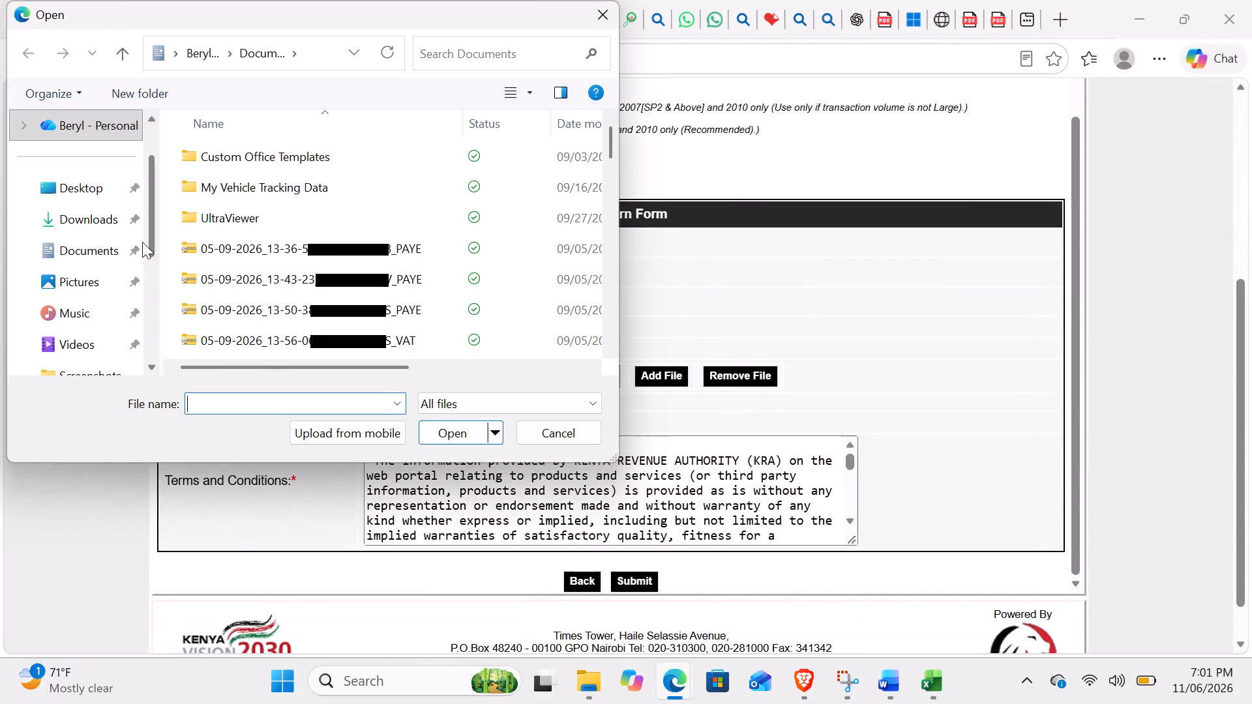
Find the generated 06-11-2026_19-00-52 PAYE return zip in the Documents folder for upload to the return form.
{"action": "left_click", "coordinate": [100, 244]}
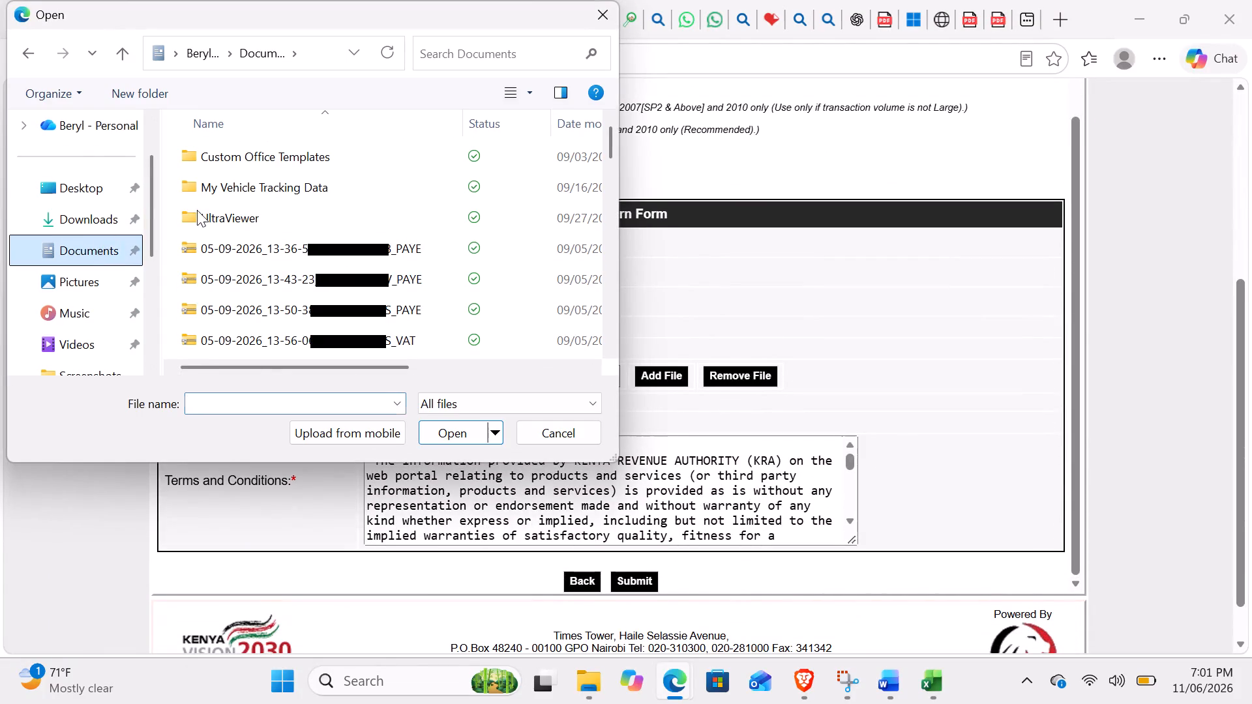
{"action": "scroll", "coordinate": [251, 307], "scroll_direction": "down", "scroll_amount": 1}
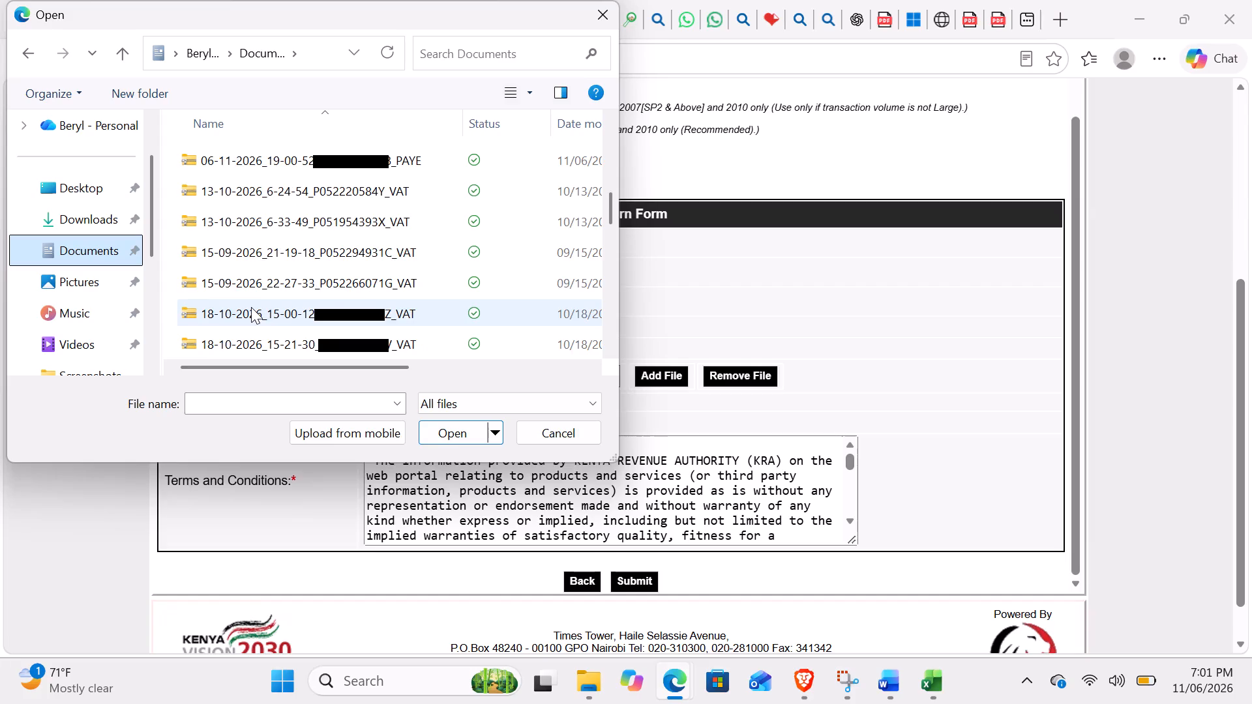
Attach the PAYE zip dated 06-11-2026_19-00-52 from Documents as the upload form of the October 2026 PAYE return.
{"action": "scroll", "coordinate": [251, 307], "scroll_direction": "down", "scroll_amount": 1}
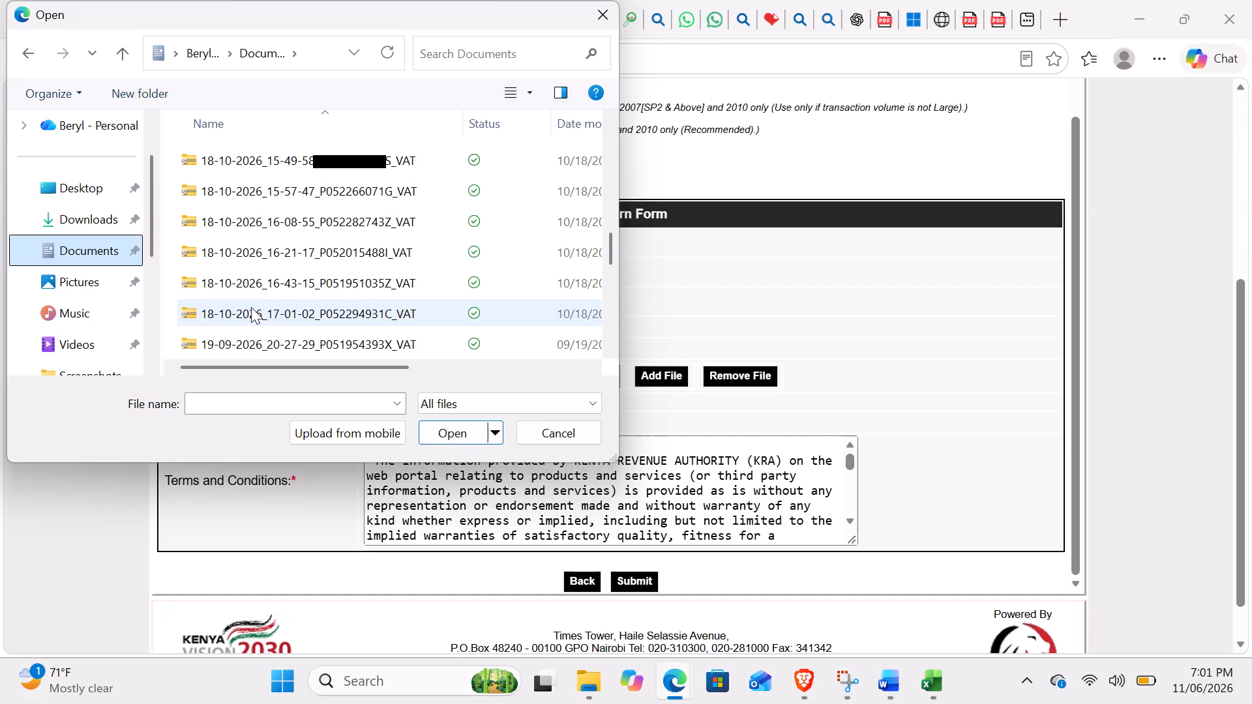
{"action": "scroll", "coordinate": [251, 307], "scroll_direction": "up", "scroll_amount": 1}
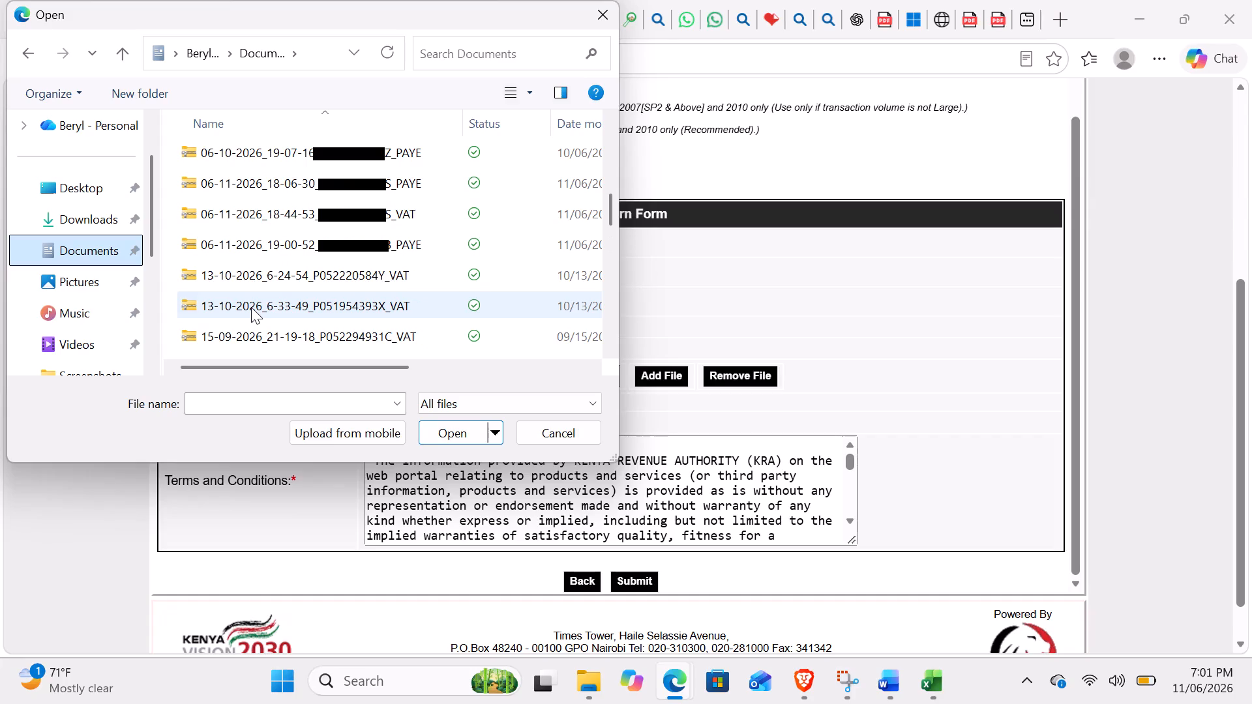
{"action": "scroll", "coordinate": [251, 307], "scroll_direction": "up", "scroll_amount": 2}
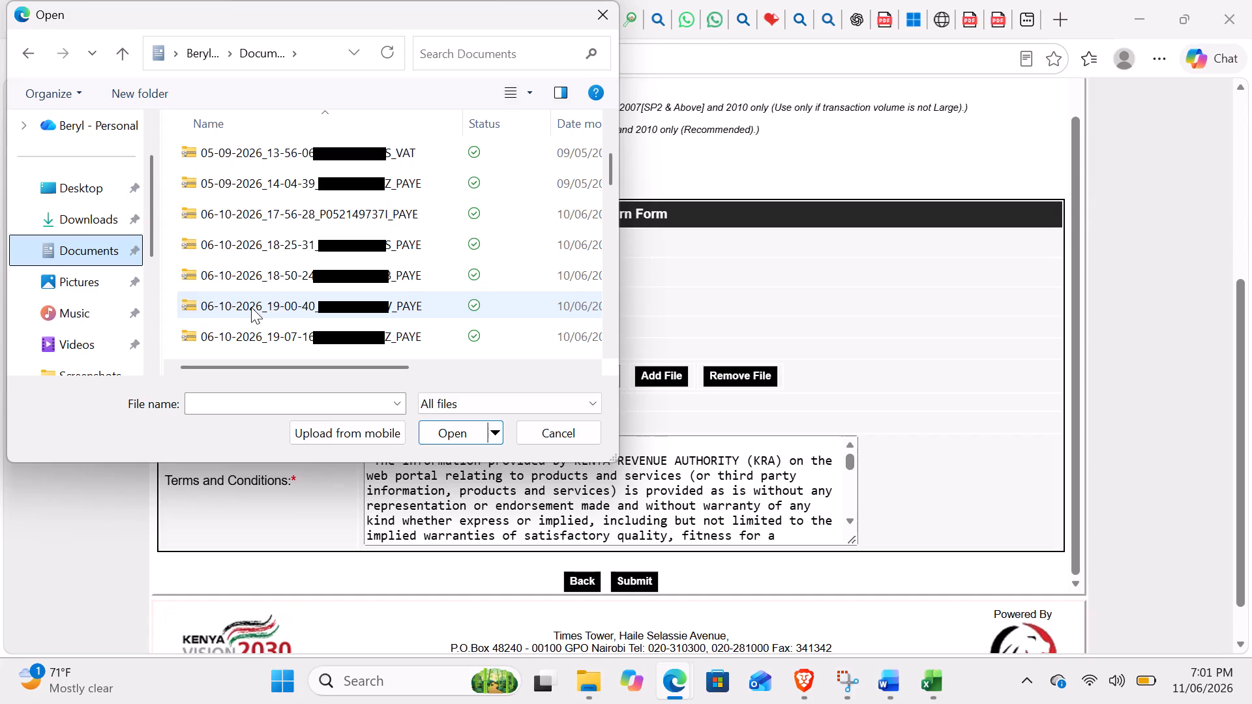
{"action": "scroll", "coordinate": [251, 307], "scroll_direction": "down", "scroll_amount": 3}
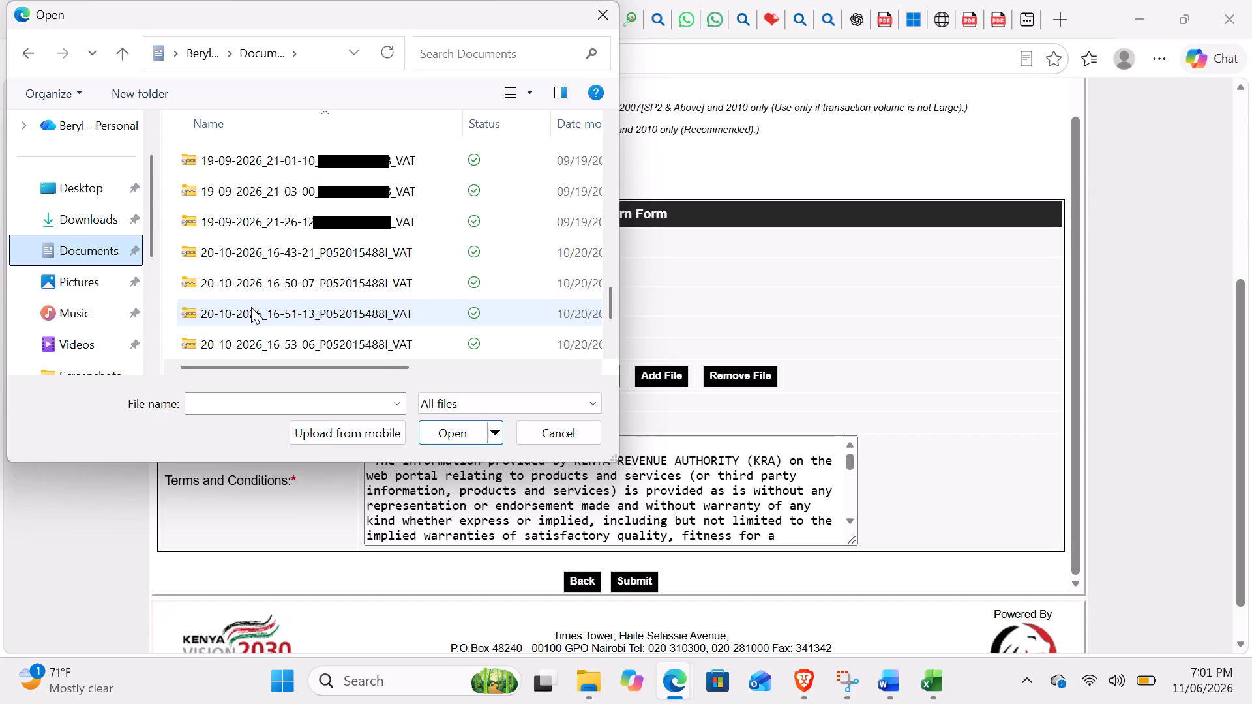
{"action": "scroll", "coordinate": [251, 307], "scroll_direction": "down", "scroll_amount": 1}
{"action": "scroll", "coordinate": [251, 307], "scroll_direction": "up", "scroll_amount": 1}
{"action": "scroll", "coordinate": [251, 307], "scroll_direction": "down", "scroll_amount": 1}
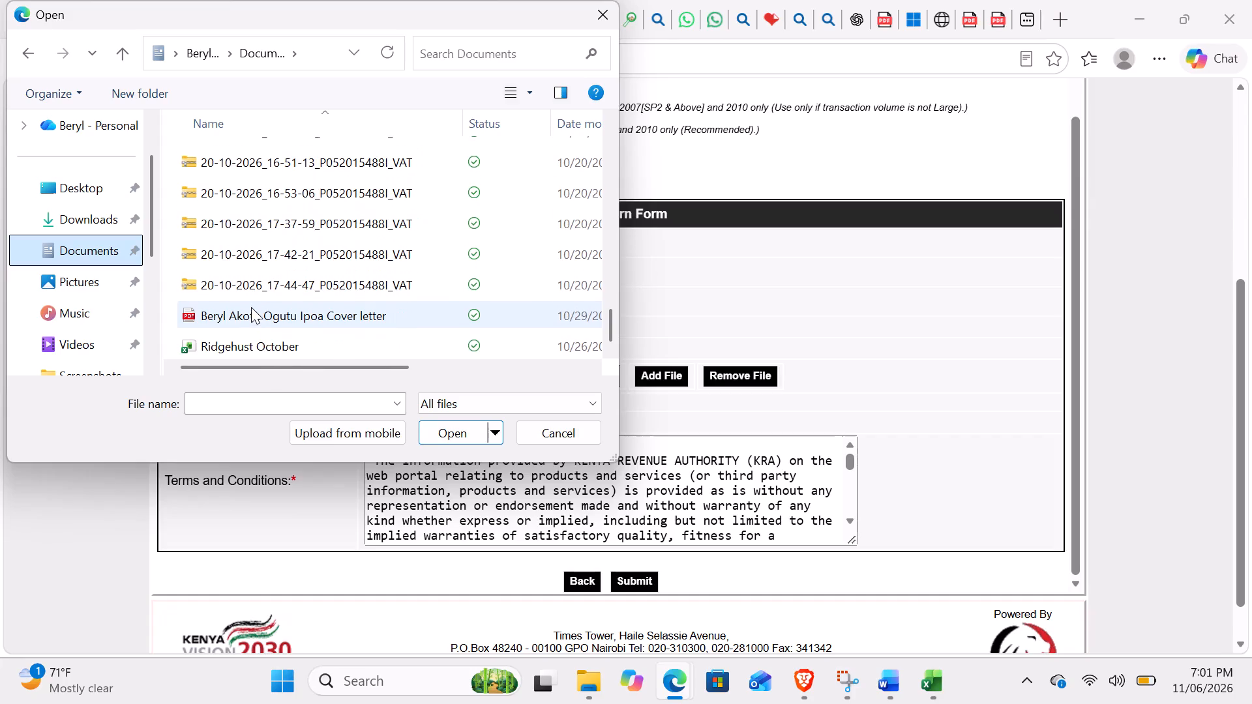
{"action": "scroll", "coordinate": [251, 307], "scroll_direction": "down", "scroll_amount": 1}
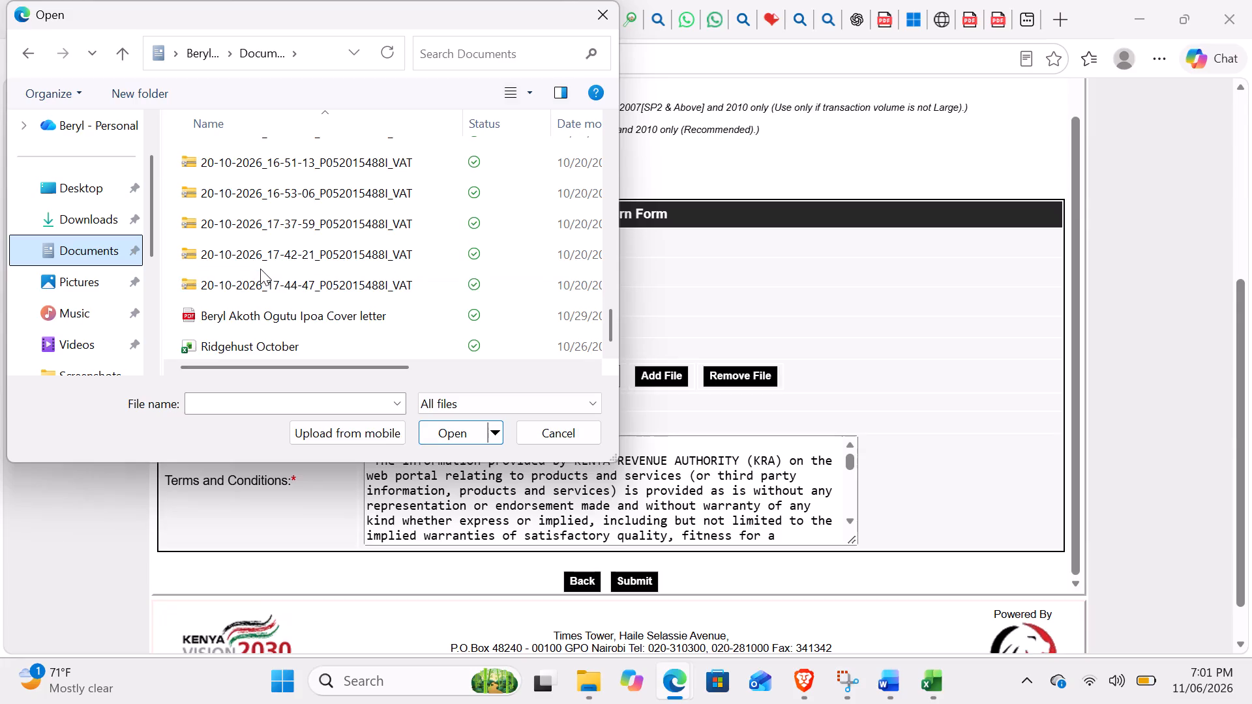
{"action": "scroll", "coordinate": [260, 269], "scroll_direction": "up", "scroll_amount": 3}
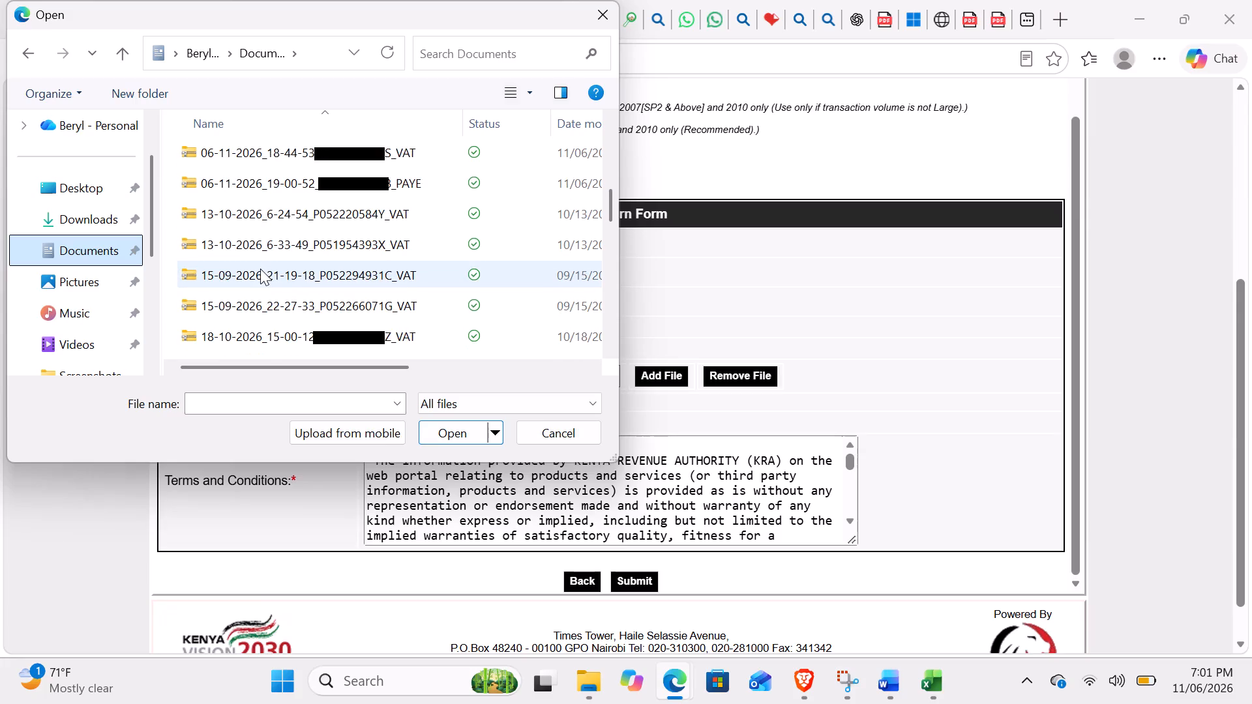
{"action": "scroll", "coordinate": [260, 269], "scroll_direction": "up", "scroll_amount": 1}
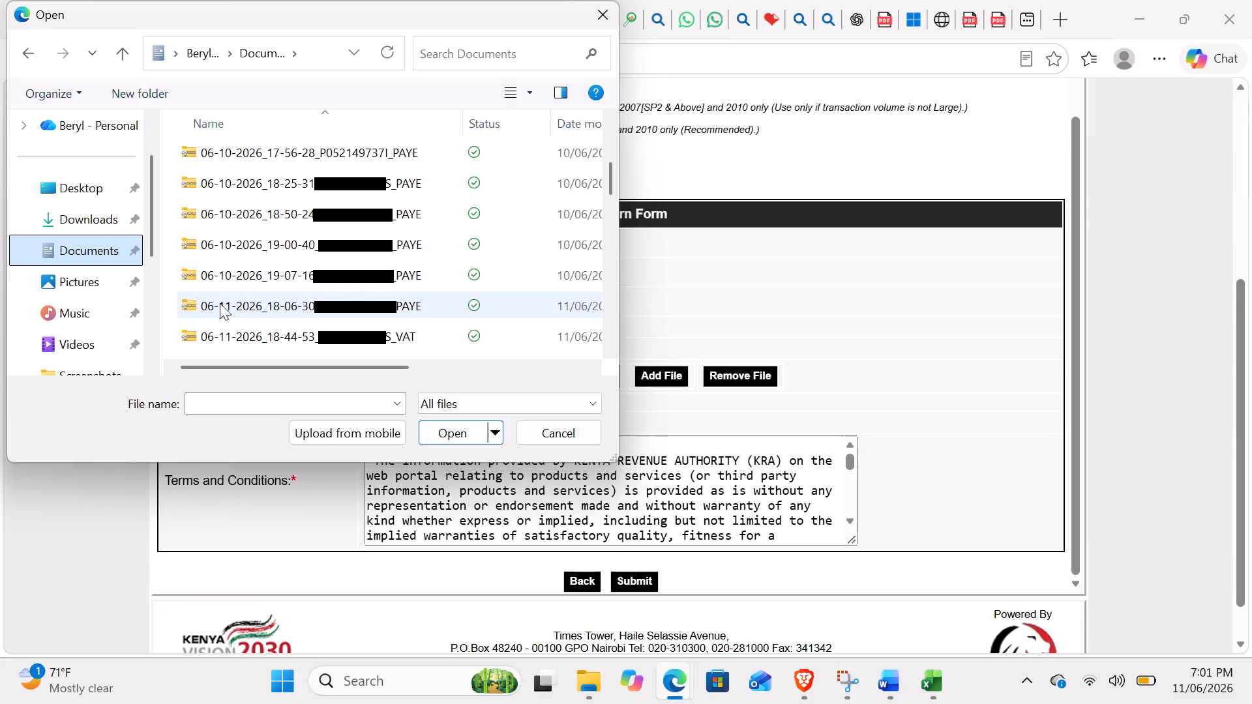
{"action": "scroll", "coordinate": [232, 294], "scroll_direction": "down", "scroll_amount": 2}
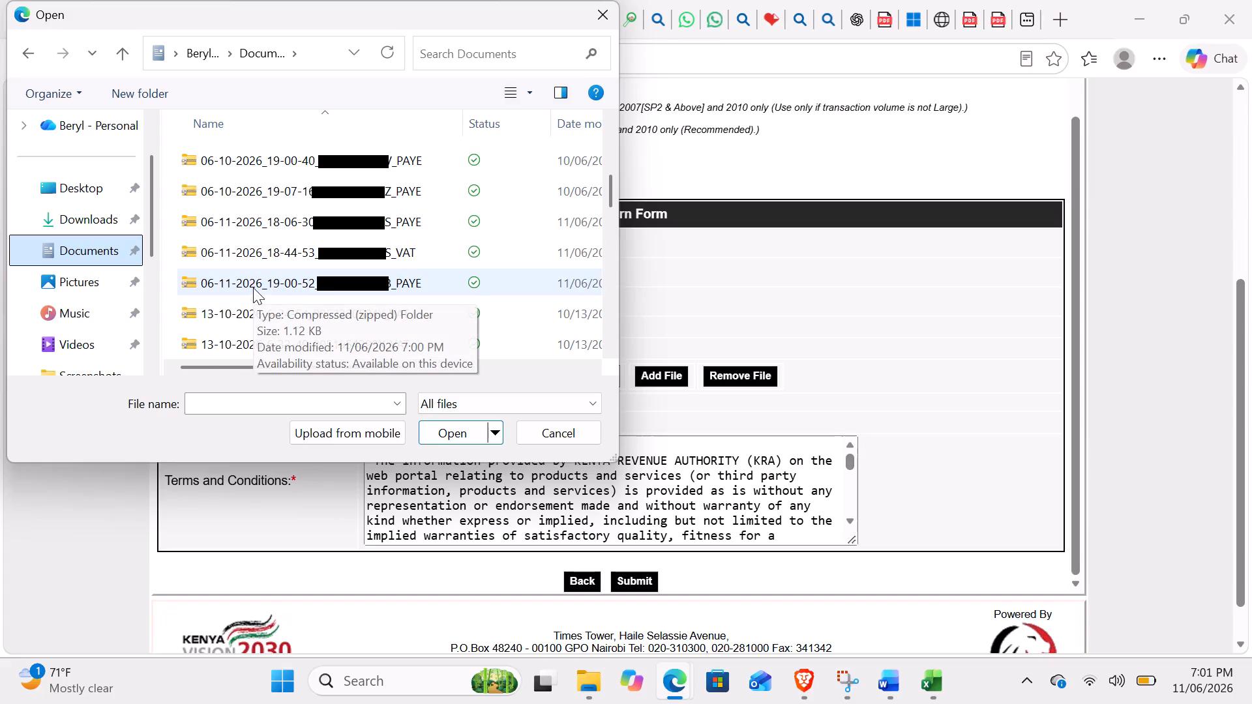
{"action": "double_click", "coordinate": [253, 287]}
Submit Zion Developers Limited's PAYE return, confirm the submission and dismiss the iTax survey.
{"action": "left_click", "coordinate": [643, 580]}
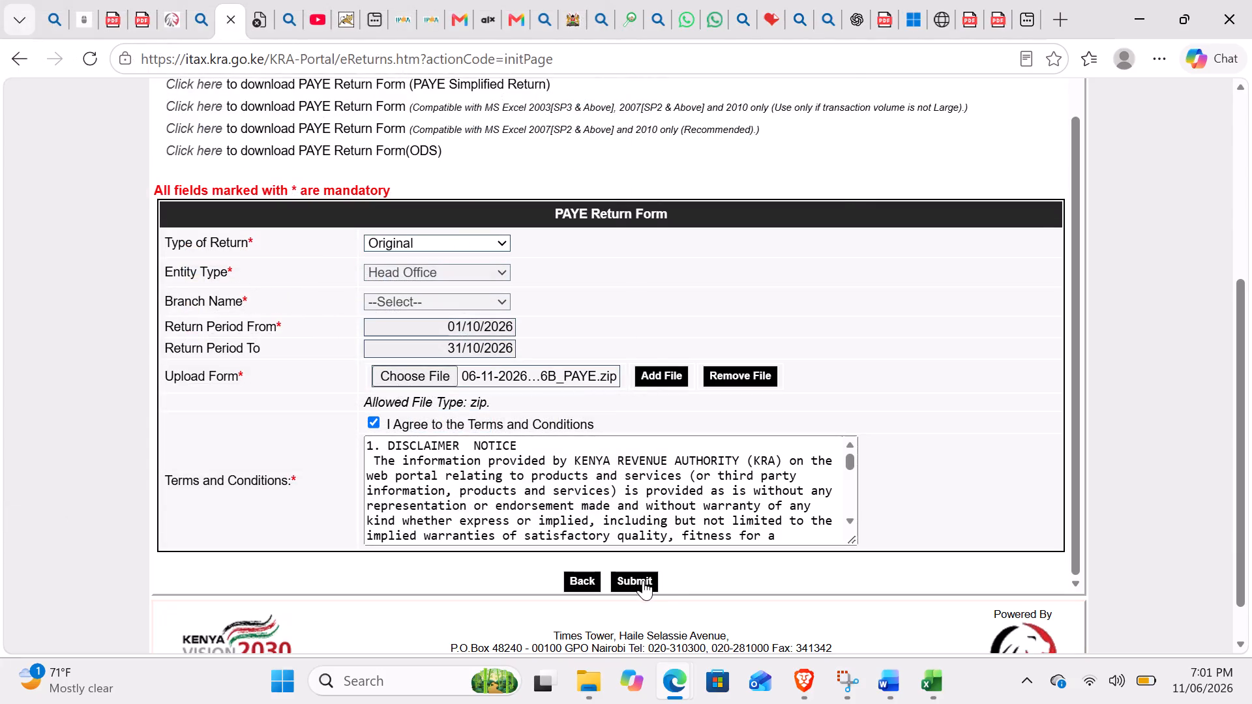
{"action": "left_click", "coordinate": [737, 186]}
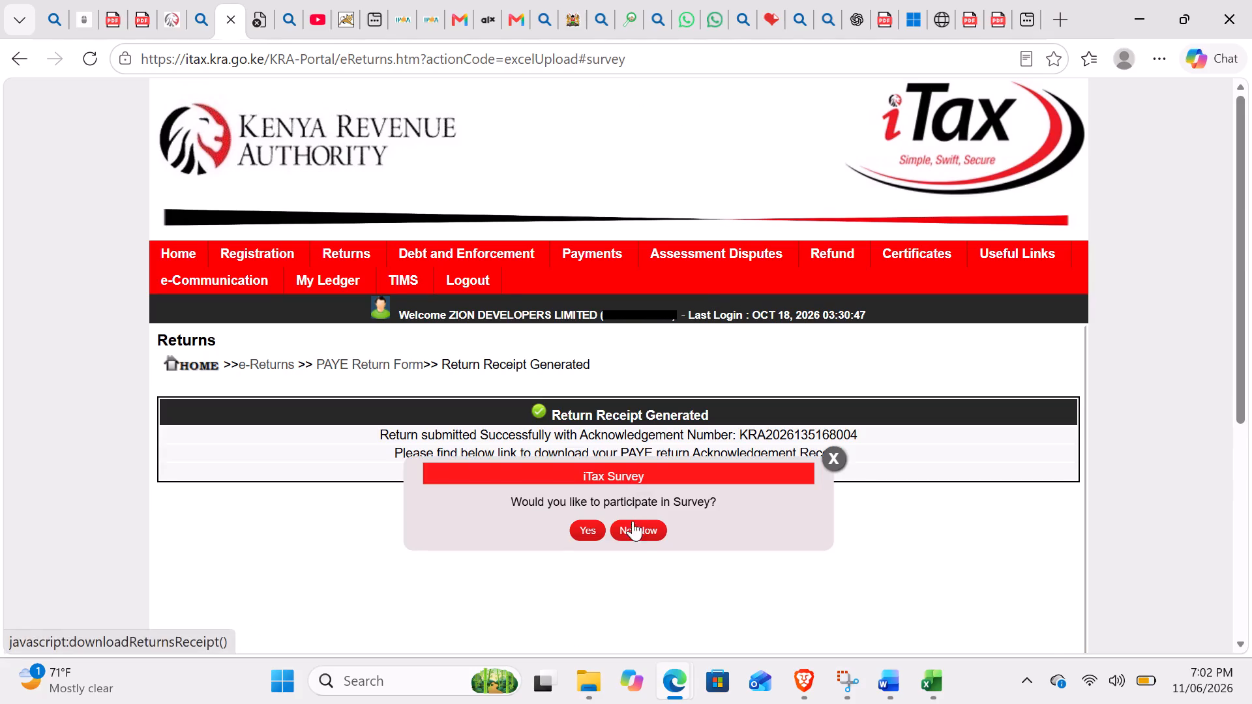
{"action": "left_click", "coordinate": [824, 450]}
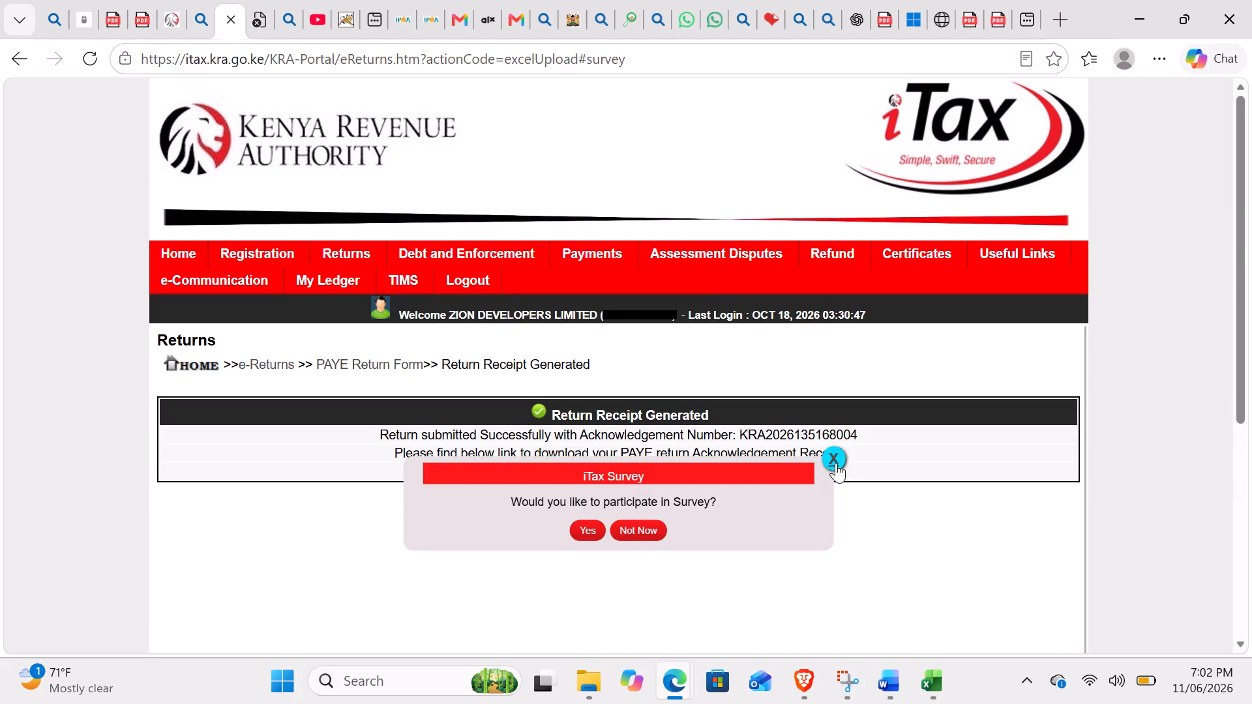
{"action": "left_click", "coordinate": [838, 465]}
From the return receipt, register an Agency Revenue payment for (0511)Housing Levy, period October 2026, and add it to the selected payments.
{"action": "left_click", "coordinate": [638, 510]}
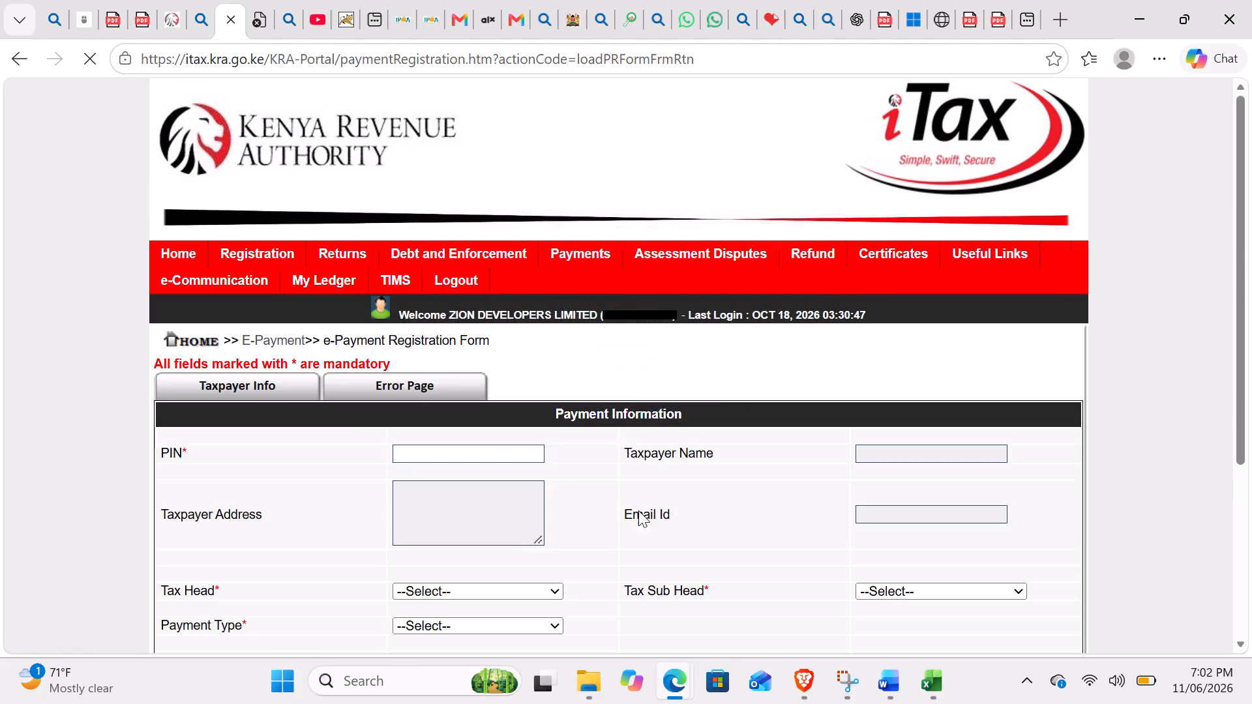
{"action": "scroll", "coordinate": [679, 535], "scroll_direction": "down", "scroll_amount": 1}
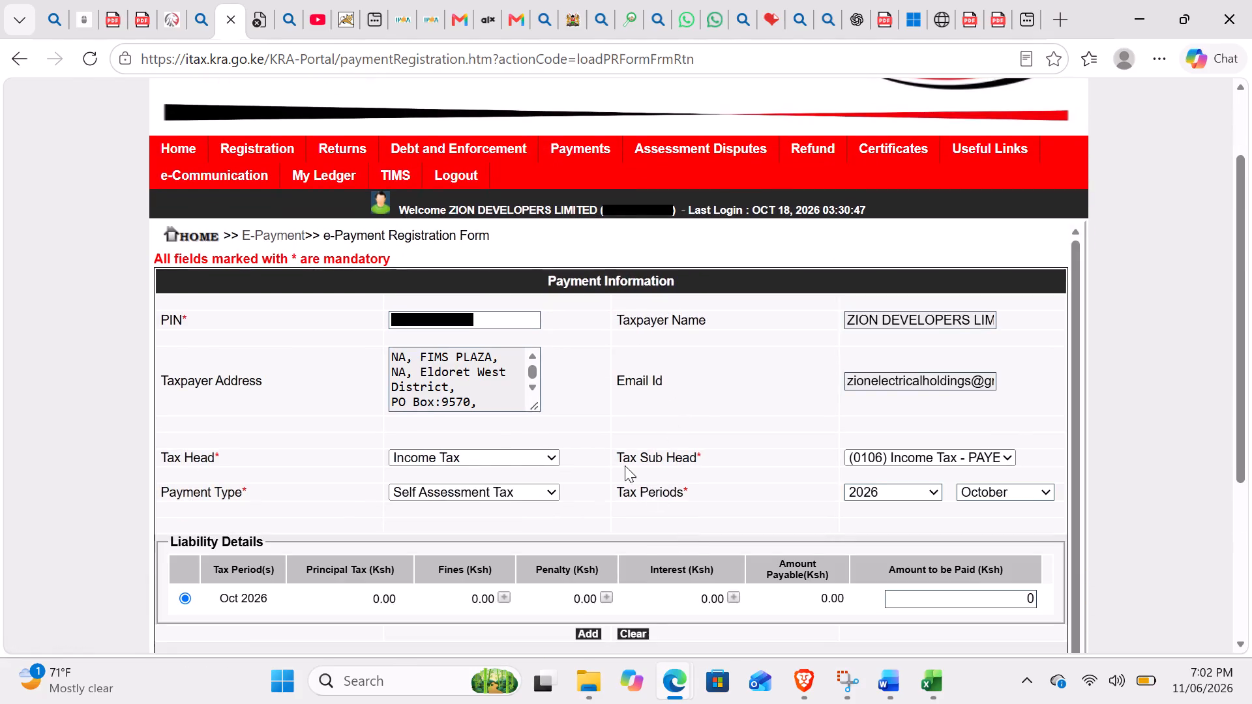
{"action": "scroll", "coordinate": [739, 514], "scroll_direction": "down", "scroll_amount": 1}
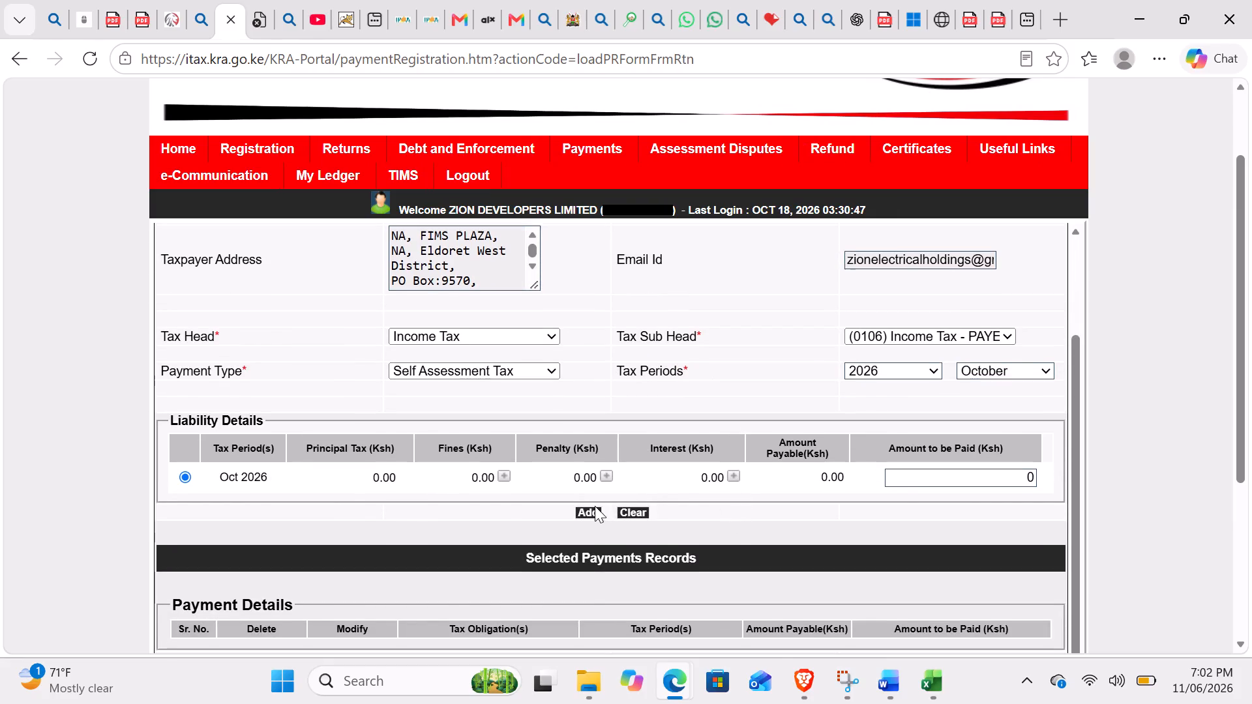
{"action": "left_click", "coordinate": [544, 332]}
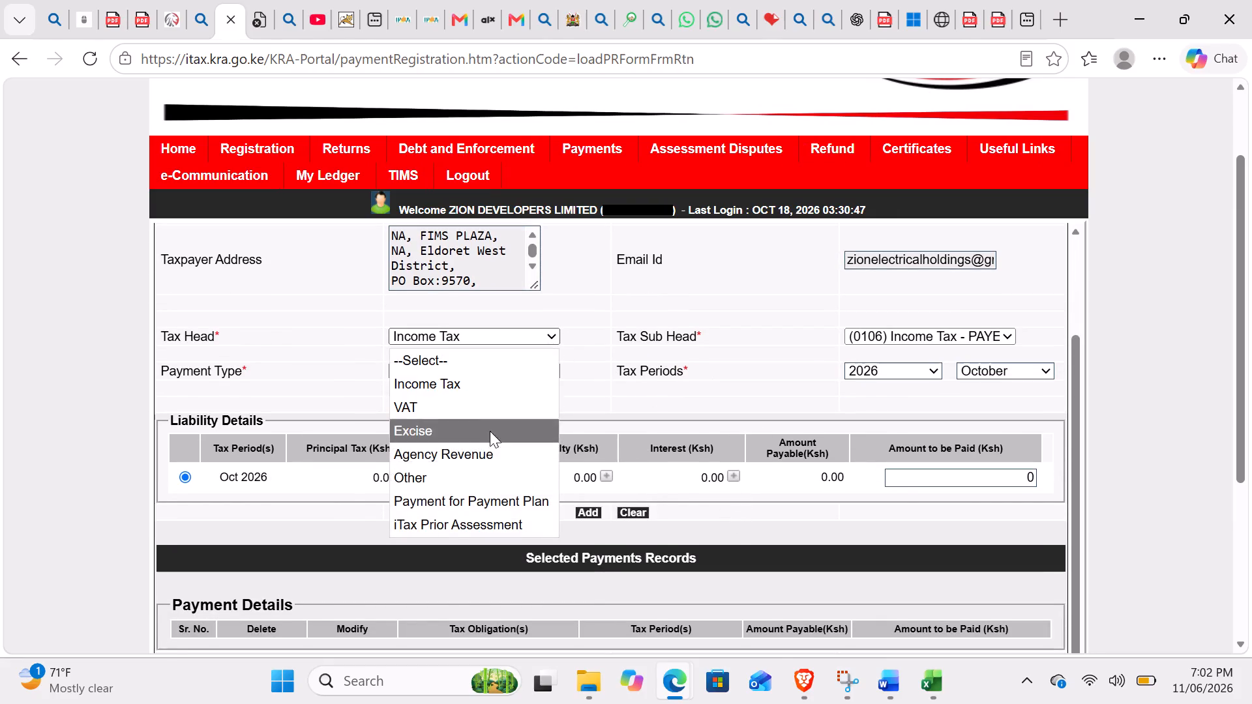
{"action": "left_click", "coordinate": [484, 445]}
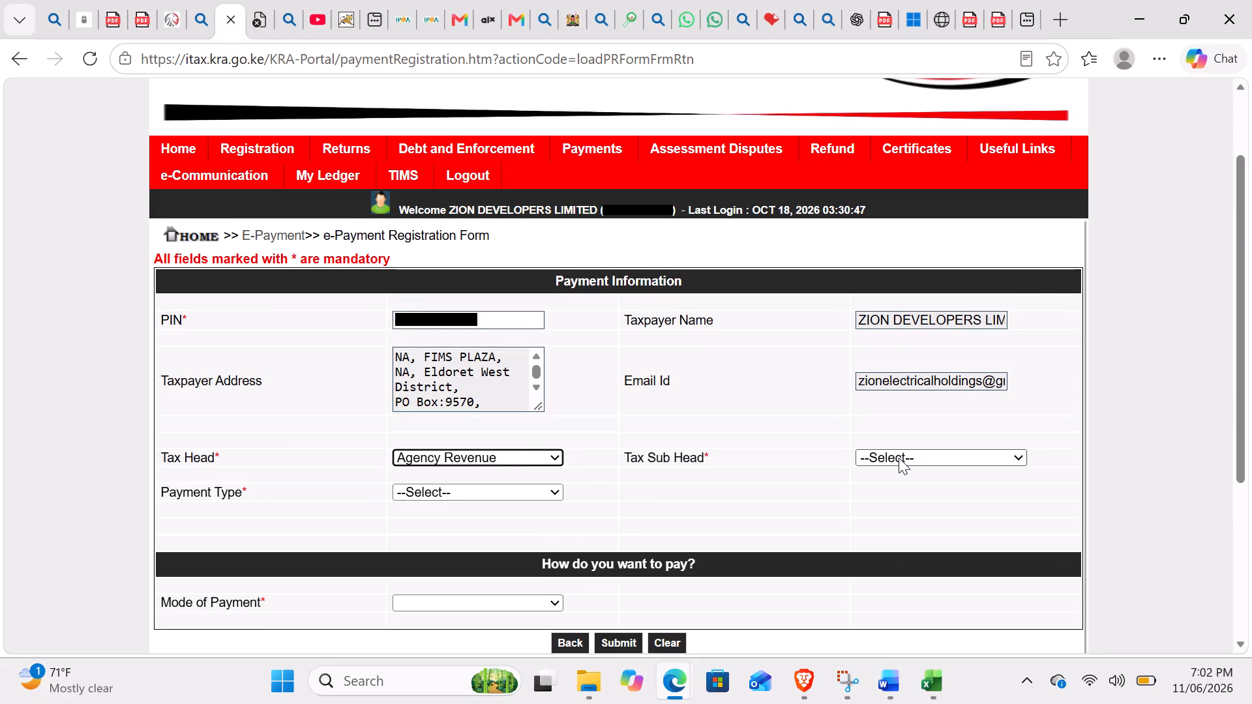
{"action": "left_click", "coordinate": [899, 458]}
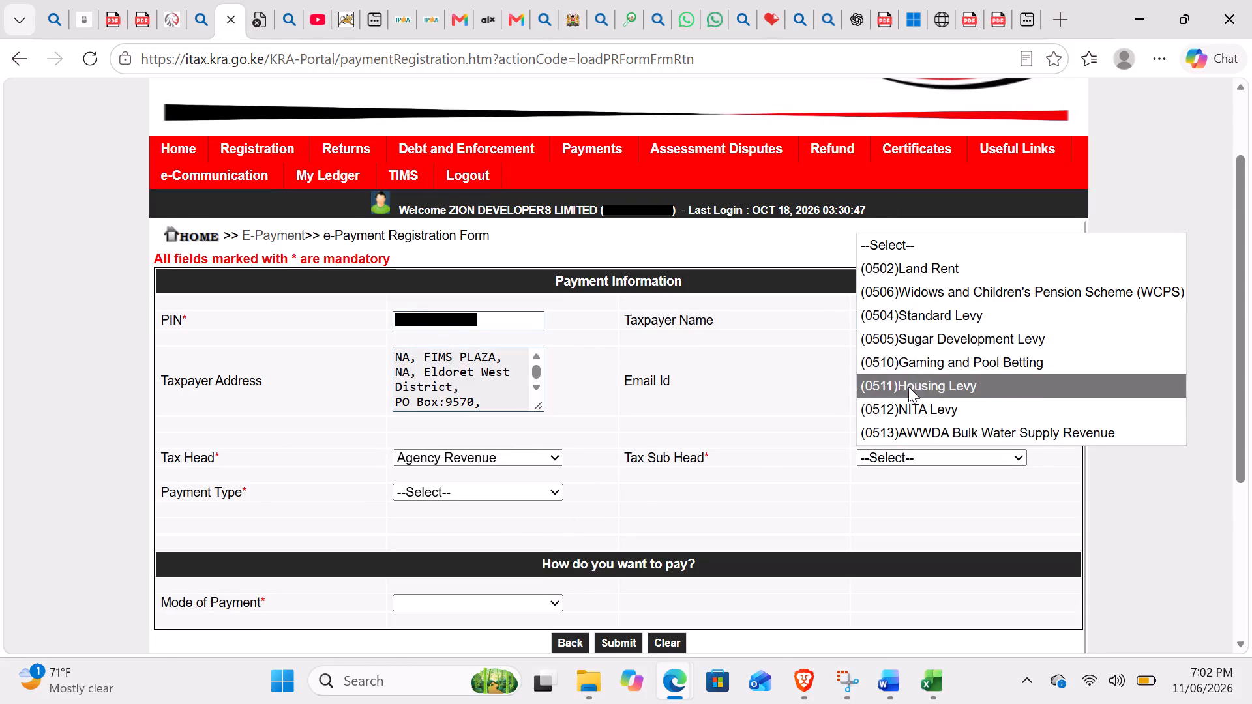
{"action": "left_click", "coordinate": [907, 390]}
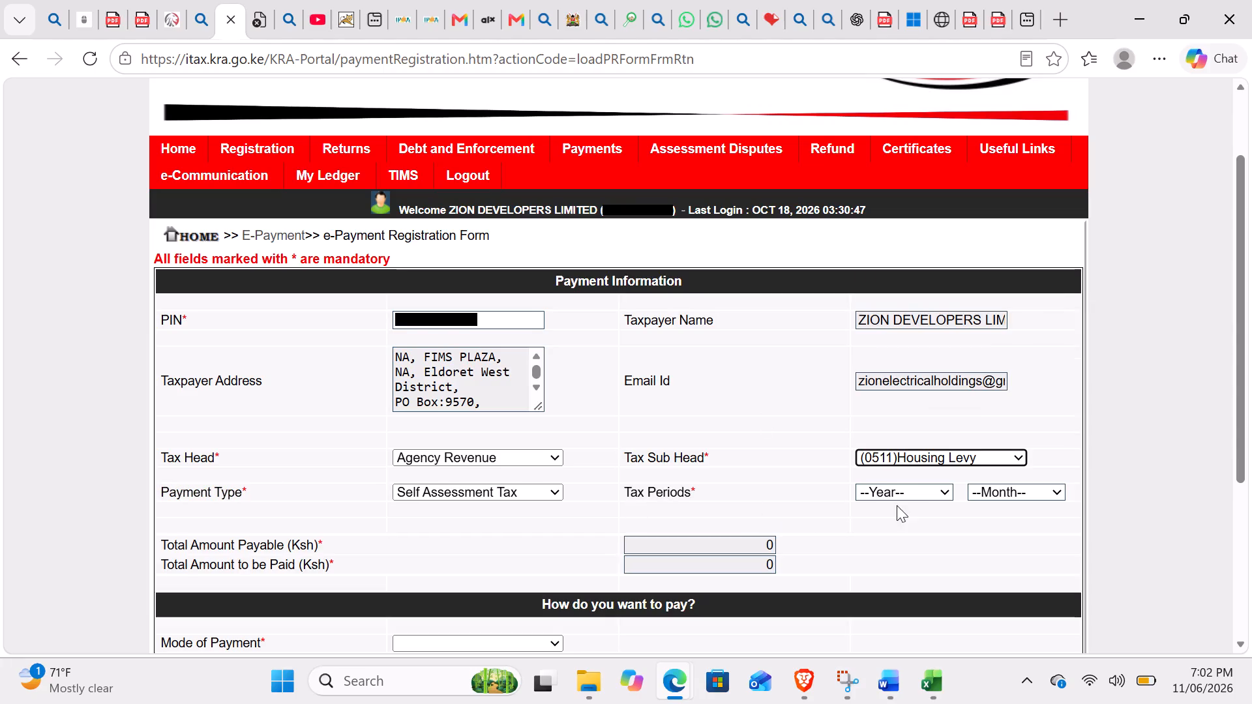
{"action": "left_click", "coordinate": [893, 498]}
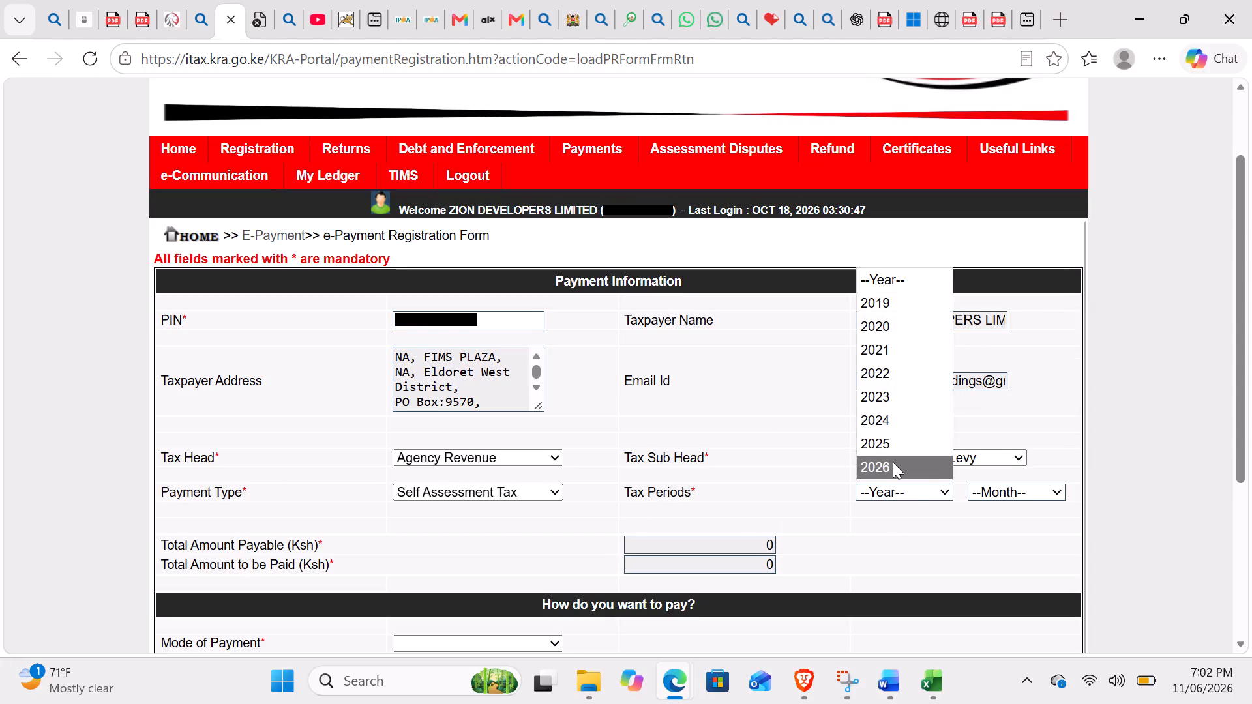
{"action": "left_click", "coordinate": [893, 462]}
{"action": "left_click", "coordinate": [1024, 491]}
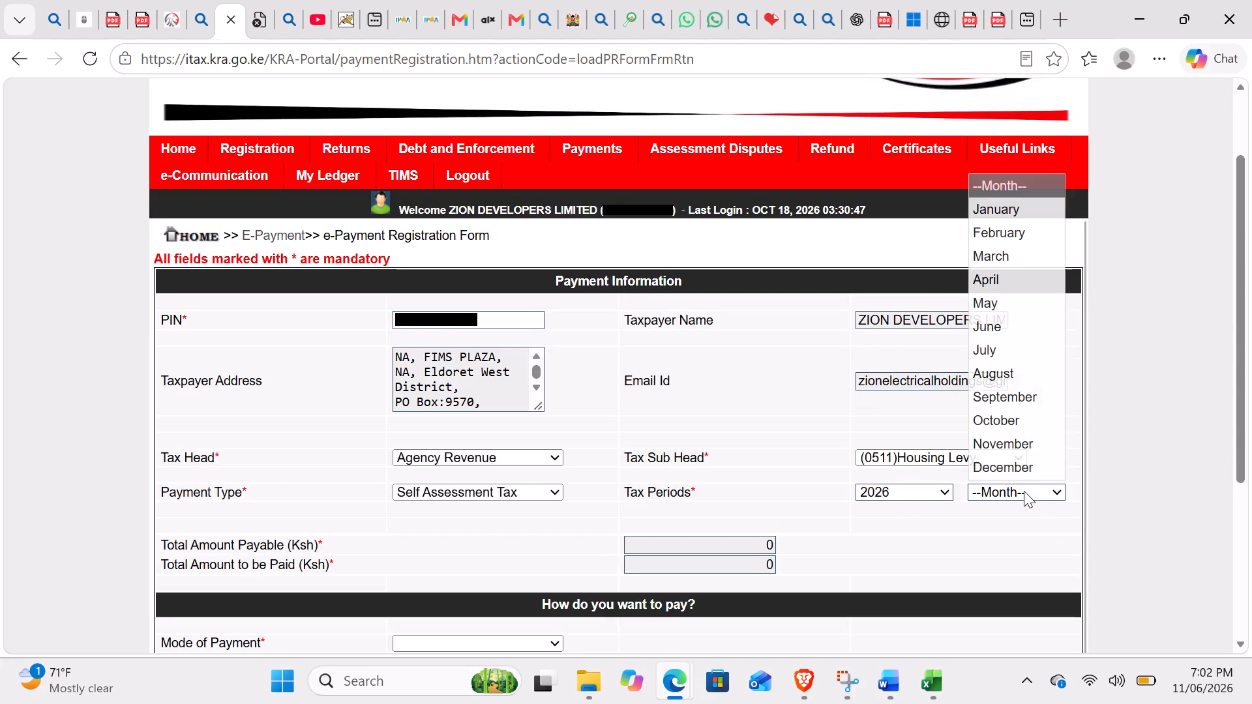
{"action": "left_click", "coordinate": [998, 415]}
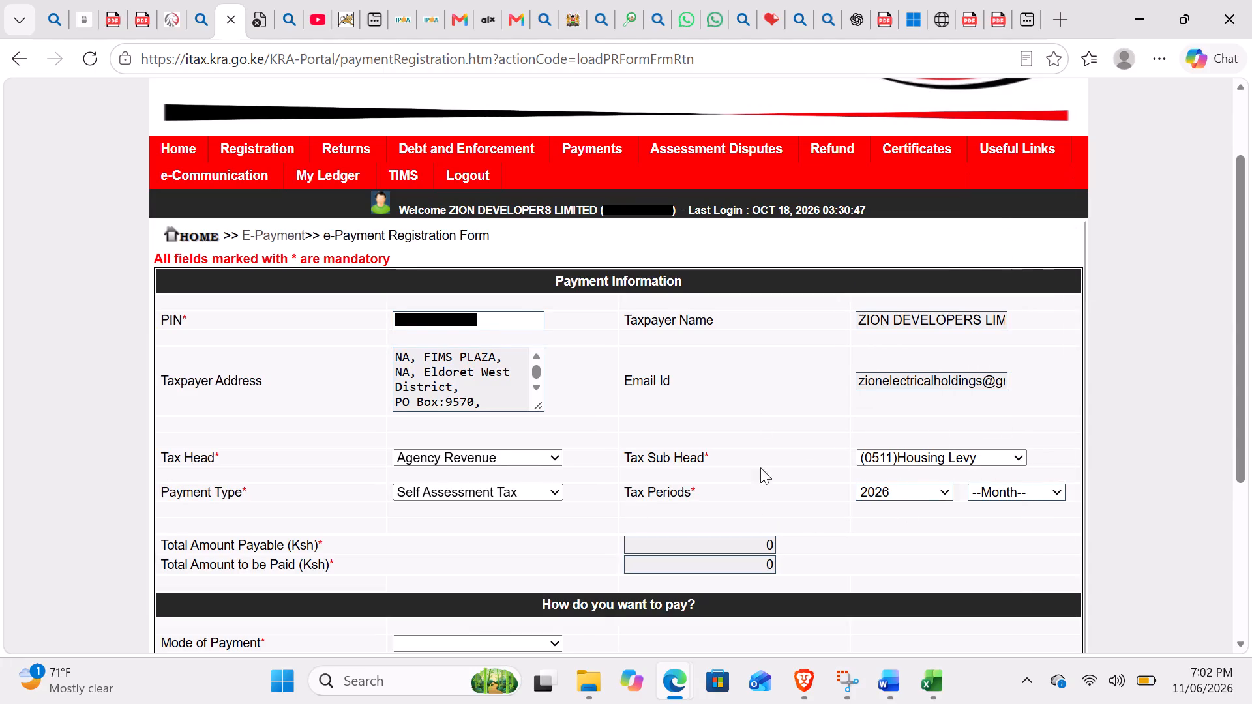
{"action": "scroll", "coordinate": [825, 505], "scroll_direction": "down", "scroll_amount": 1}
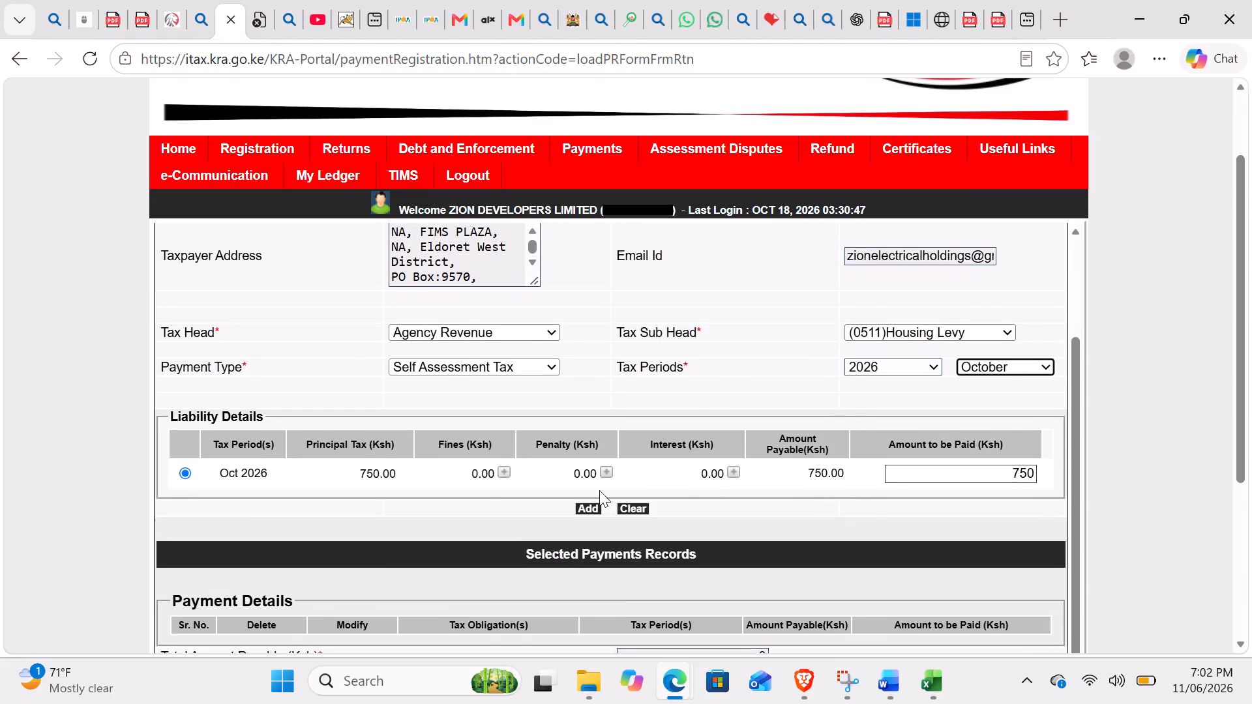
{"action": "left_click", "coordinate": [580, 509]}
{"action": "left_click", "coordinate": [738, 197]}
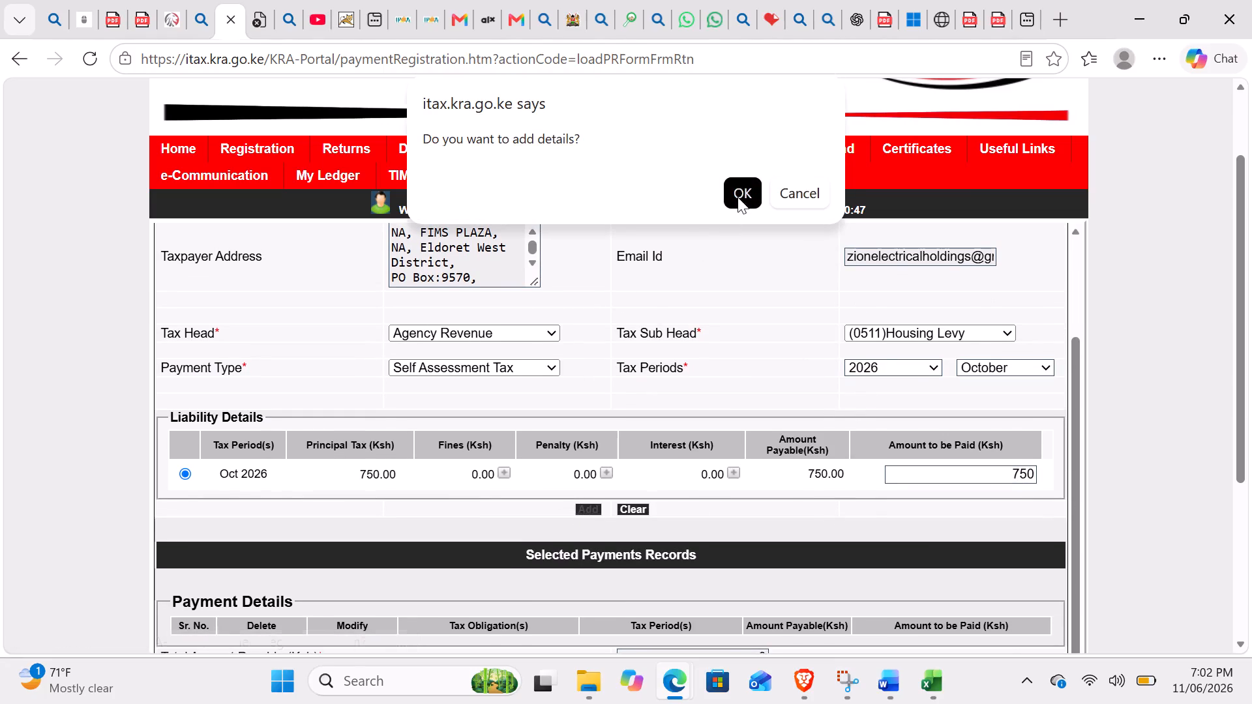
Choose Other Payment Modes for the Housing Levy payment, submit the registration with confirmation and download its payment slip.
{"action": "scroll", "coordinate": [723, 479], "scroll_direction": "down", "scroll_amount": 2}
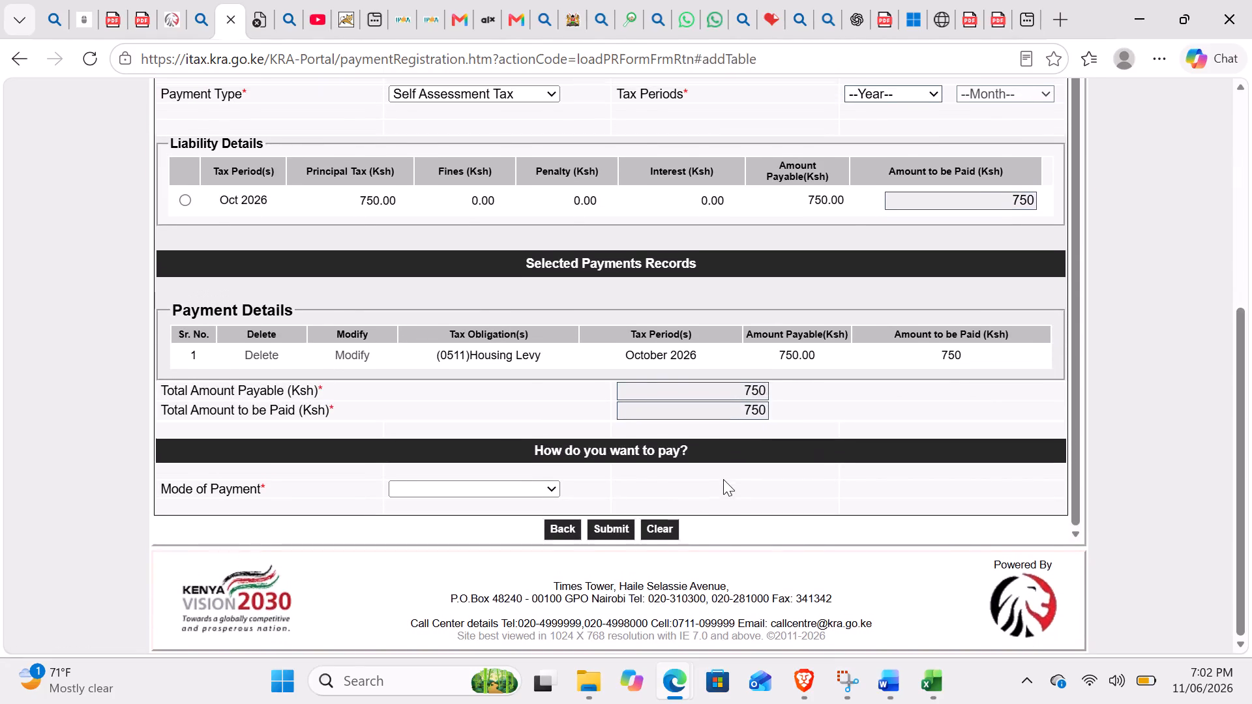
{"action": "left_click", "coordinate": [546, 486]}
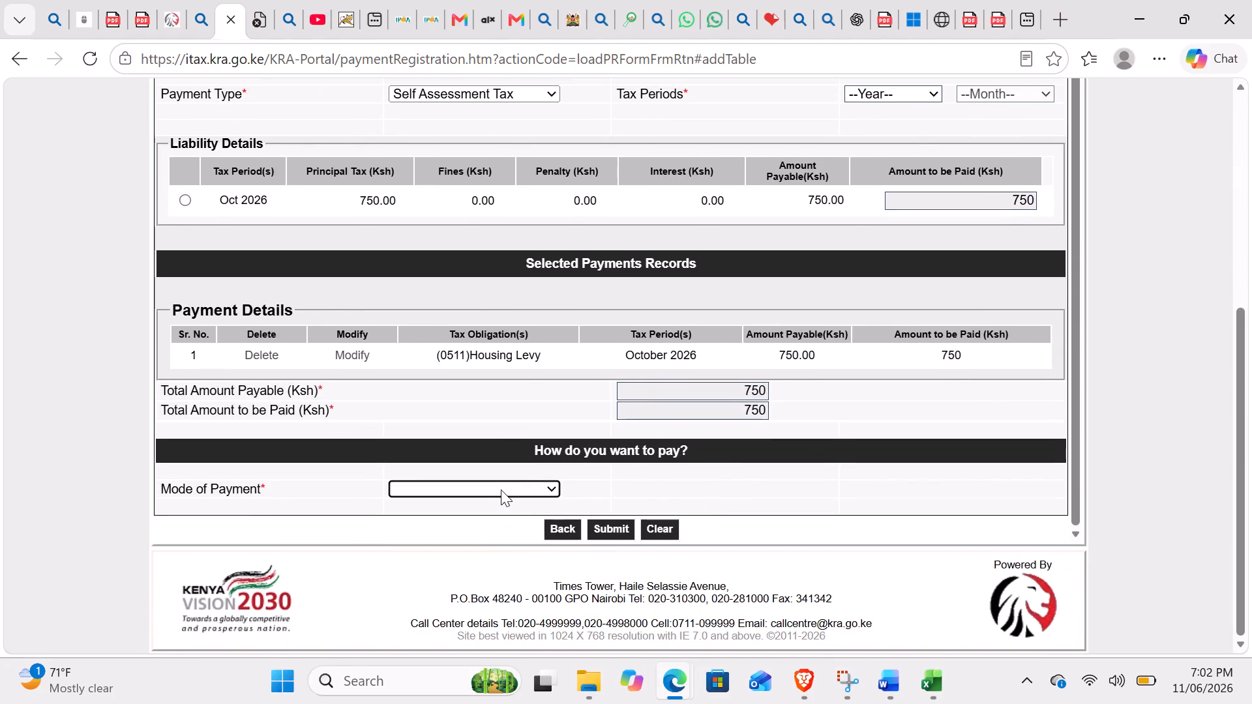
{"action": "left_click_drag", "start_coordinate": [499, 489], "coordinate": [477, 539]}
{"action": "left_click", "coordinate": [477, 539]}
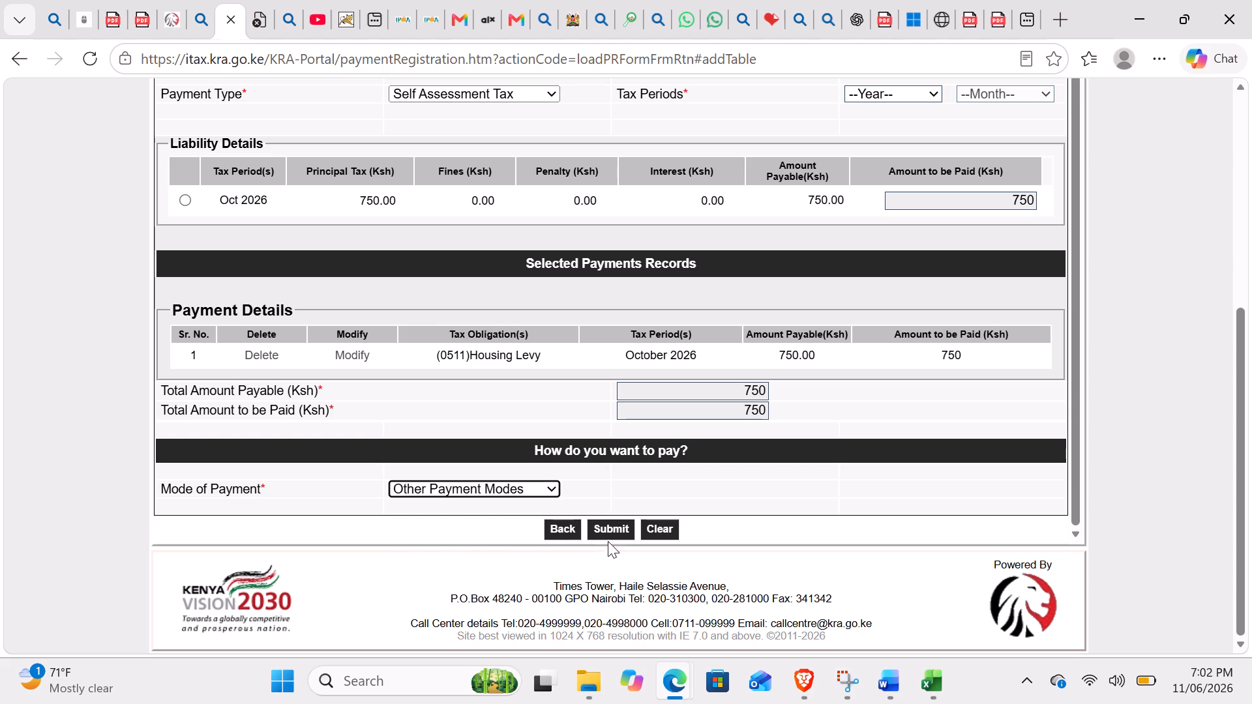
{"action": "left_click", "coordinate": [601, 527]}
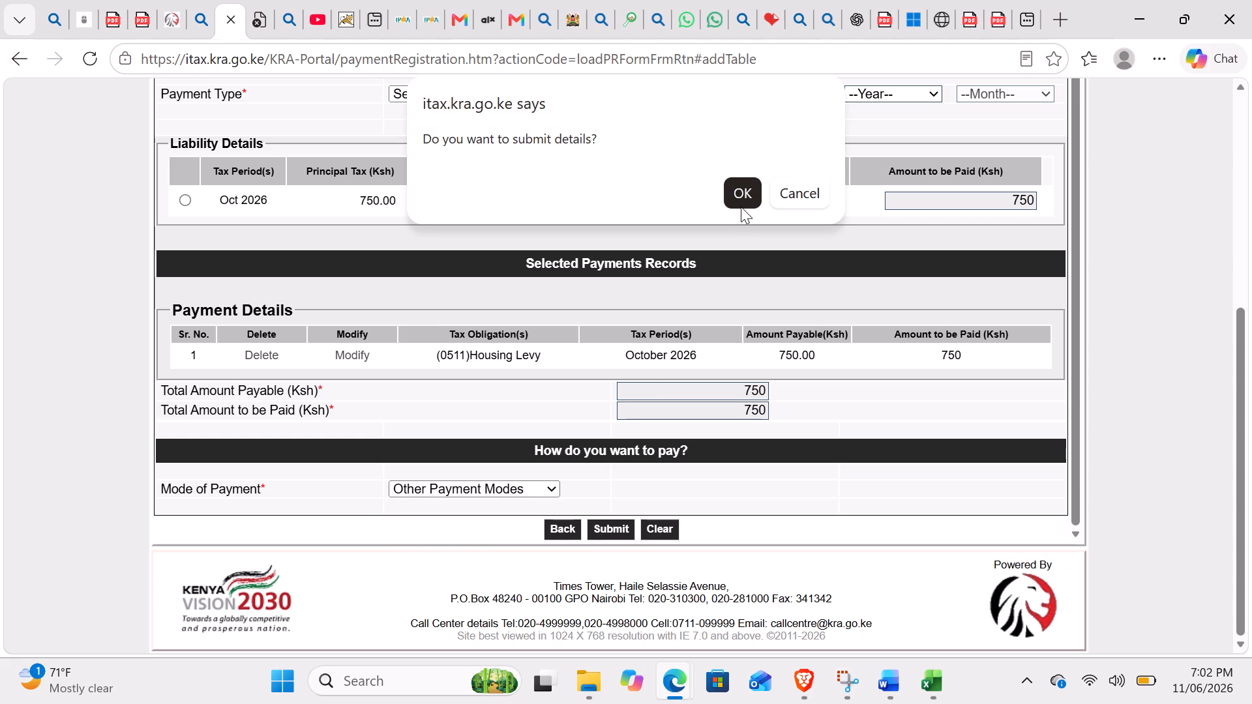
{"action": "left_click", "coordinate": [742, 199]}
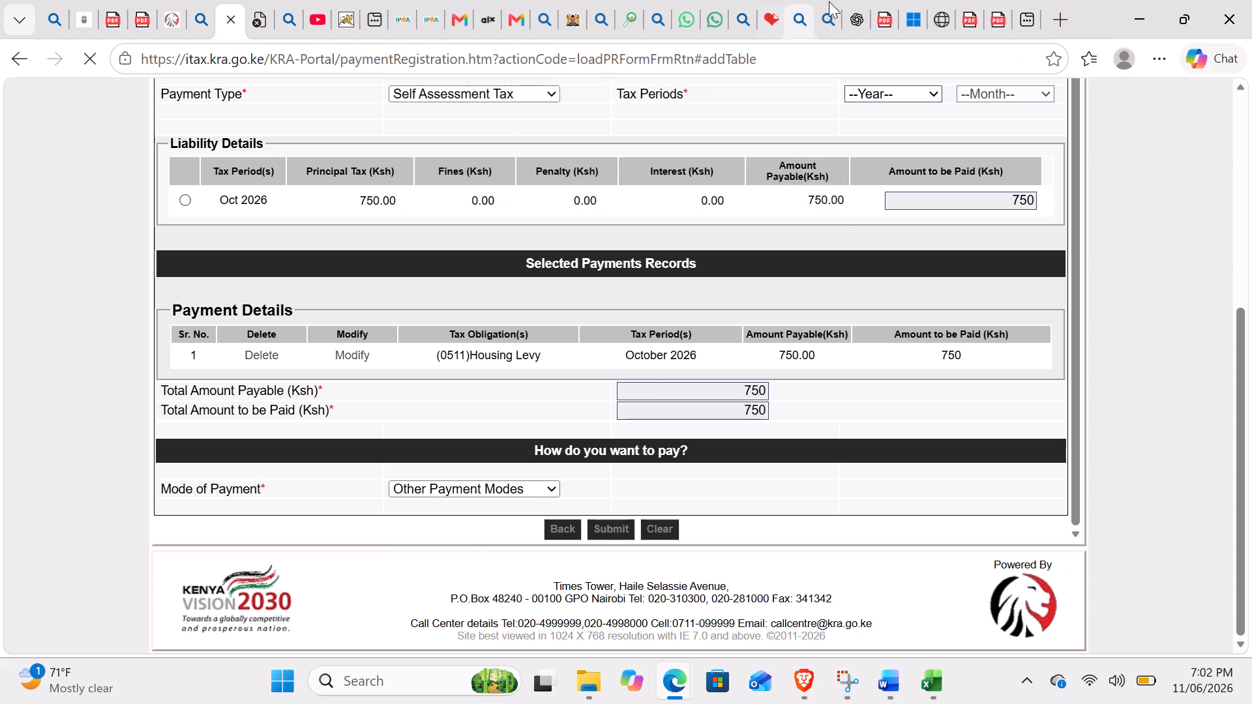
{"action": "left_click", "coordinate": [598, 468]}
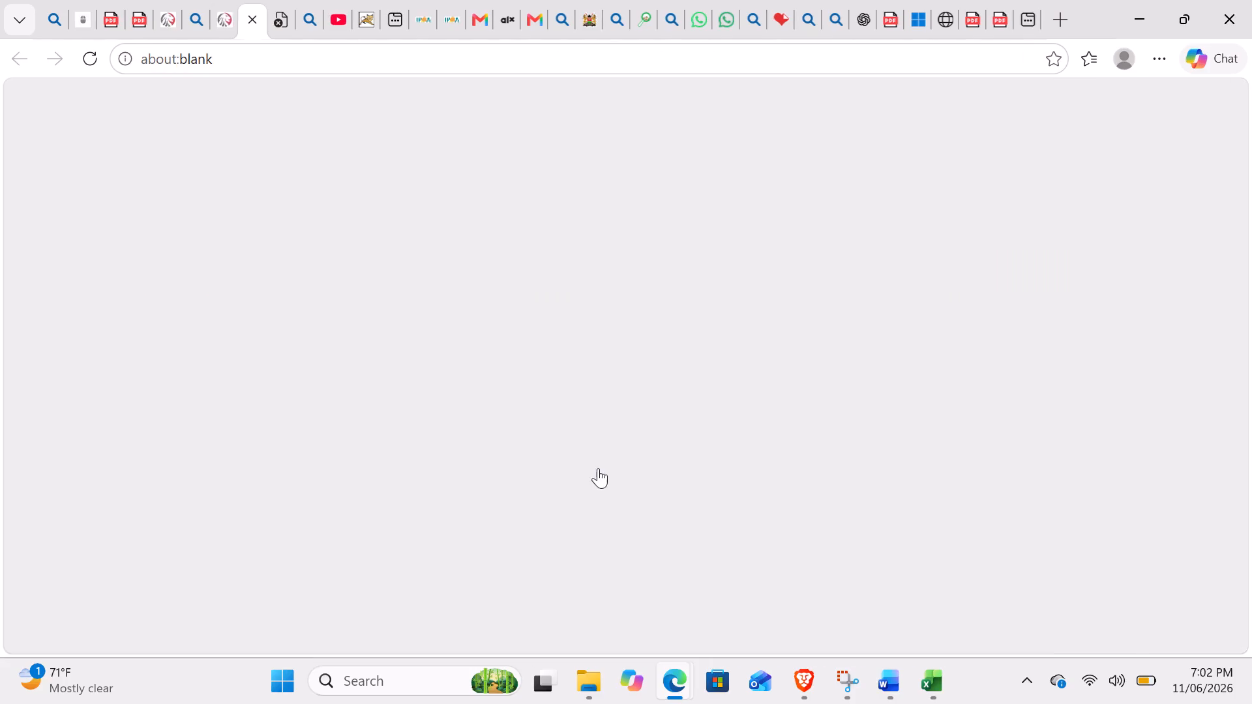
{"action": "left_click", "coordinate": [661, 178]}
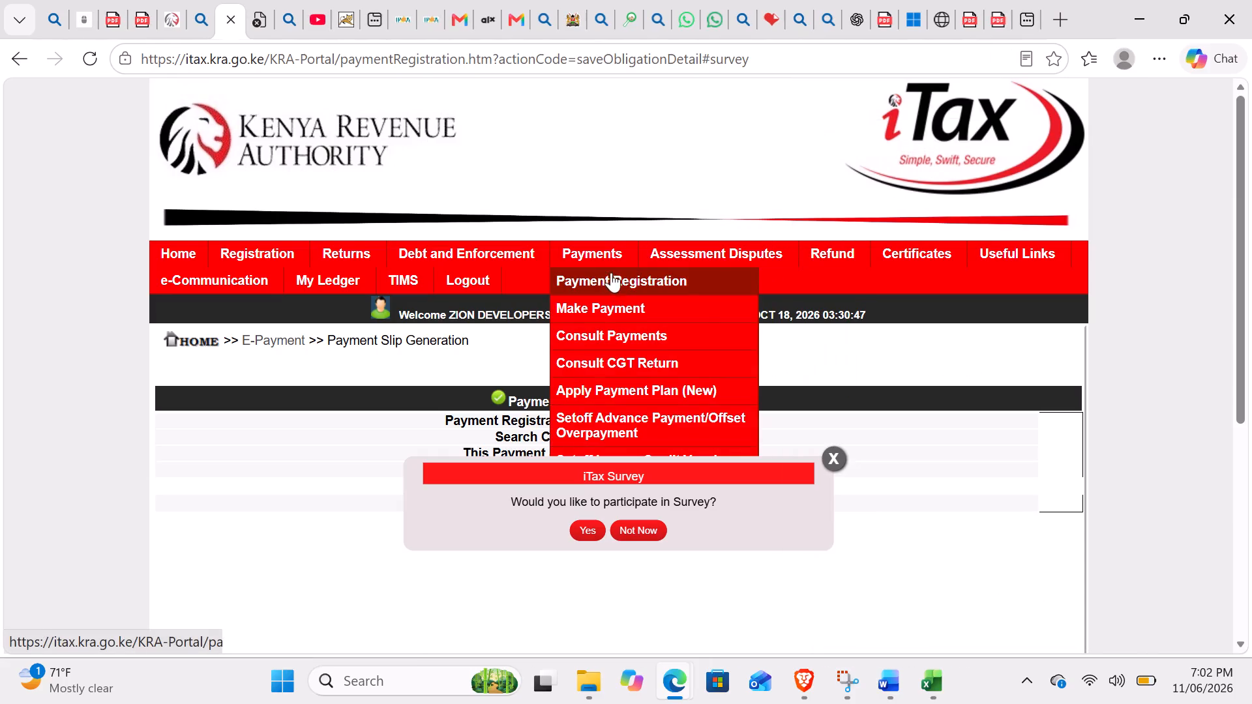
Start a new payment registration for Zion Developers Limited with tax head Agency Revenue and sub head (0512)NITA Levy.
{"action": "left_click", "coordinate": [621, 280]}
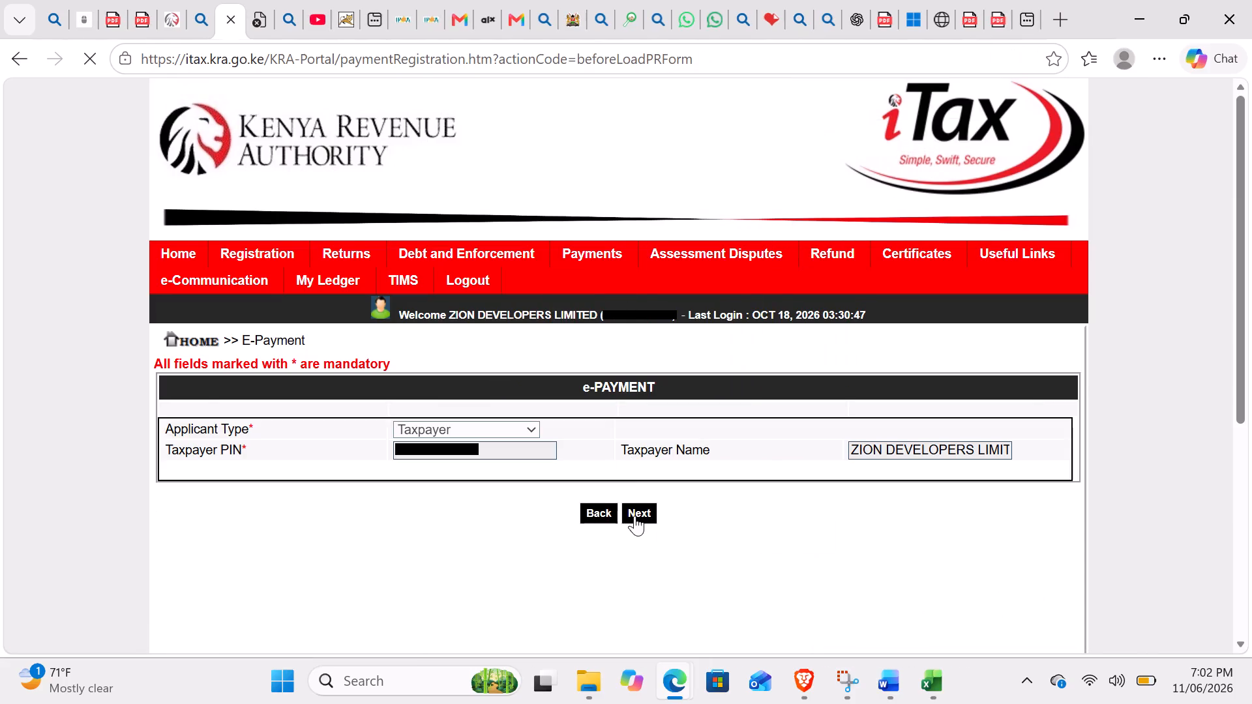
{"action": "left_click", "coordinate": [634, 516]}
{"action": "left_click", "coordinate": [741, 199]}
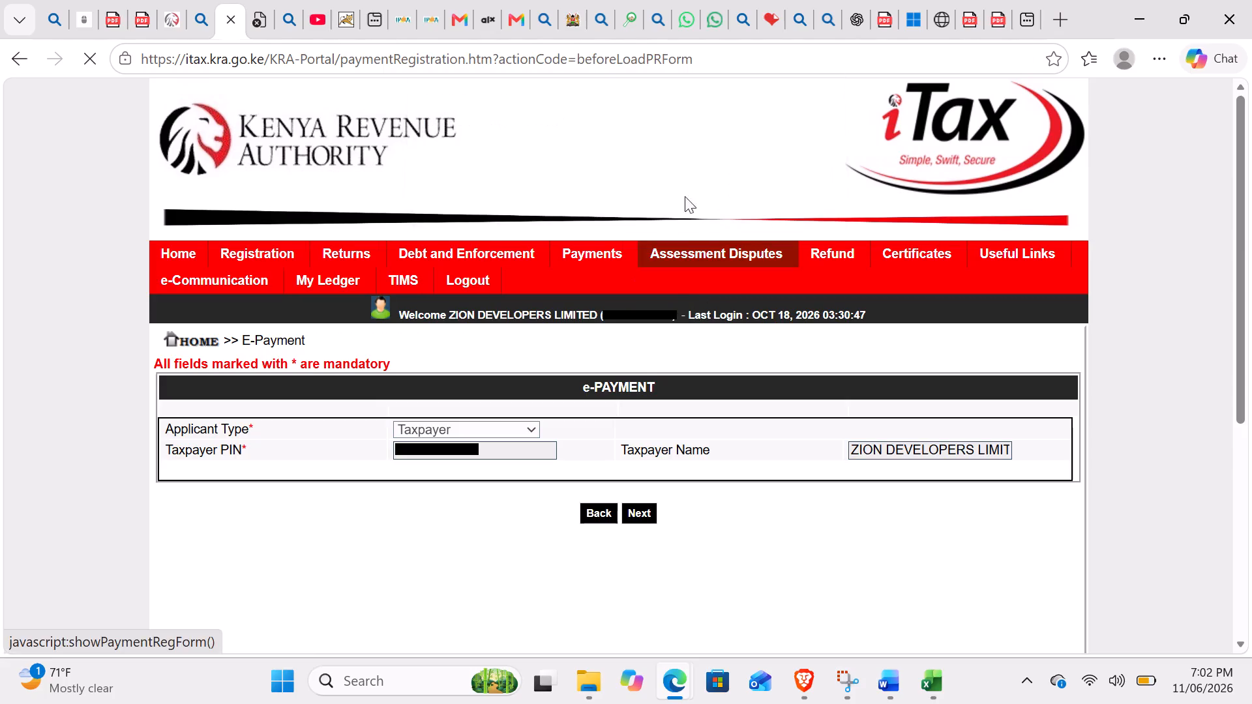
{"action": "scroll", "coordinate": [678, 533], "scroll_direction": "down", "scroll_amount": 1}
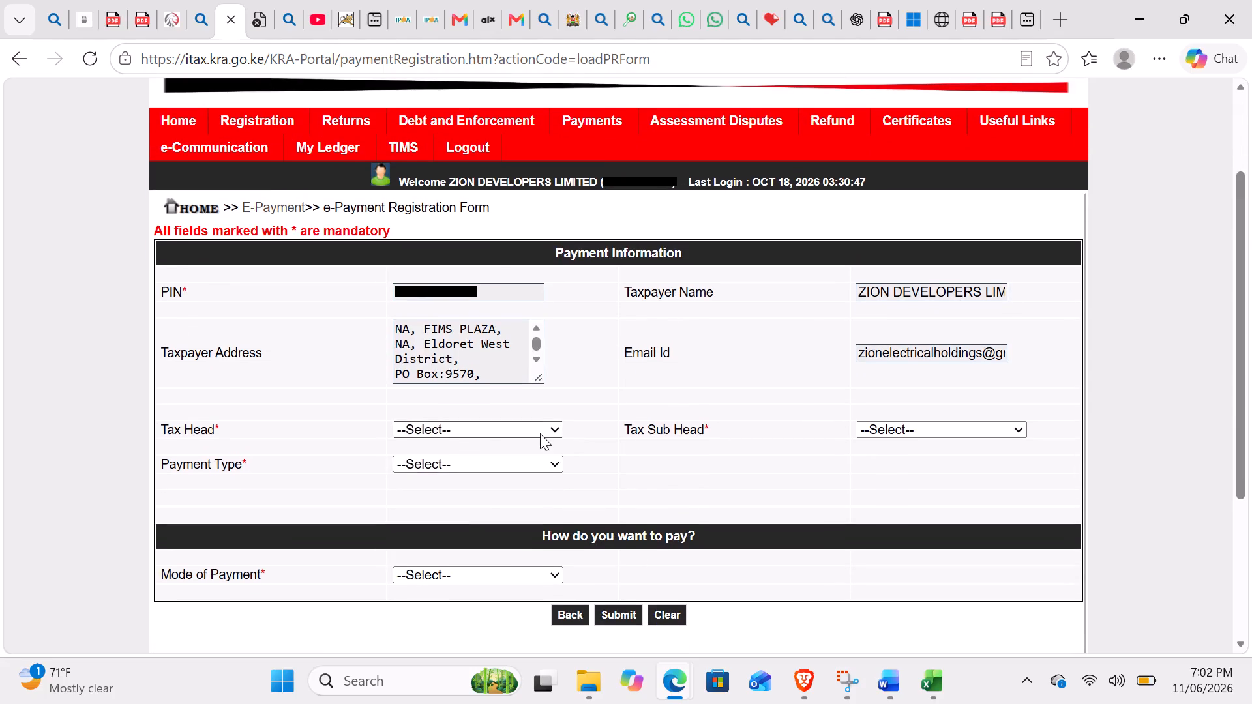
{"action": "left_click", "coordinate": [540, 433]}
{"action": "left_click", "coordinate": [491, 548]}
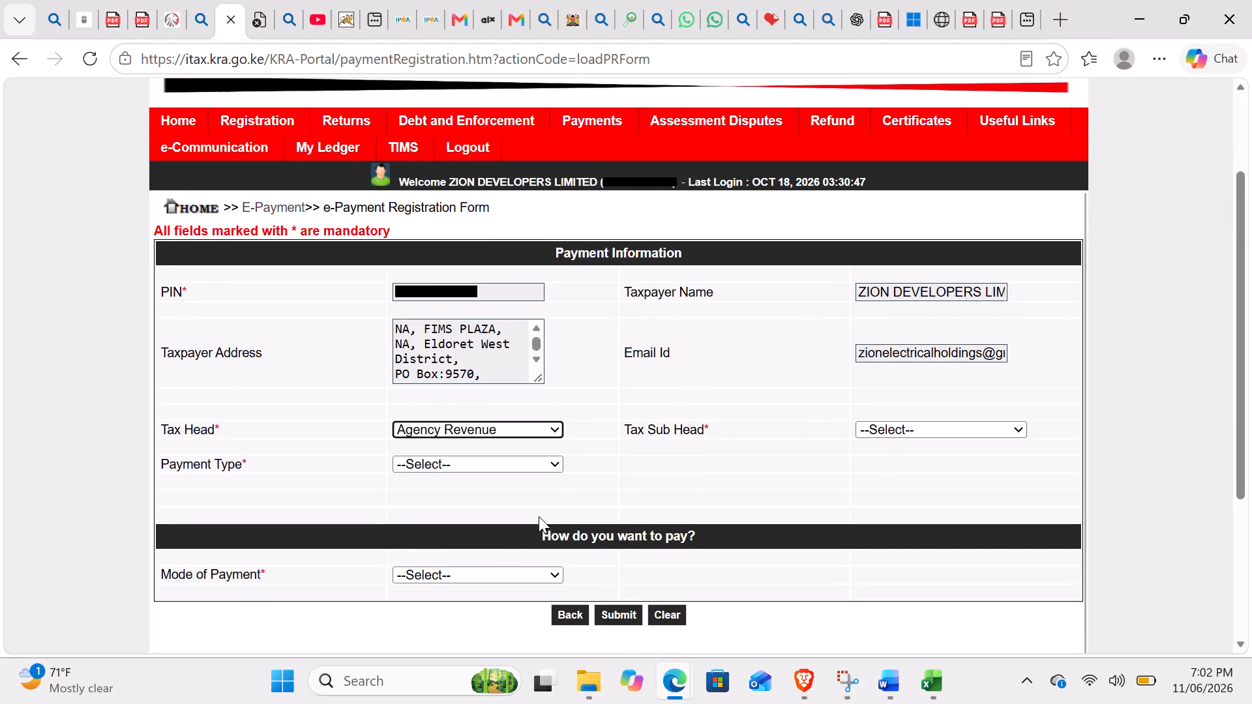
{"action": "left_click", "coordinate": [876, 435]}
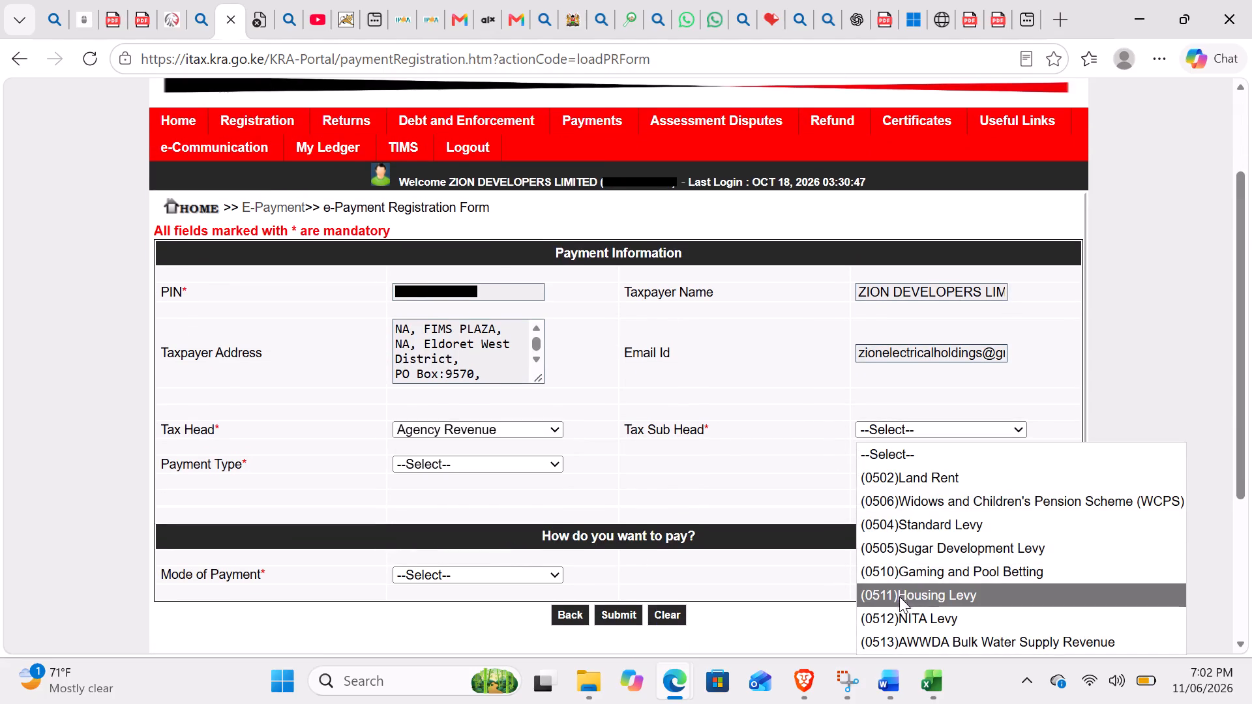
{"action": "left_click", "coordinate": [901, 611]}
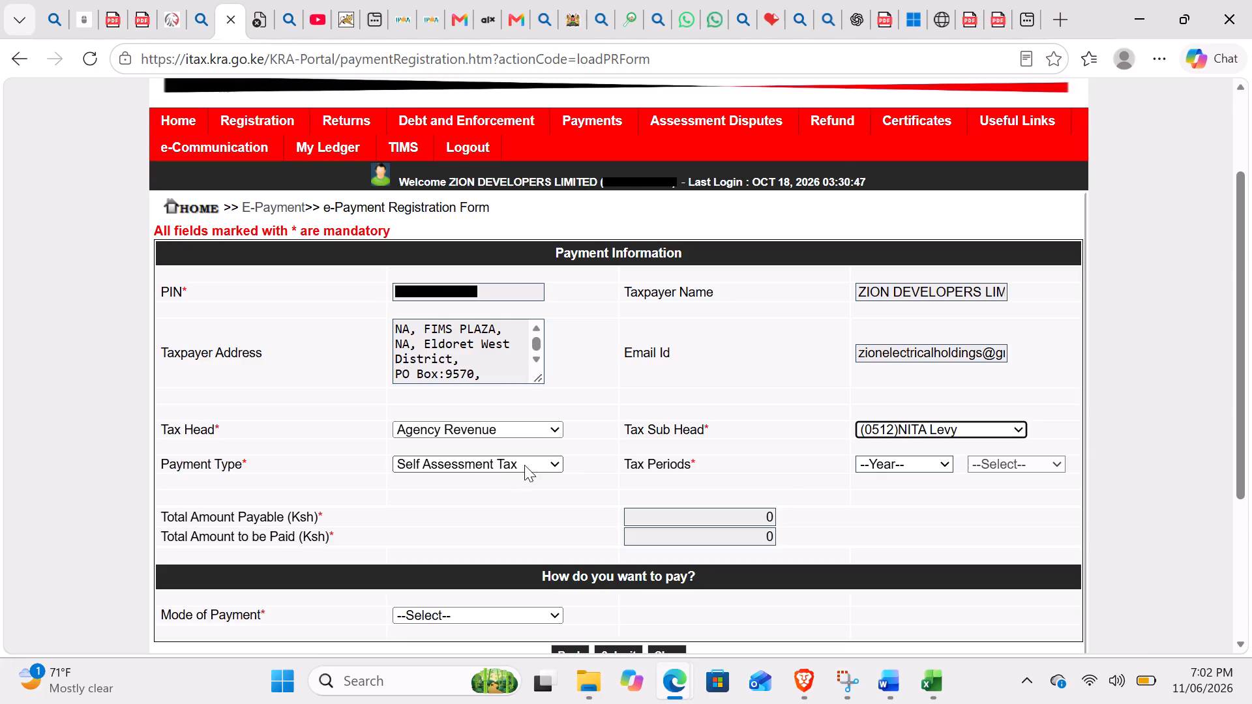
Set the NITA Levy tax period to October 2026 and add its liability to the selected payments, confirming the addition.
{"action": "left_click", "coordinate": [878, 461]}
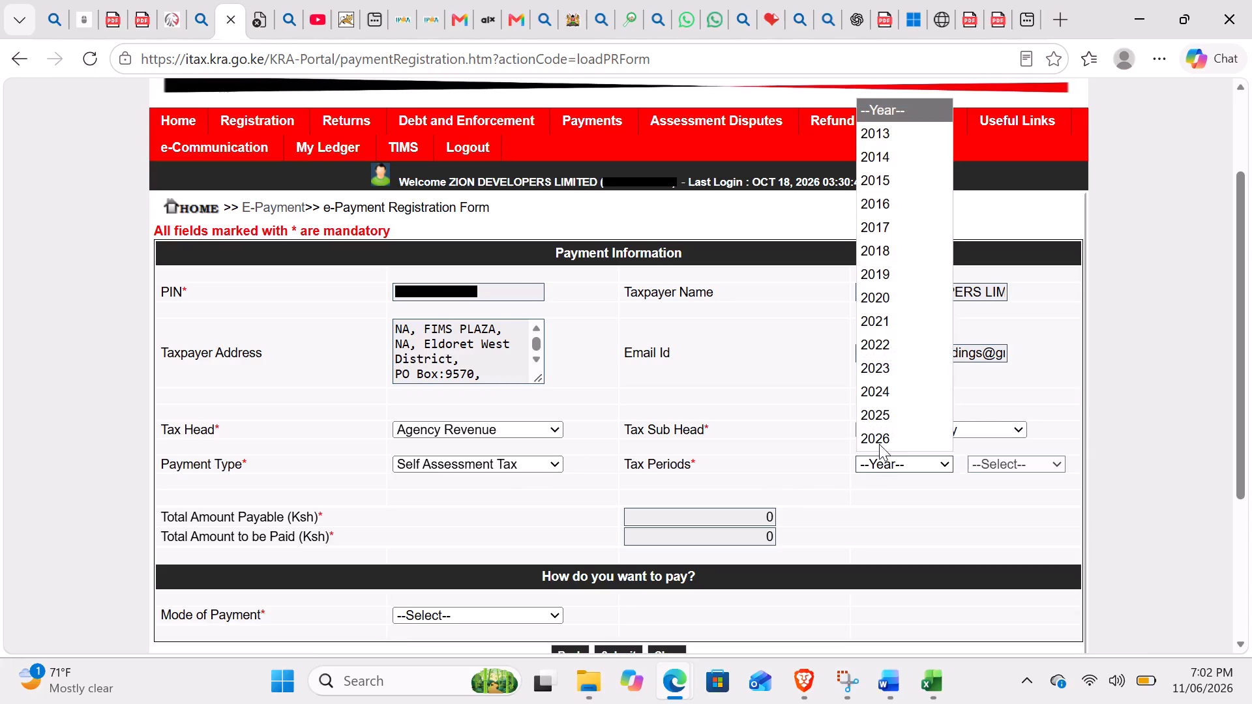
{"action": "left_click", "coordinate": [882, 433]}
{"action": "left_click", "coordinate": [1009, 463]}
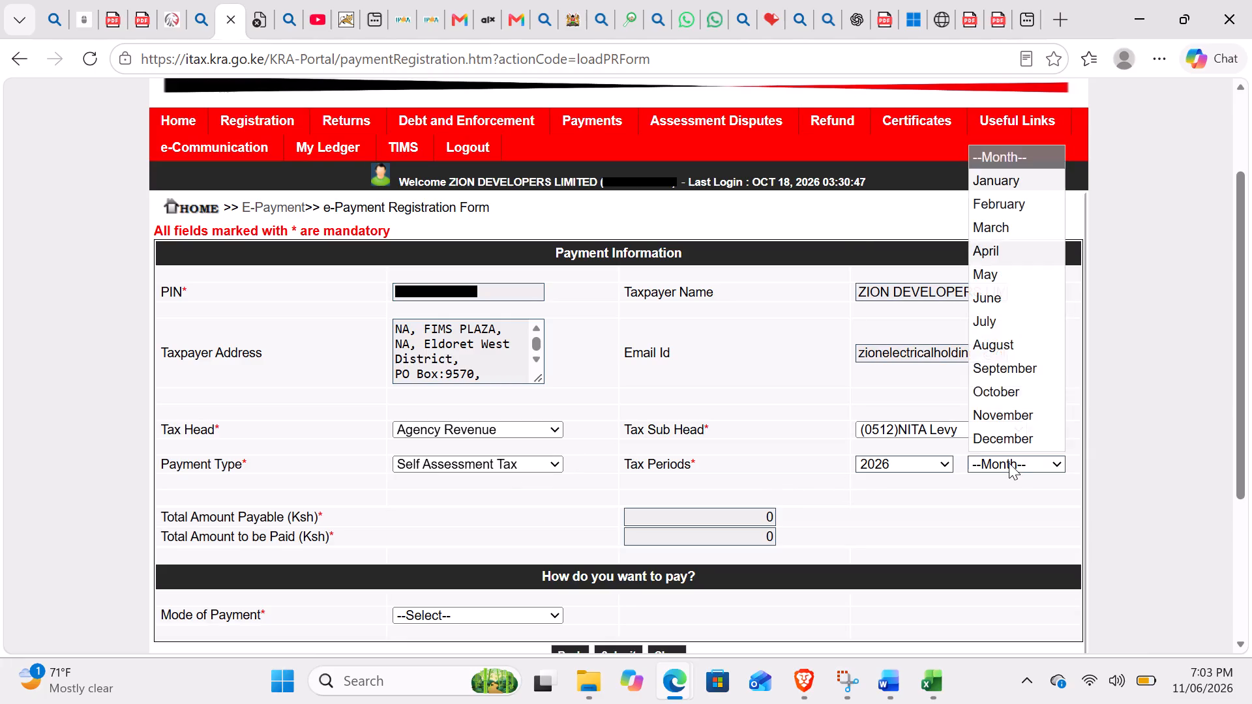
{"action": "left_click", "coordinate": [986, 392]}
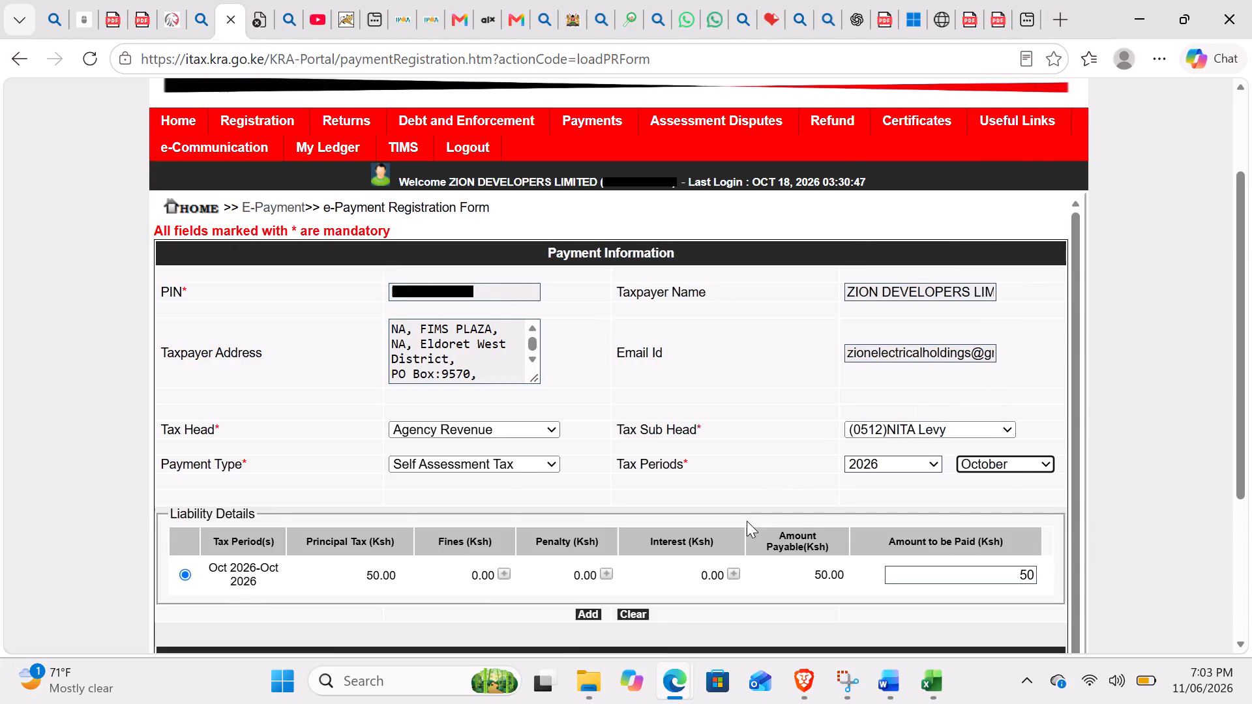
{"action": "scroll", "coordinate": [747, 521], "scroll_direction": "down", "scroll_amount": 2}
{"action": "left_click", "coordinate": [580, 473]}
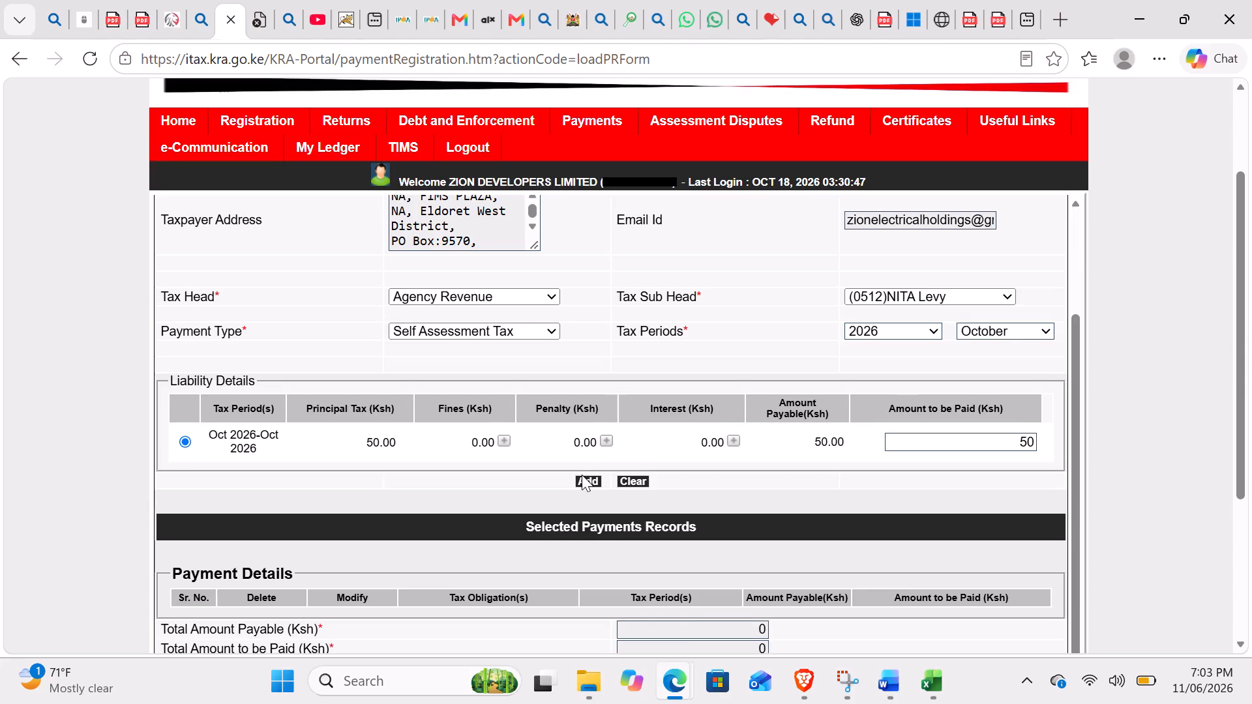
{"action": "left_click", "coordinate": [582, 475]}
{"action": "left_click", "coordinate": [582, 475]}
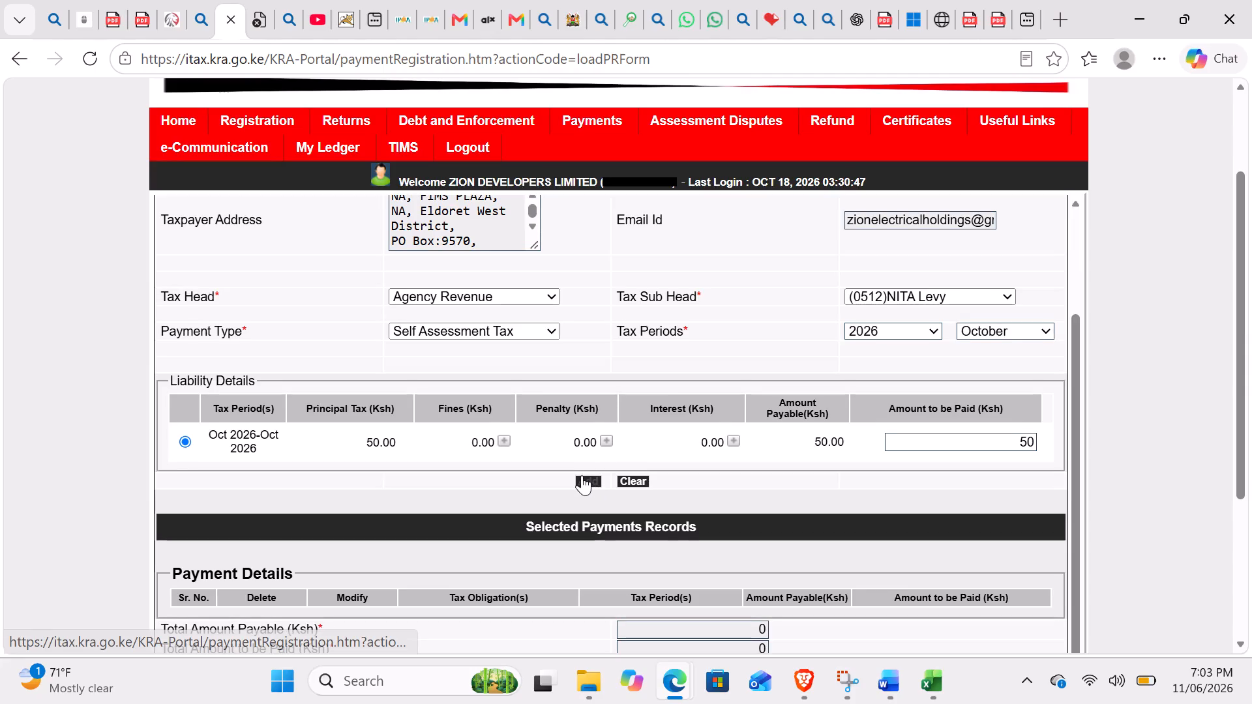
{"action": "left_click", "coordinate": [734, 195]}
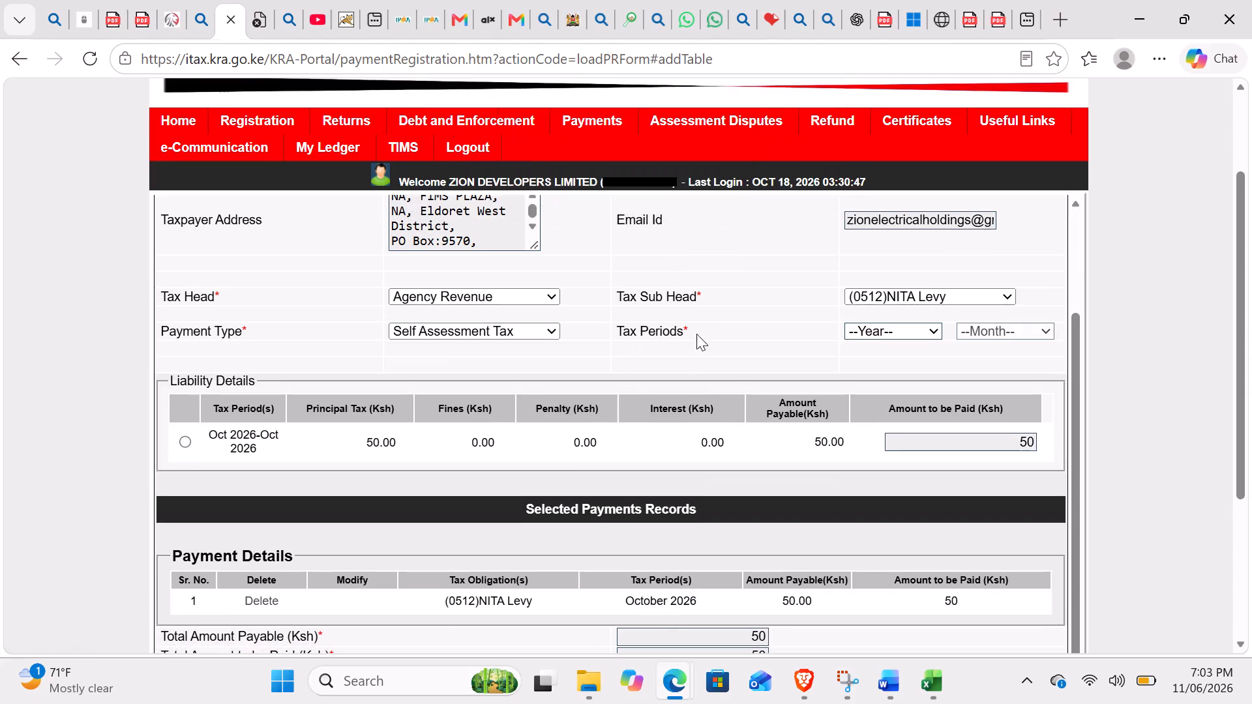
Choose Other Payment Modes for the NITA Levy payment, submit and confirm the registration, dismiss the survey and download the payment slip.
{"action": "scroll", "coordinate": [696, 466], "scroll_direction": "down", "scroll_amount": 3}
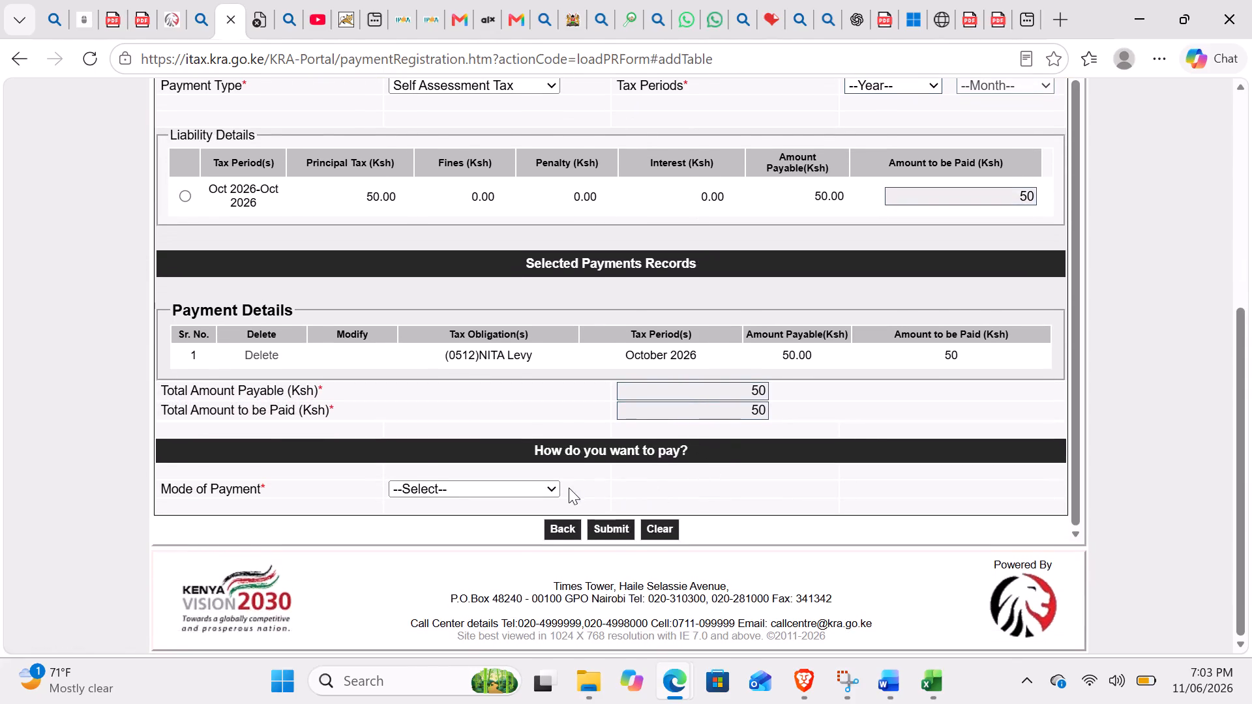
{"action": "left_click", "coordinate": [548, 495]}
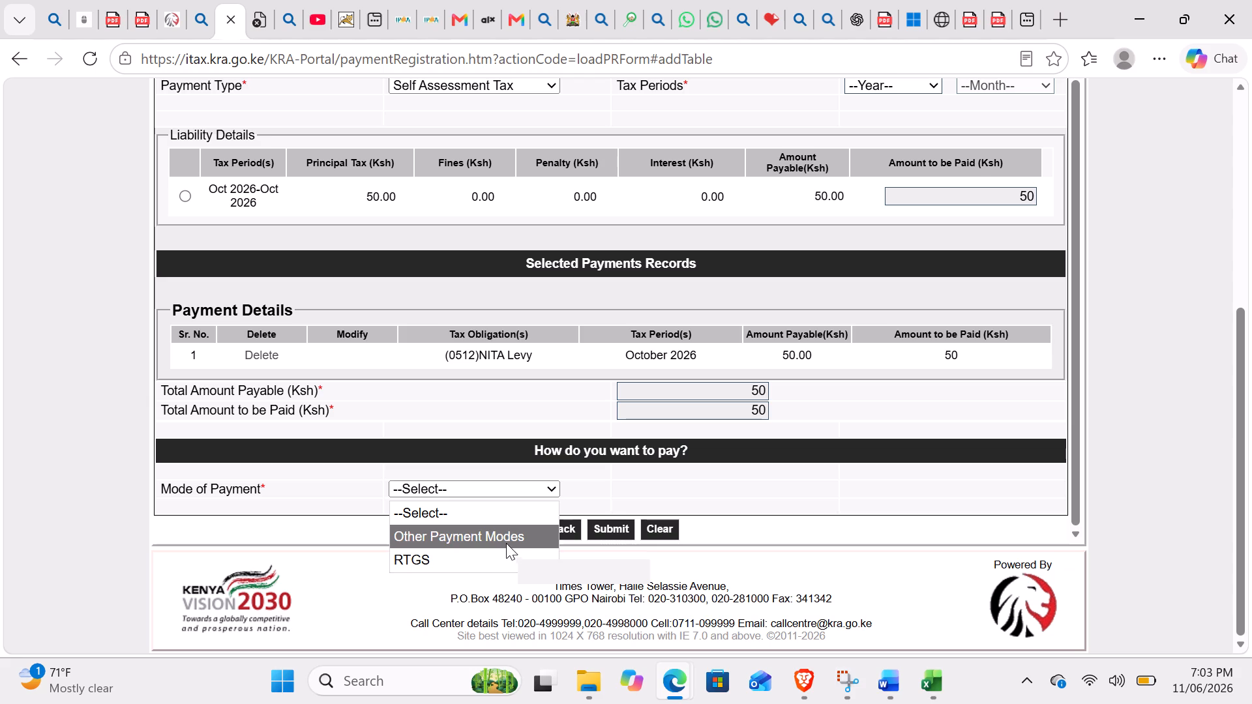
{"action": "left_click", "coordinate": [498, 536]}
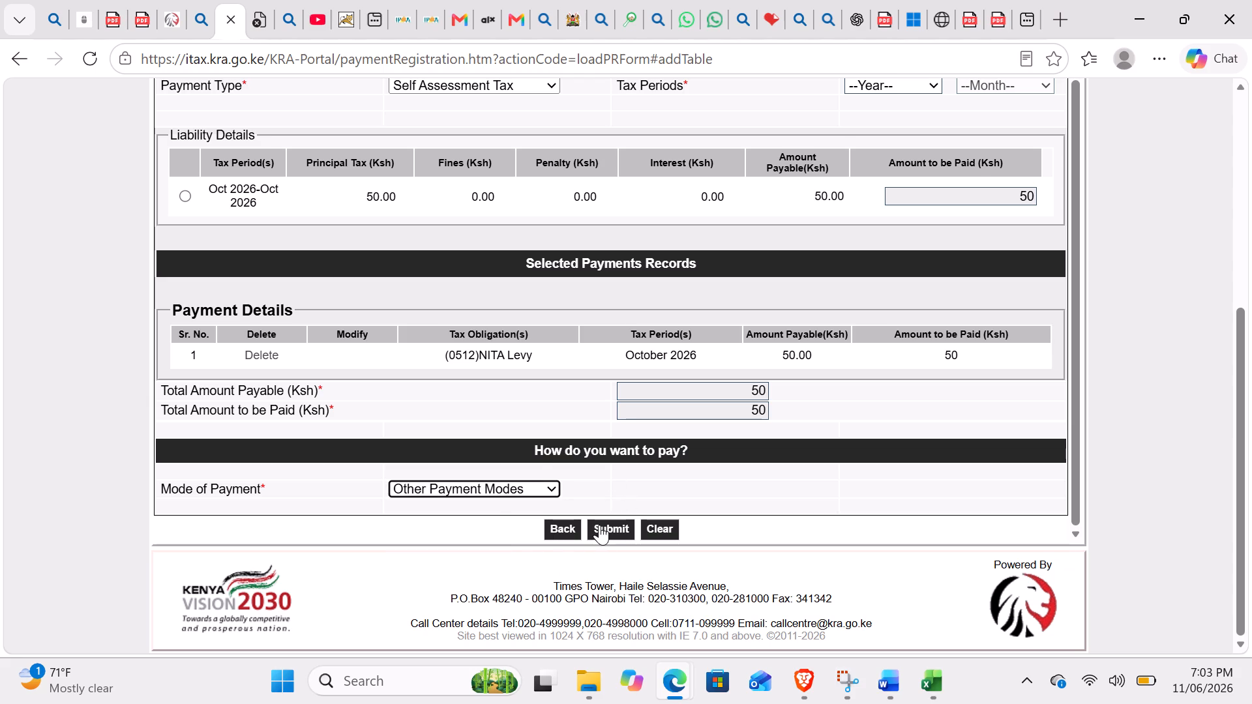
{"action": "left_click", "coordinate": [599, 525]}
{"action": "left_click", "coordinate": [729, 194]}
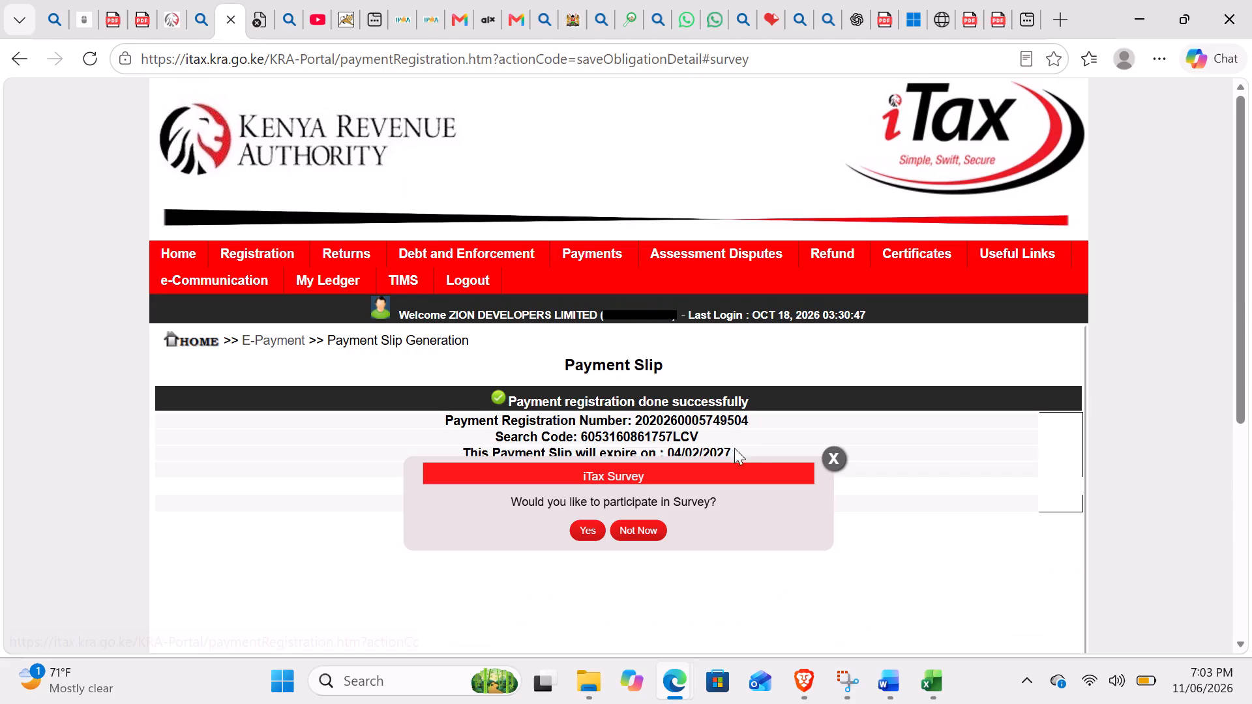
{"action": "left_click", "coordinate": [826, 467]}
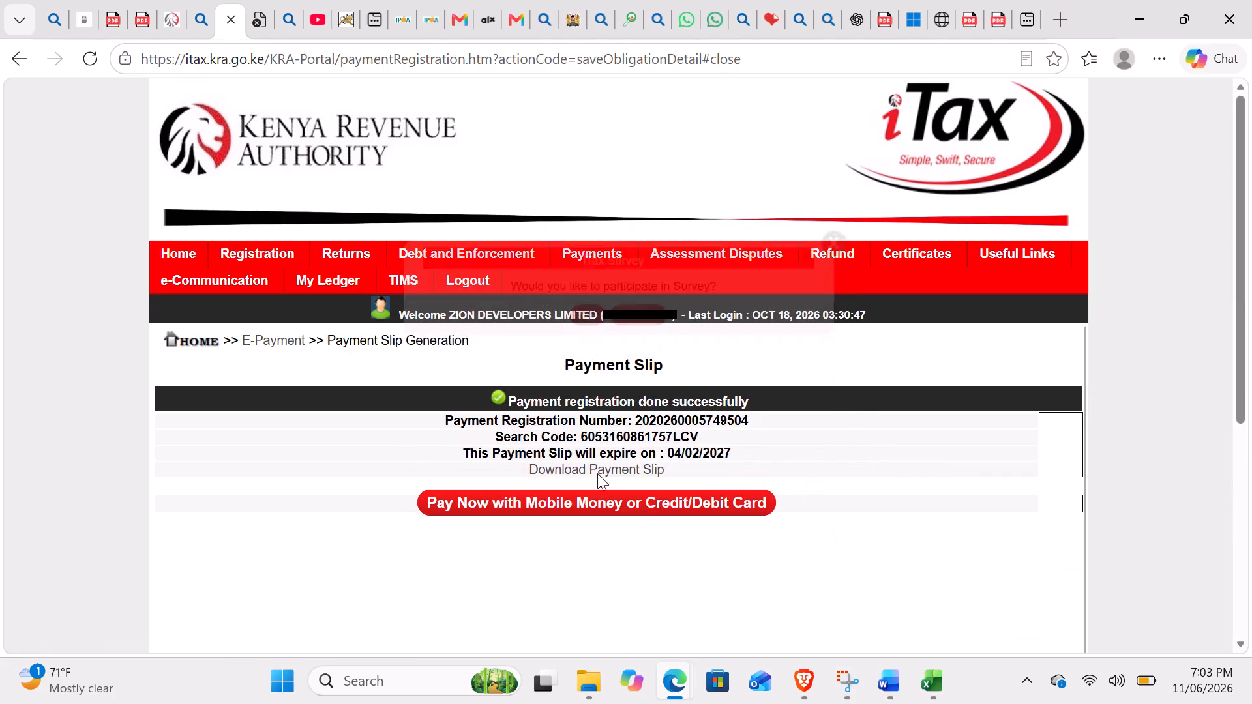
{"action": "left_click", "coordinate": [593, 470]}
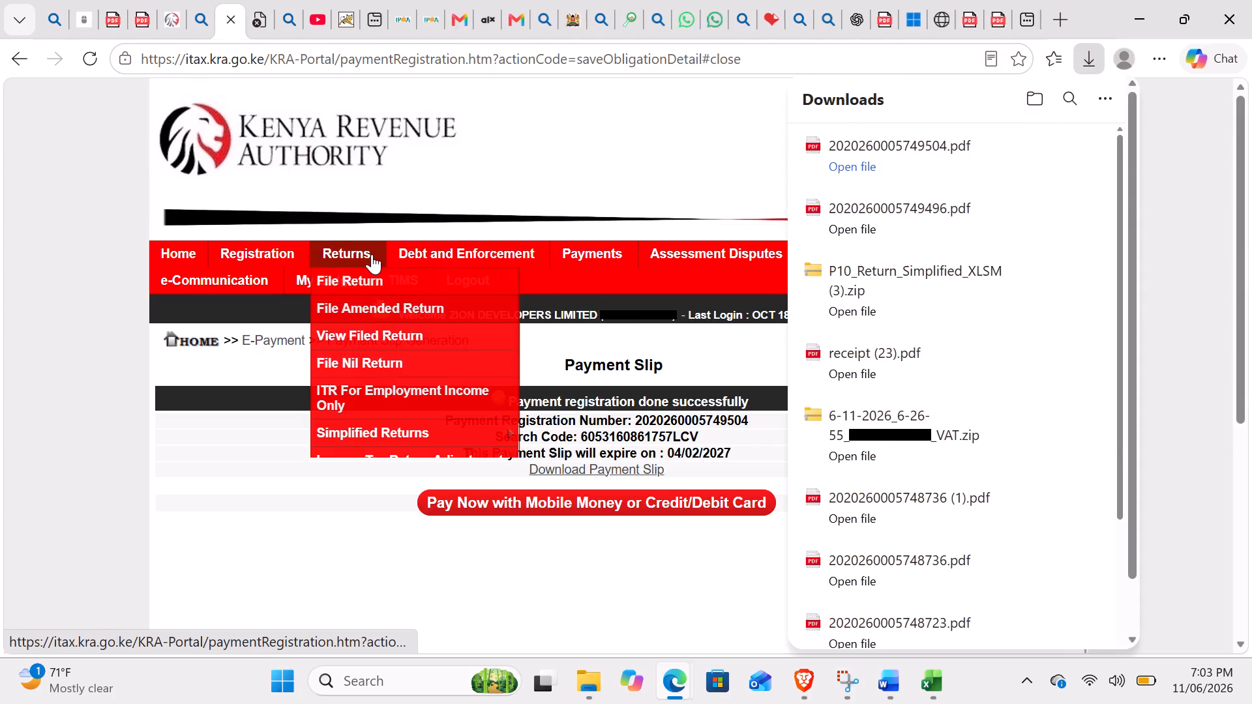
On the Integrated iTax Dashboard, show the VAT sales and purchases figures from 01/10/2026 to 31/10/2026.
{"action": "left_click", "coordinate": [368, 280]}
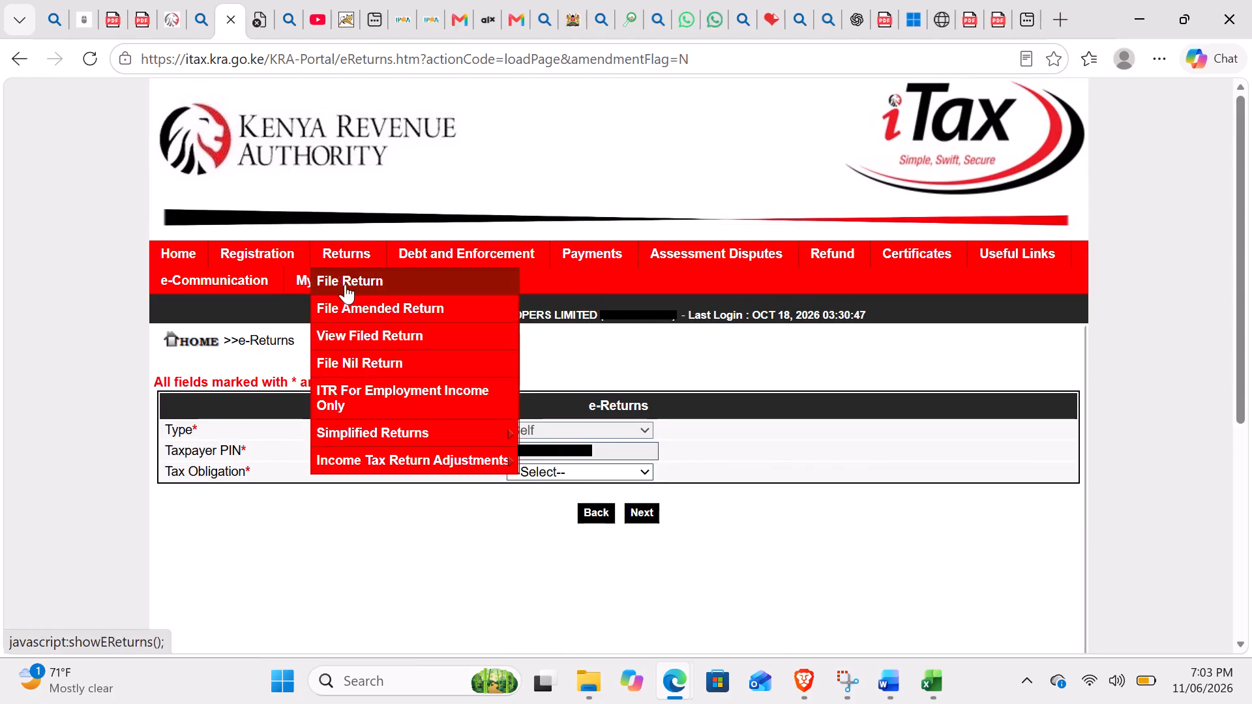
{"action": "left_click", "coordinate": [189, 255]}
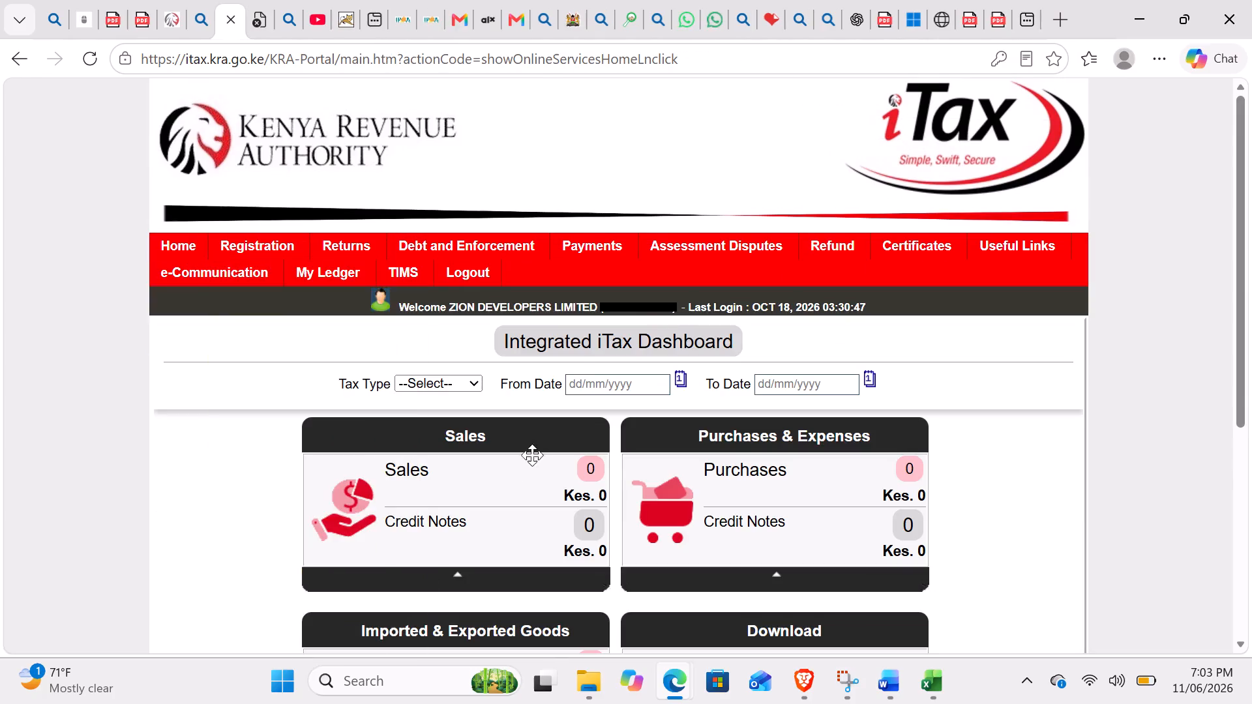
{"action": "left_click", "coordinate": [467, 395]}
{"action": "left_click", "coordinate": [466, 390]}
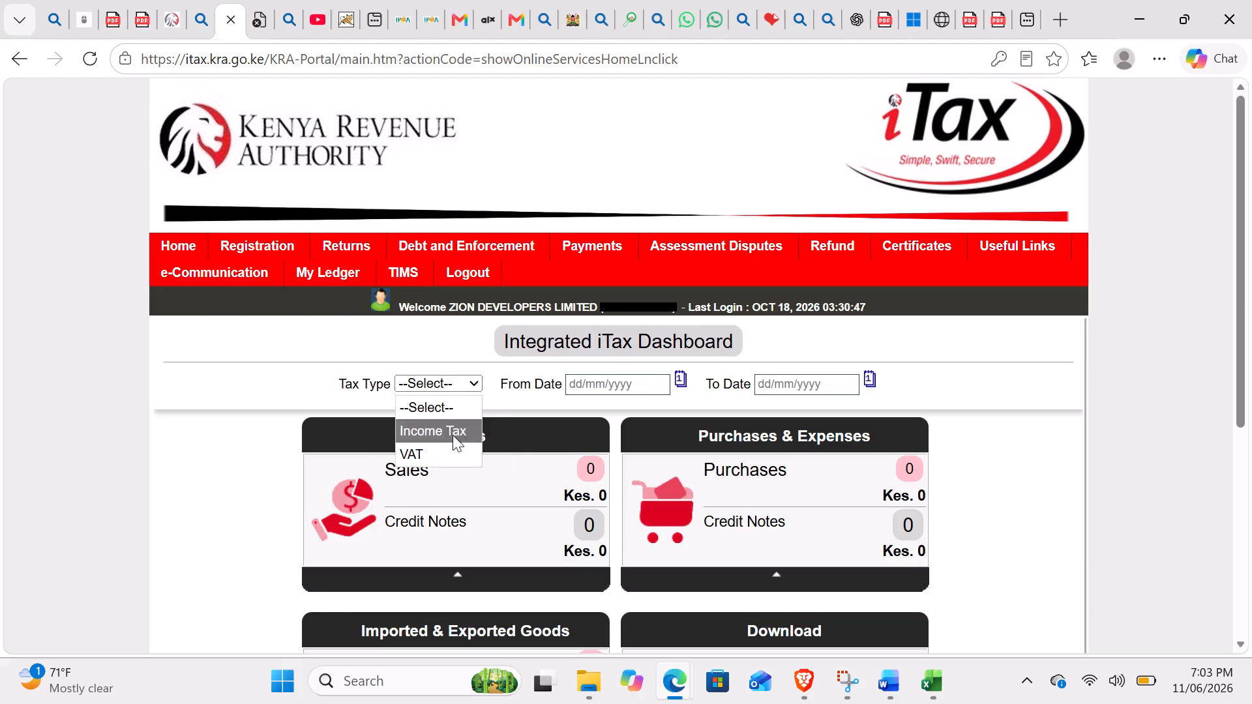
{"action": "left_click", "coordinate": [445, 448]}
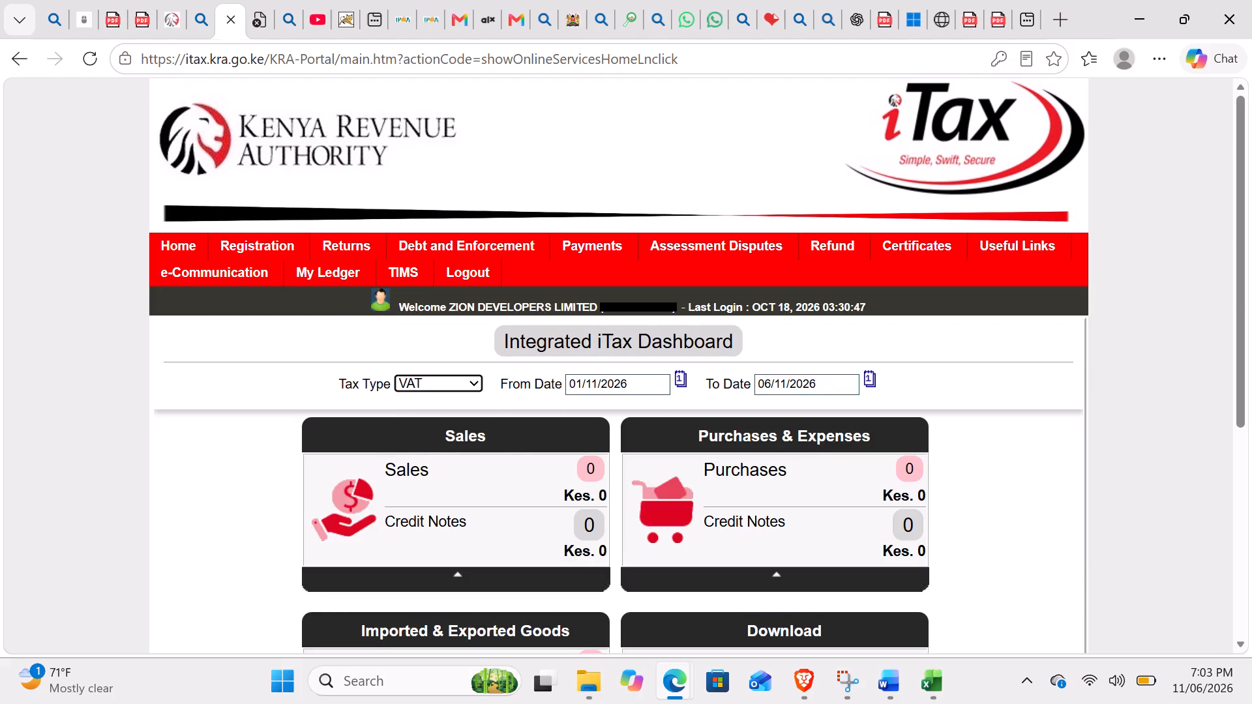
{"action": "left_click", "coordinate": [593, 385]}
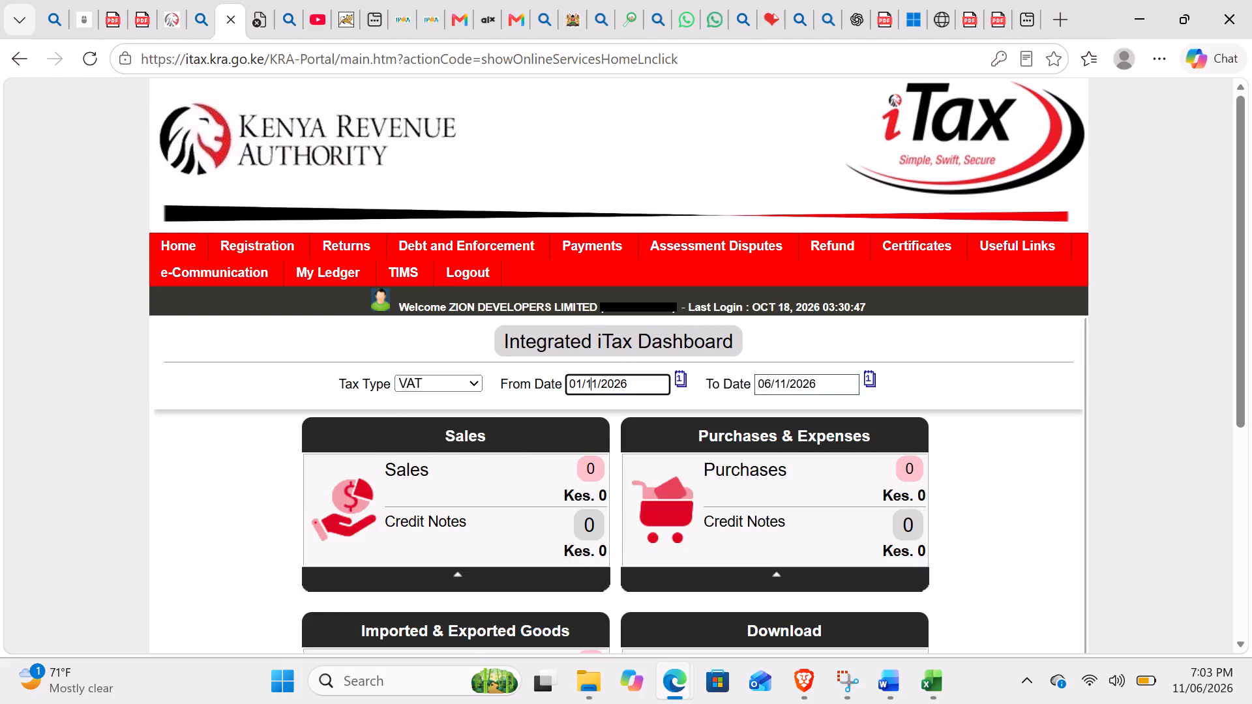
{"action": "key", "text": "Delete"}
{"action": "key", "text": "0"}
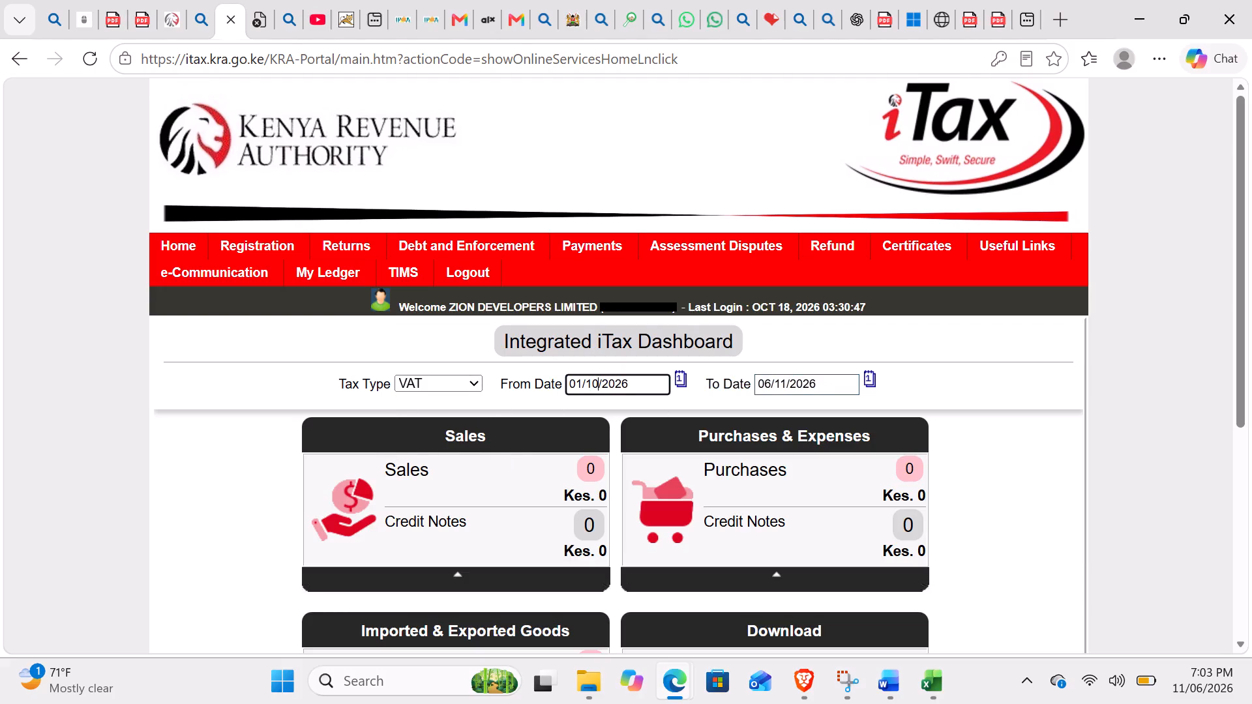
{"action": "left_click", "coordinate": [774, 387]}
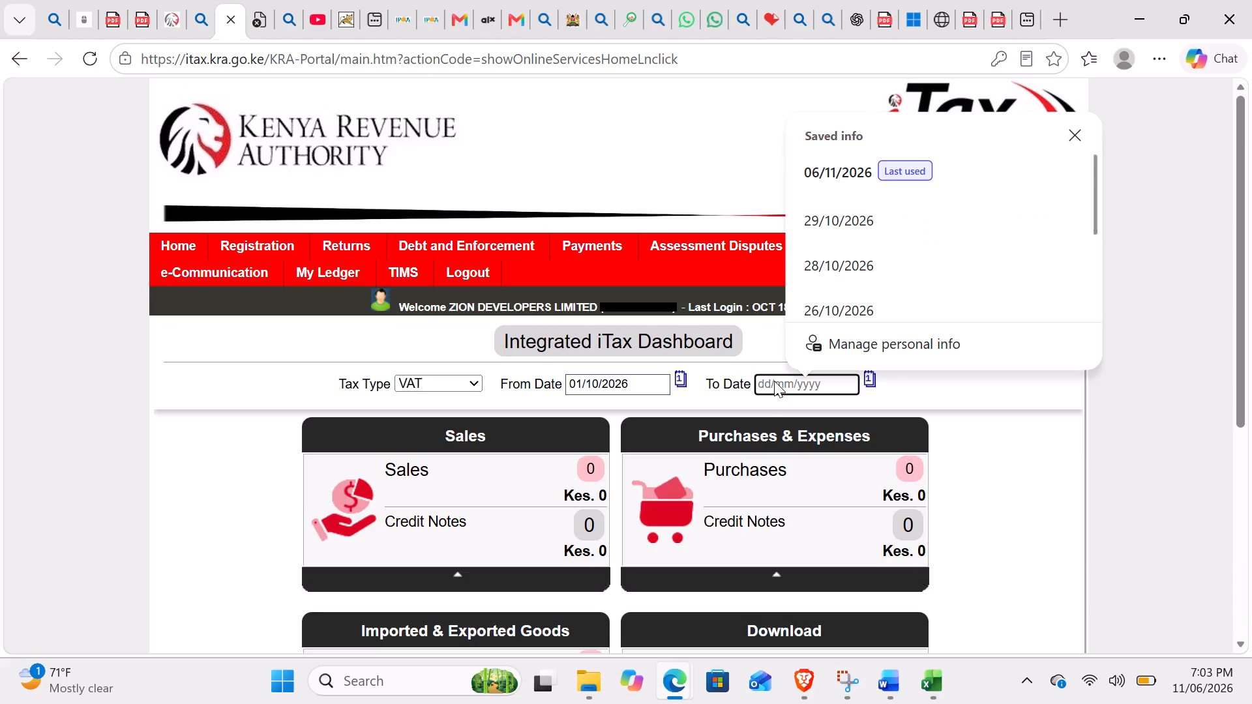
{"action": "type", "text": "31/10"}
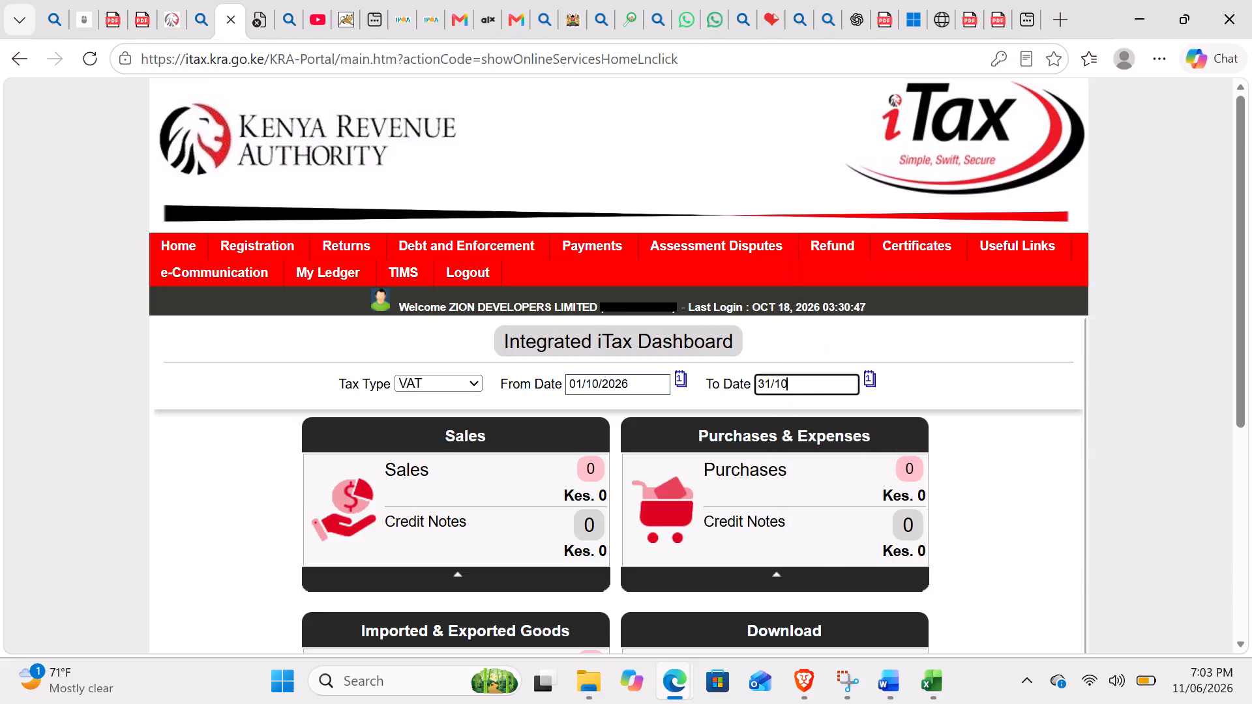
{"action": "type", "text": "/2026"}
{"action": "left_click", "coordinate": [937, 376]}
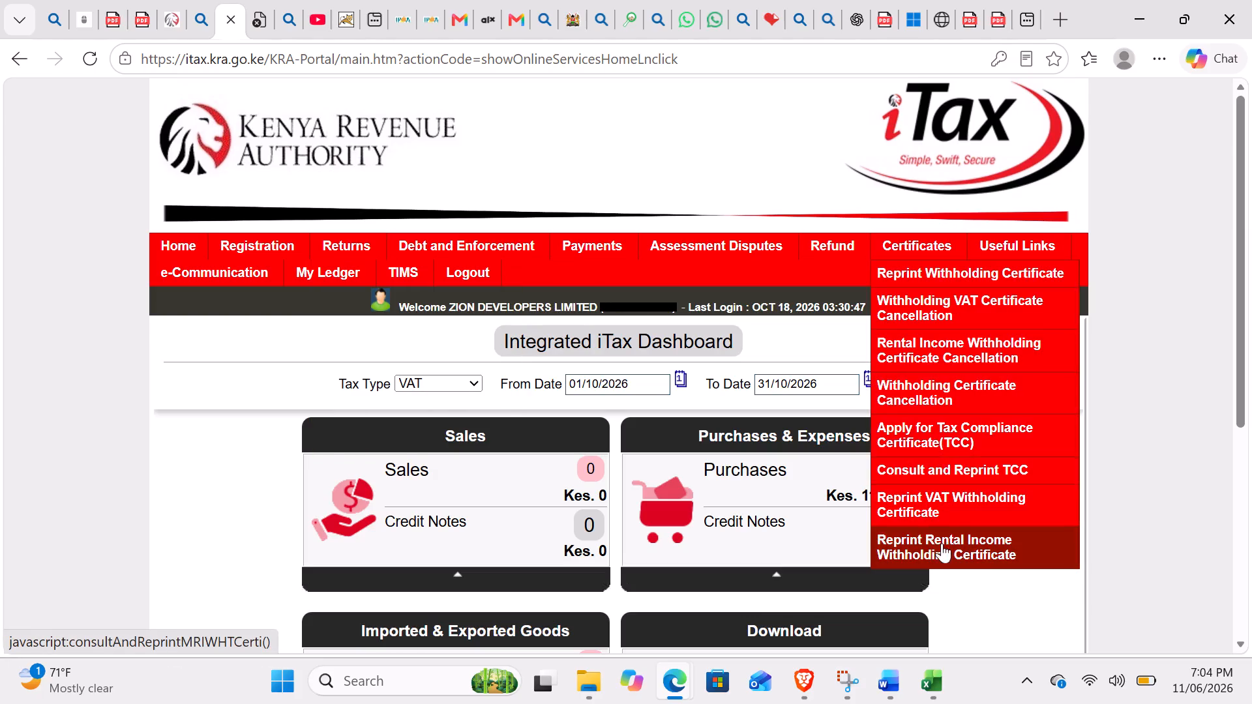
Consult Zion Developers Limited's VAT withholding certificates for October 2026 and examine the listed records.
{"action": "left_click", "coordinate": [929, 501]}
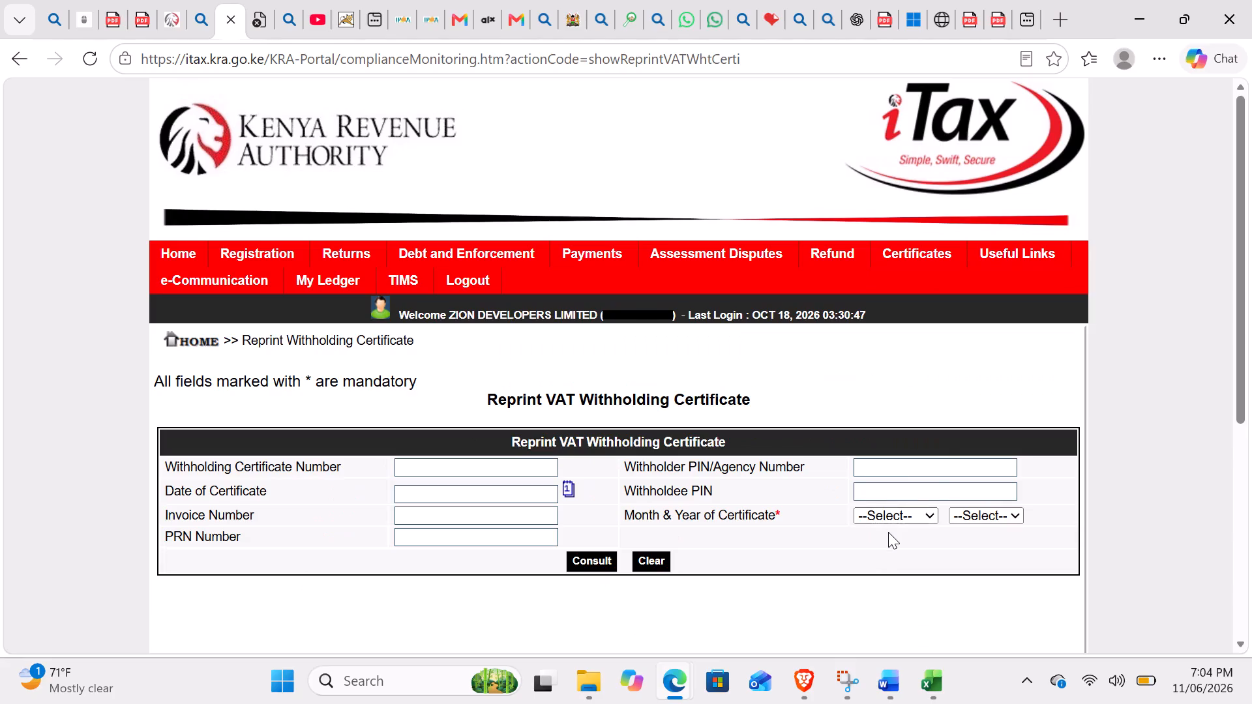
{"action": "left_click", "coordinate": [883, 520]}
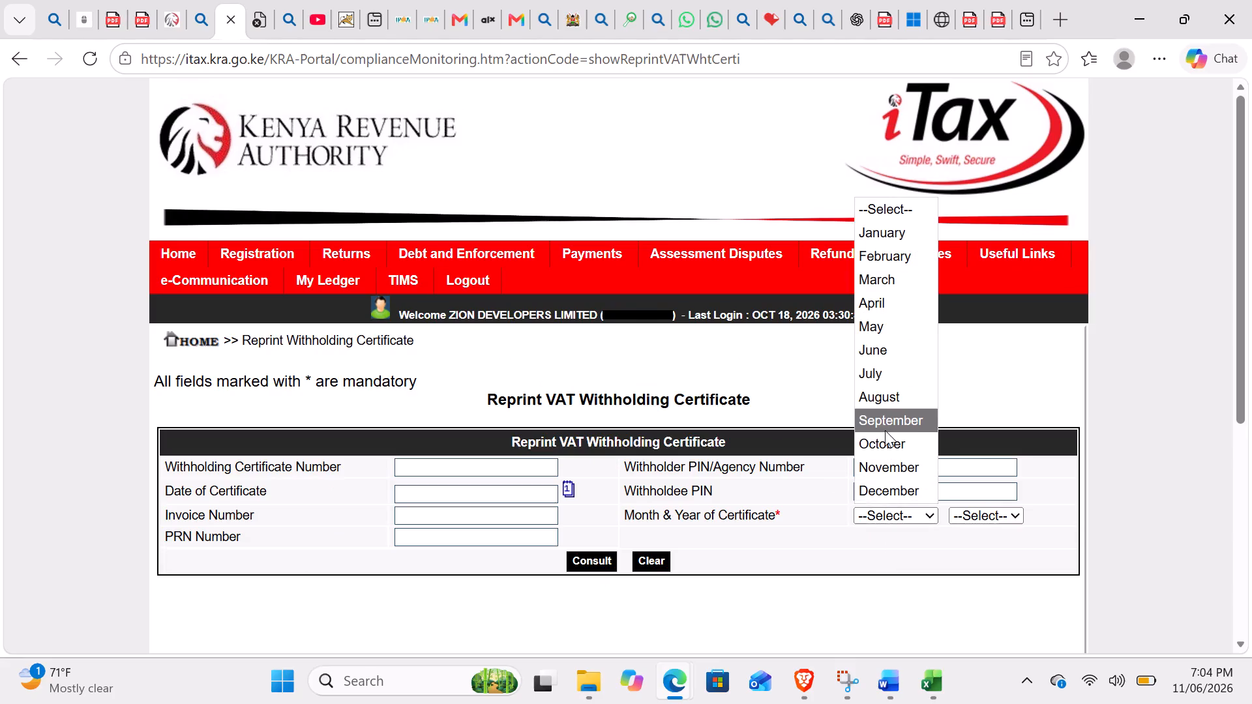
{"action": "left_click", "coordinate": [885, 453]}
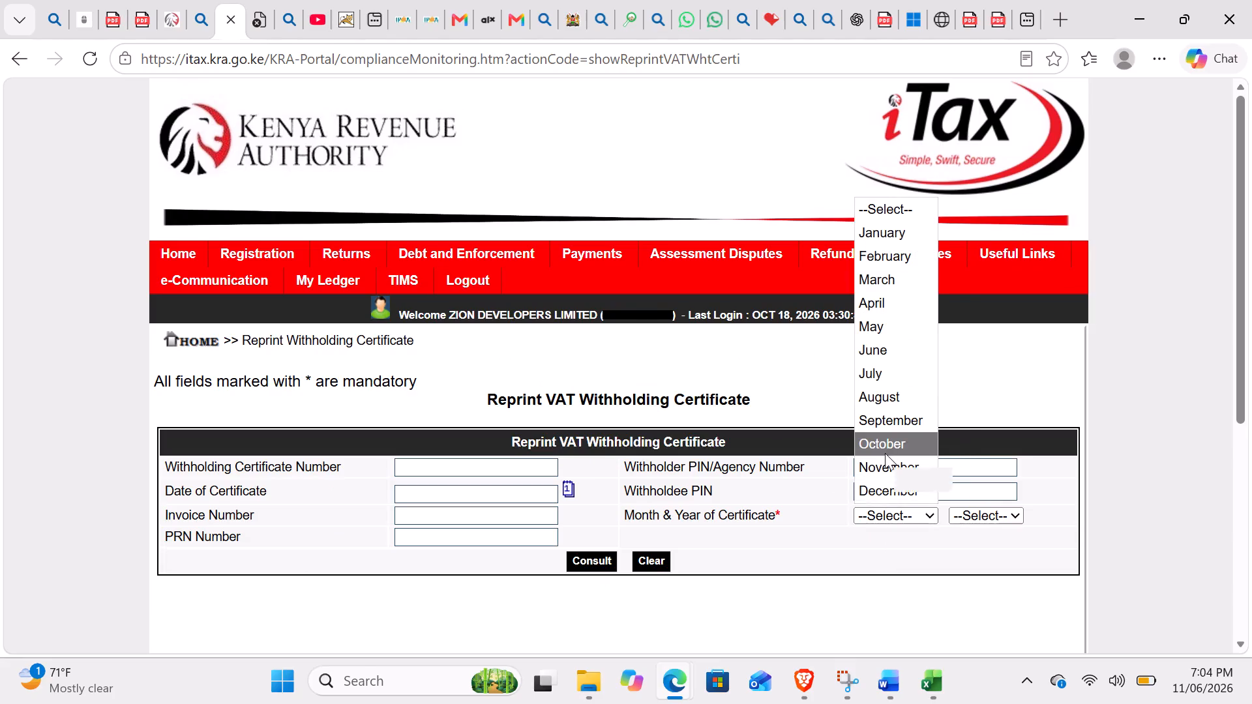
{"action": "left_click", "coordinate": [955, 512]}
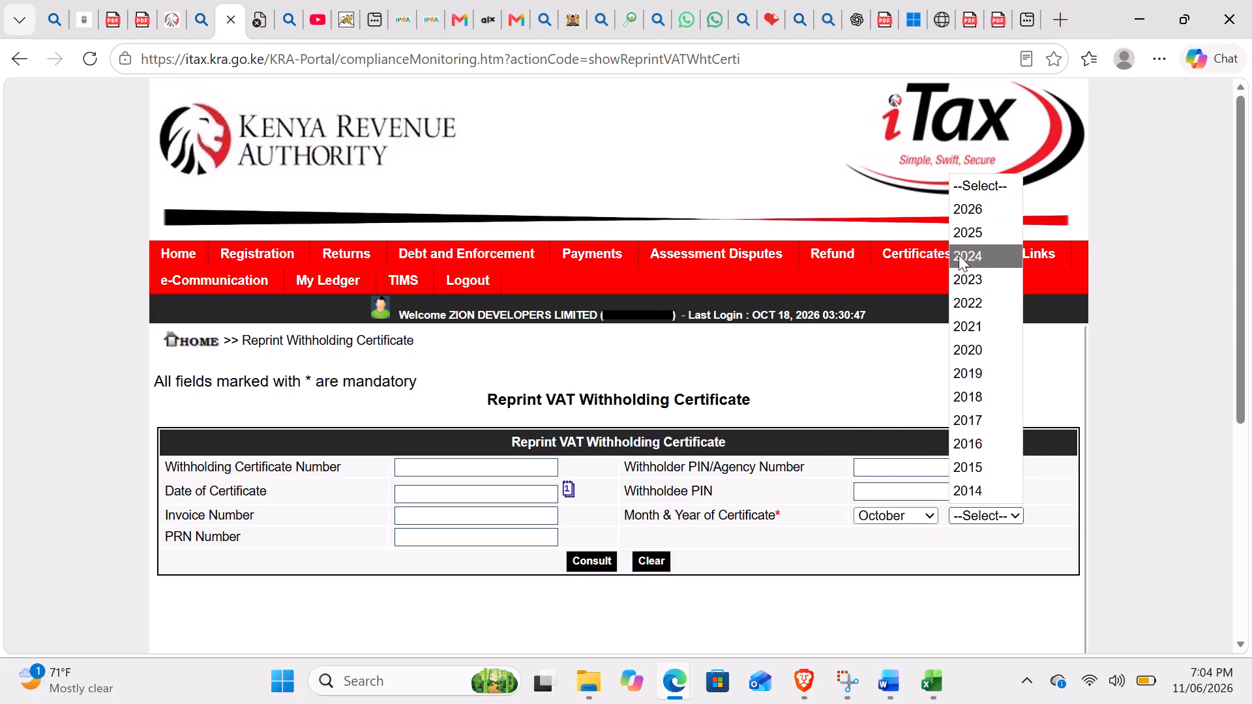
{"action": "left_click", "coordinate": [964, 211]}
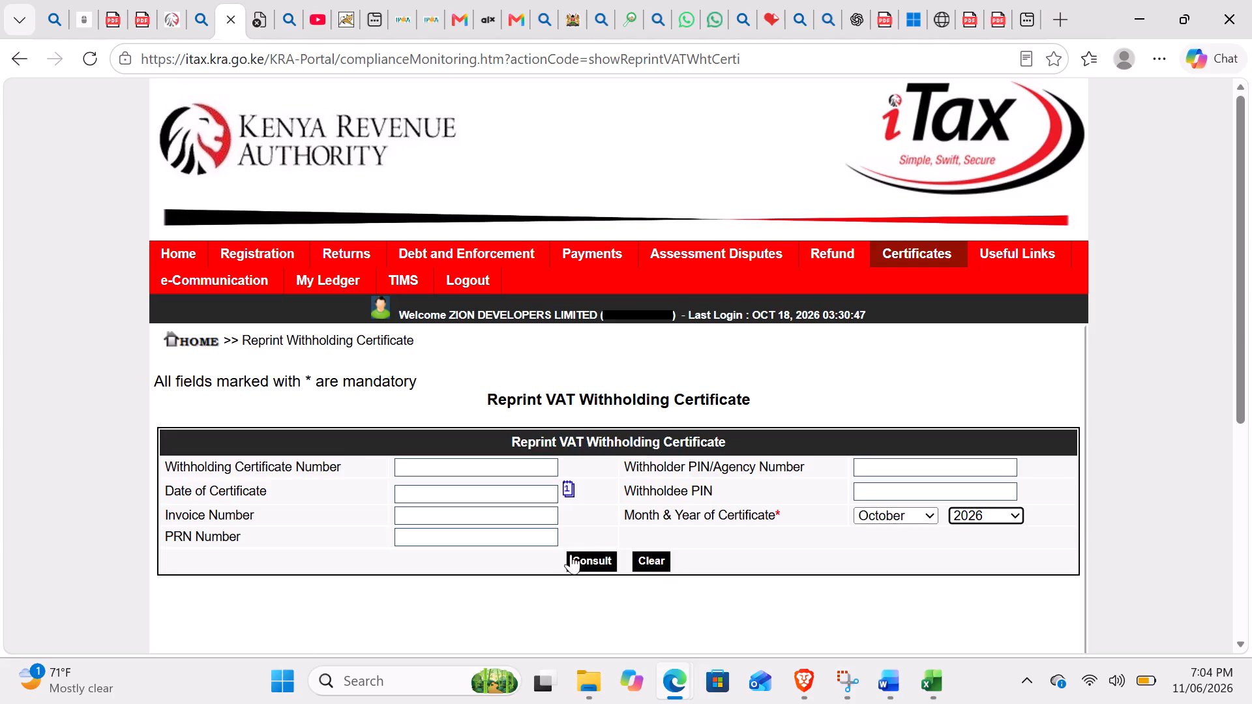
{"action": "left_click", "coordinate": [573, 559]}
{"action": "left_click", "coordinate": [732, 192]}
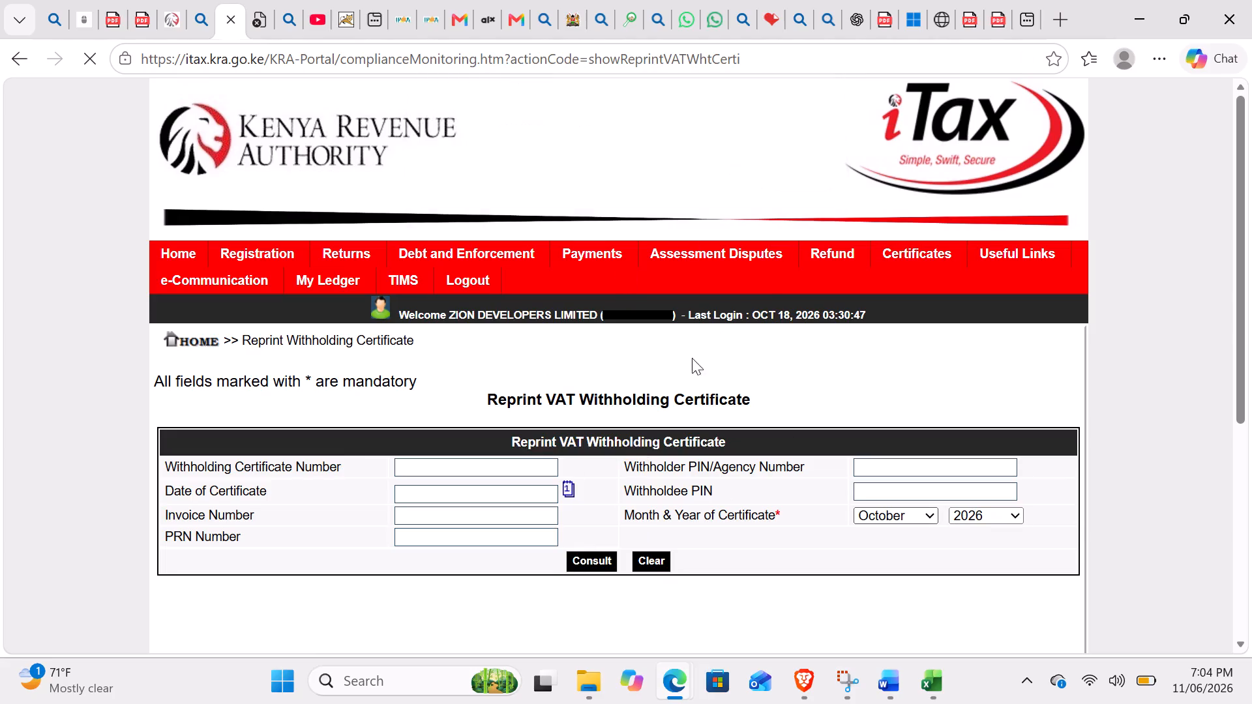
{"action": "scroll", "coordinate": [678, 523], "scroll_direction": "down", "scroll_amount": 1}
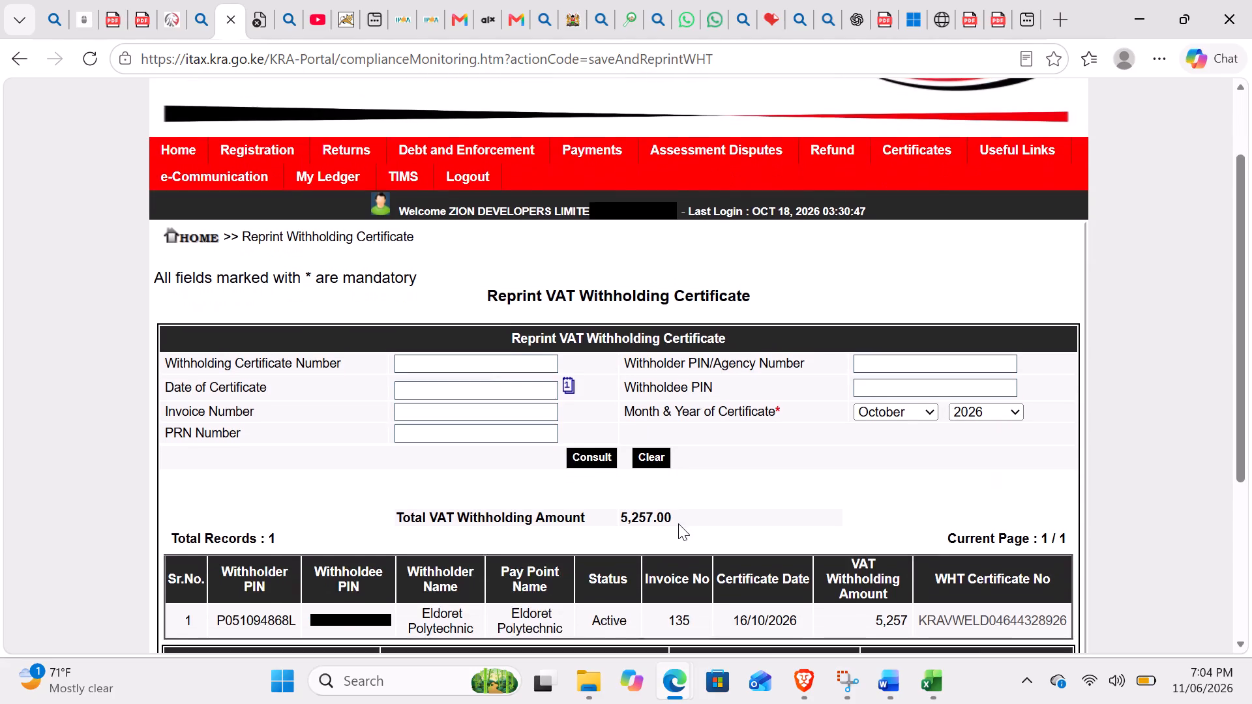
Download the listed VAT withholding certificate issued by Eldoret Polytechnic for invoice 135.
{"action": "scroll", "coordinate": [678, 523], "scroll_direction": "down", "scroll_amount": 1}
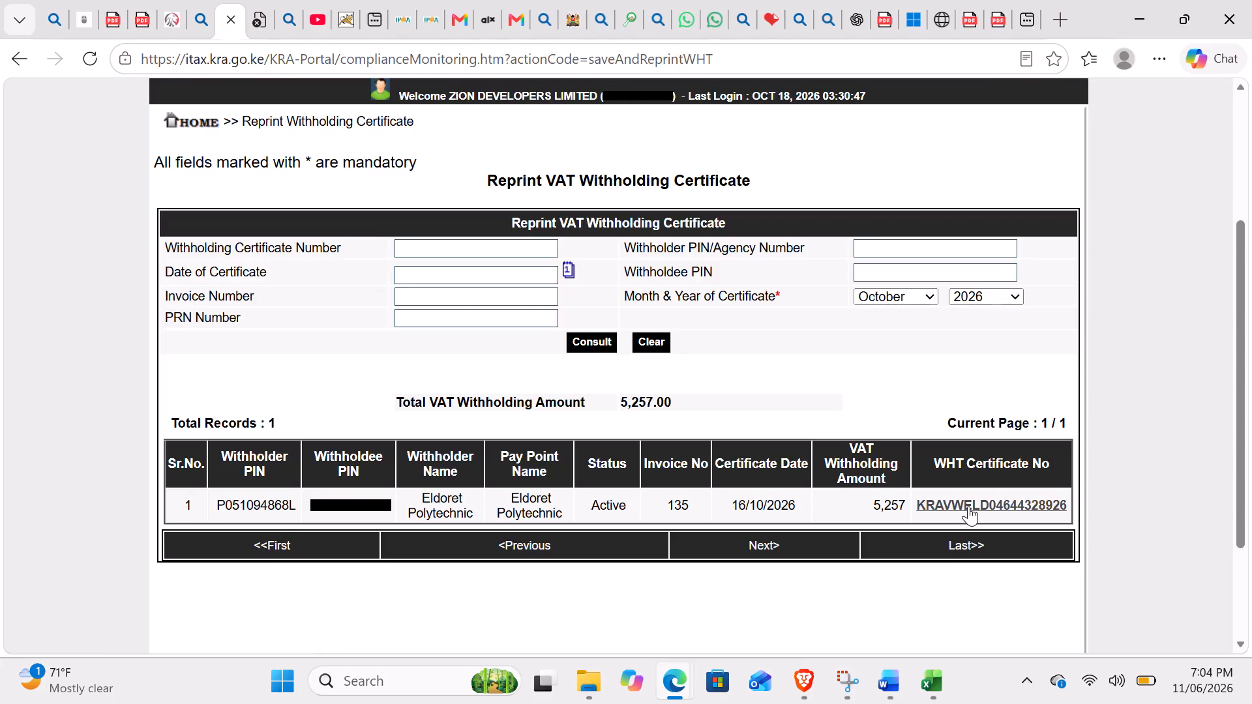
{"action": "left_click", "coordinate": [968, 506]}
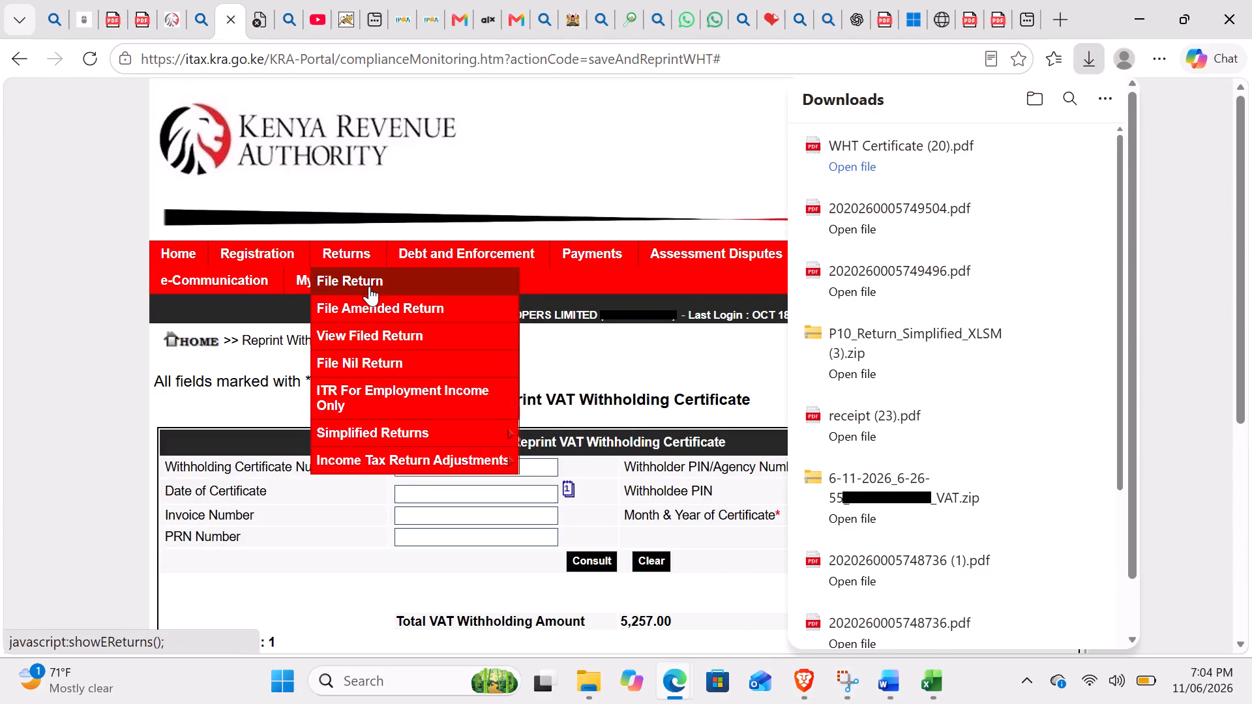
Start filing a return for Zion Developers Limited with Value Added Tax (VAT) as the tax obligation and proceed to its form.
{"action": "left_click", "coordinate": [369, 286]}
{"action": "left_click", "coordinate": [544, 469]}
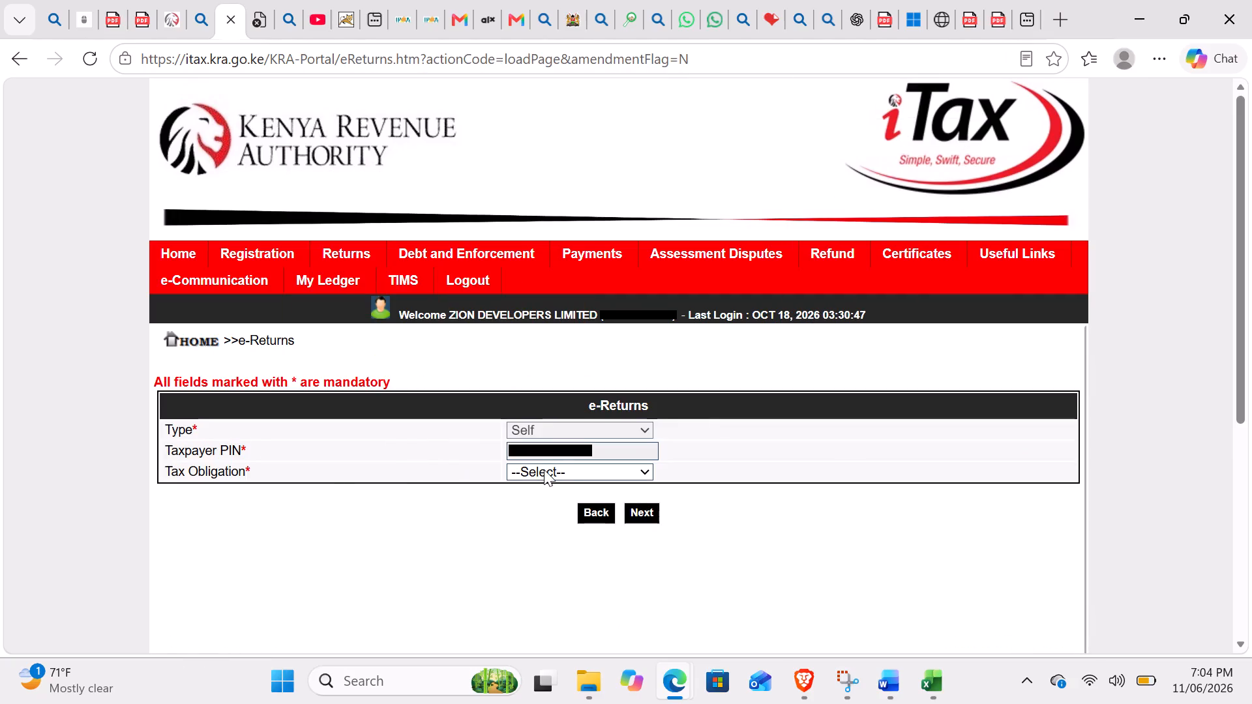
{"action": "left_click", "coordinate": [550, 544]}
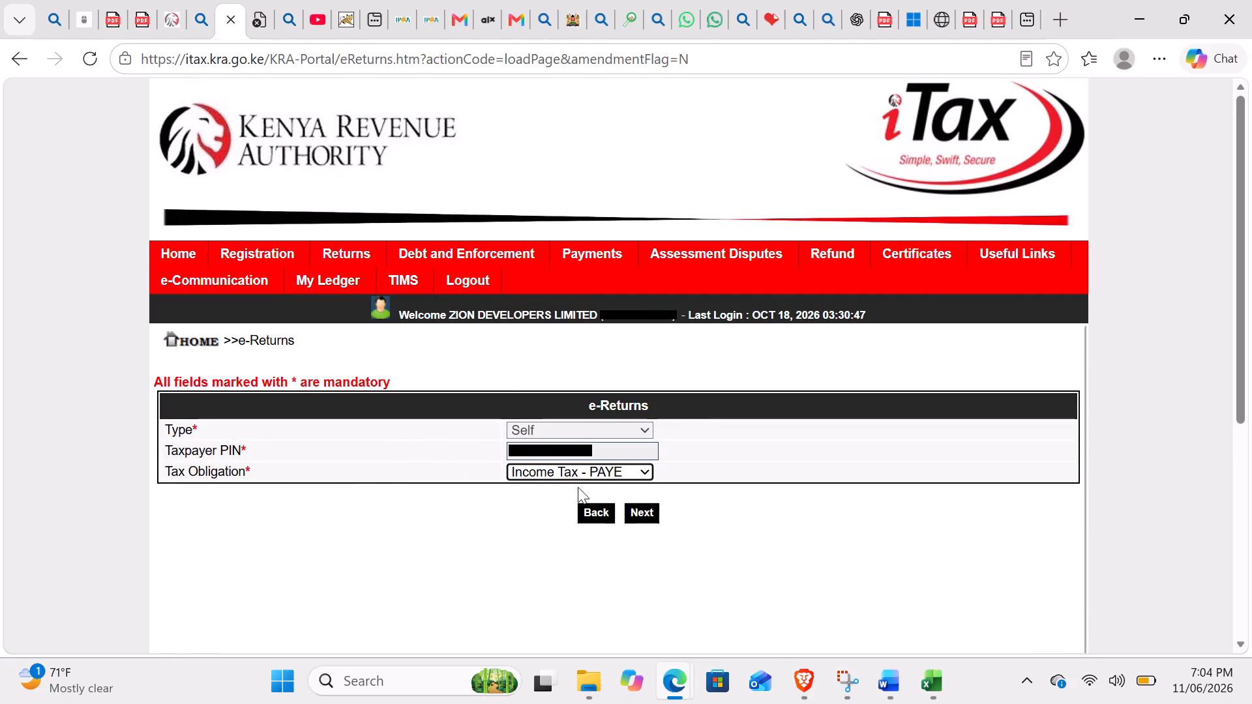
{"action": "left_click", "coordinate": [588, 479]}
{"action": "left_click", "coordinate": [576, 520]}
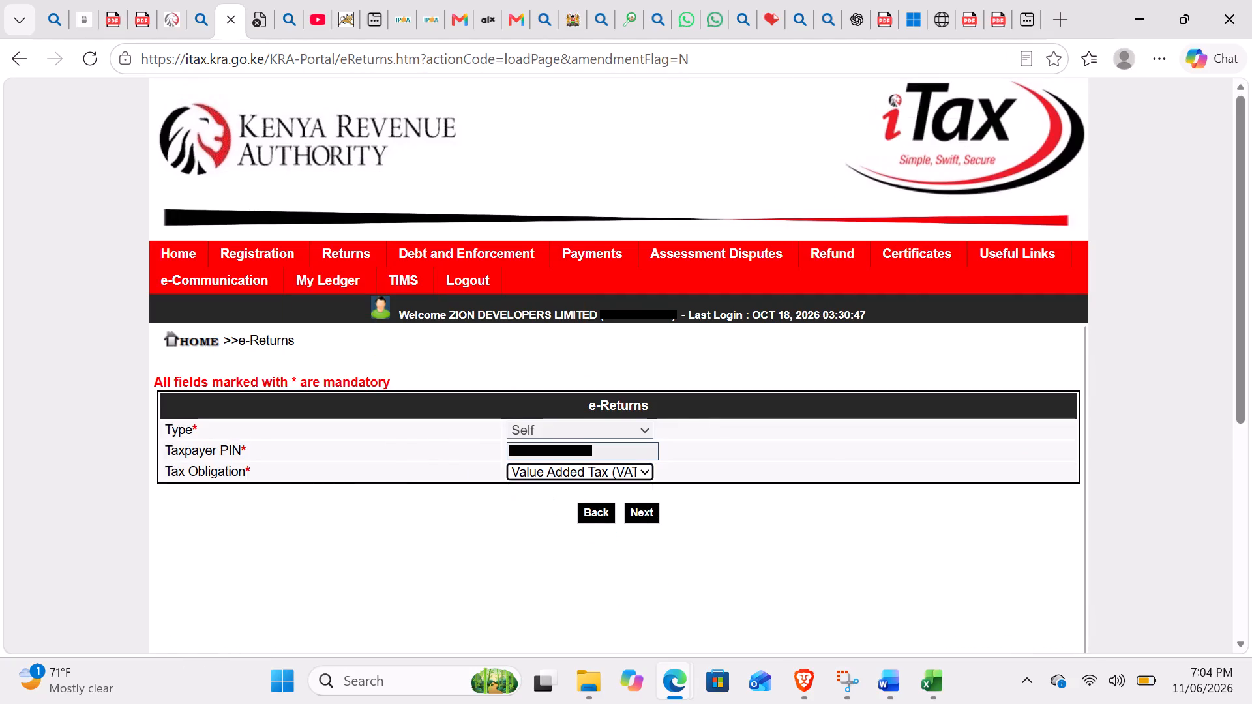
{"action": "left_click", "coordinate": [639, 520]}
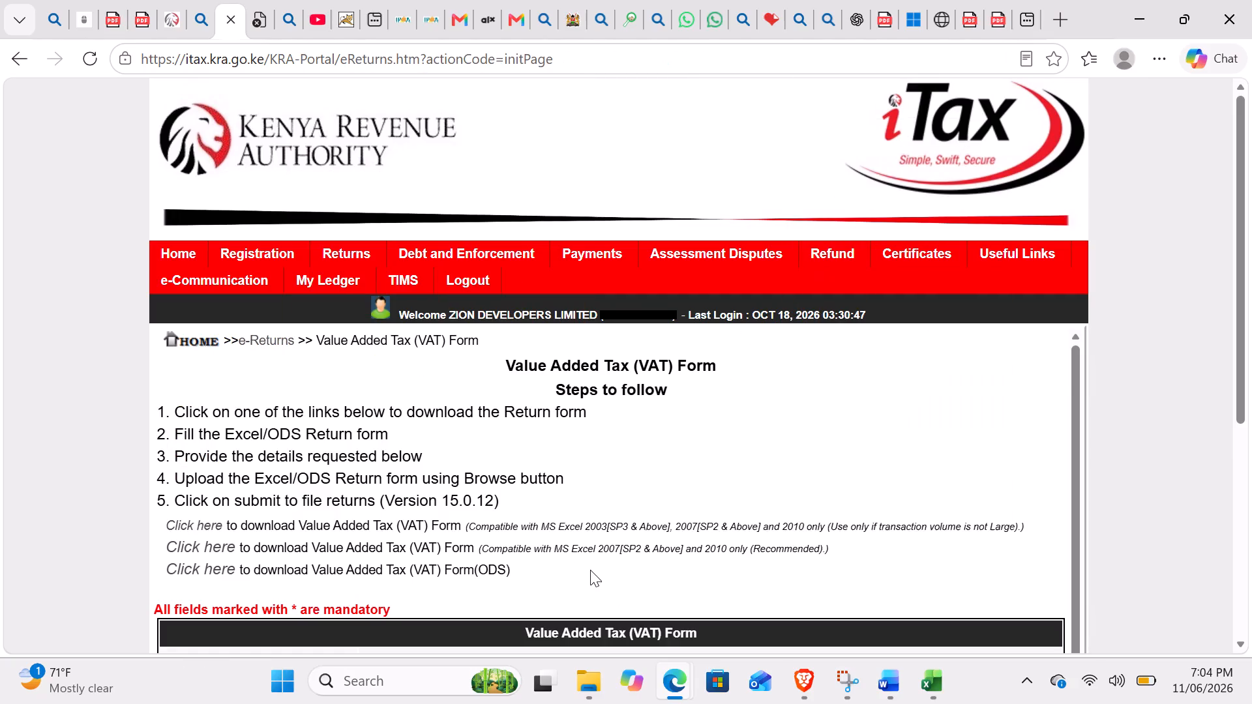
Download the autopopulated VAT return for 01/10/2026 to 31/10/2026, accepting the pre-filled form.
{"action": "scroll", "coordinate": [590, 570], "scroll_direction": "down", "scroll_amount": 2}
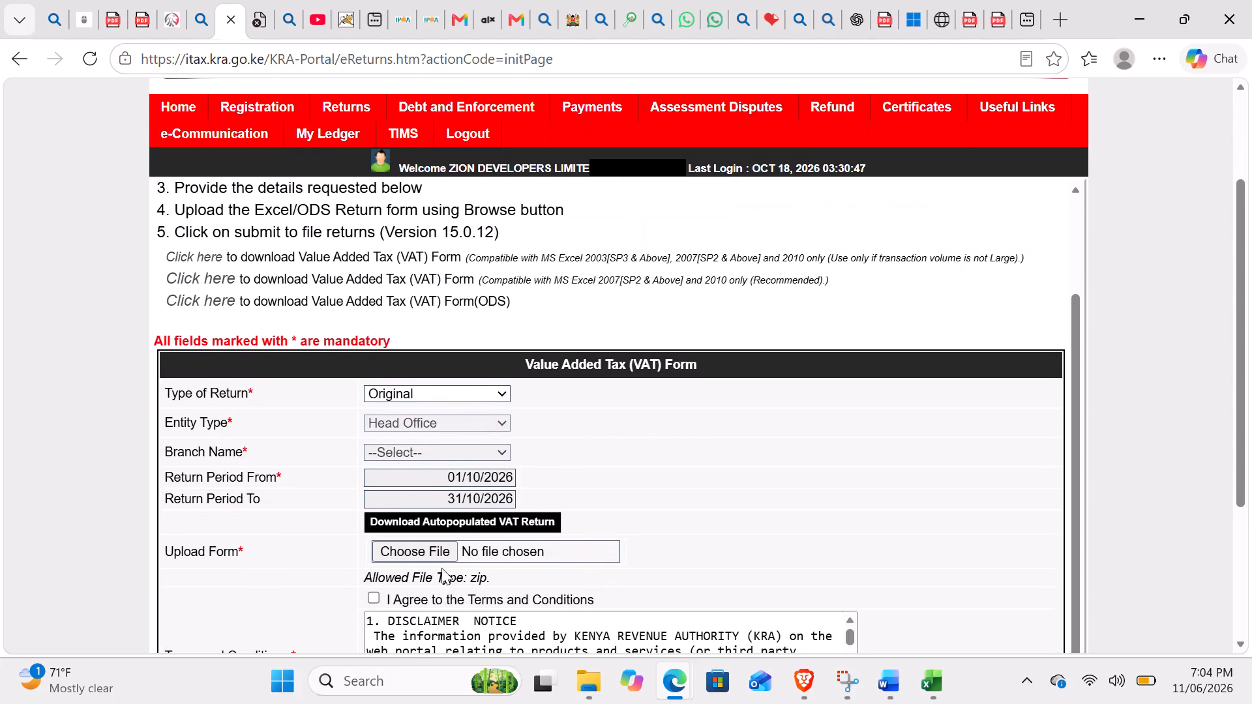
{"action": "left_click", "coordinate": [449, 520]}
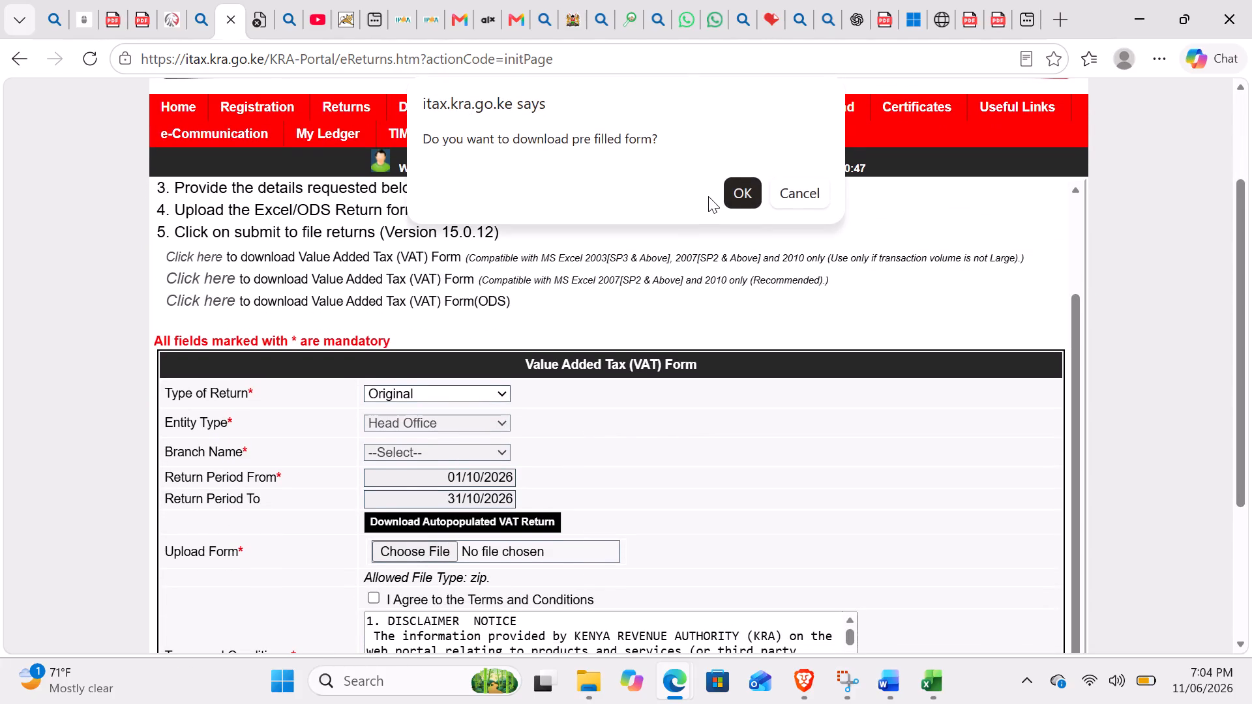
{"action": "left_click", "coordinate": [732, 200]}
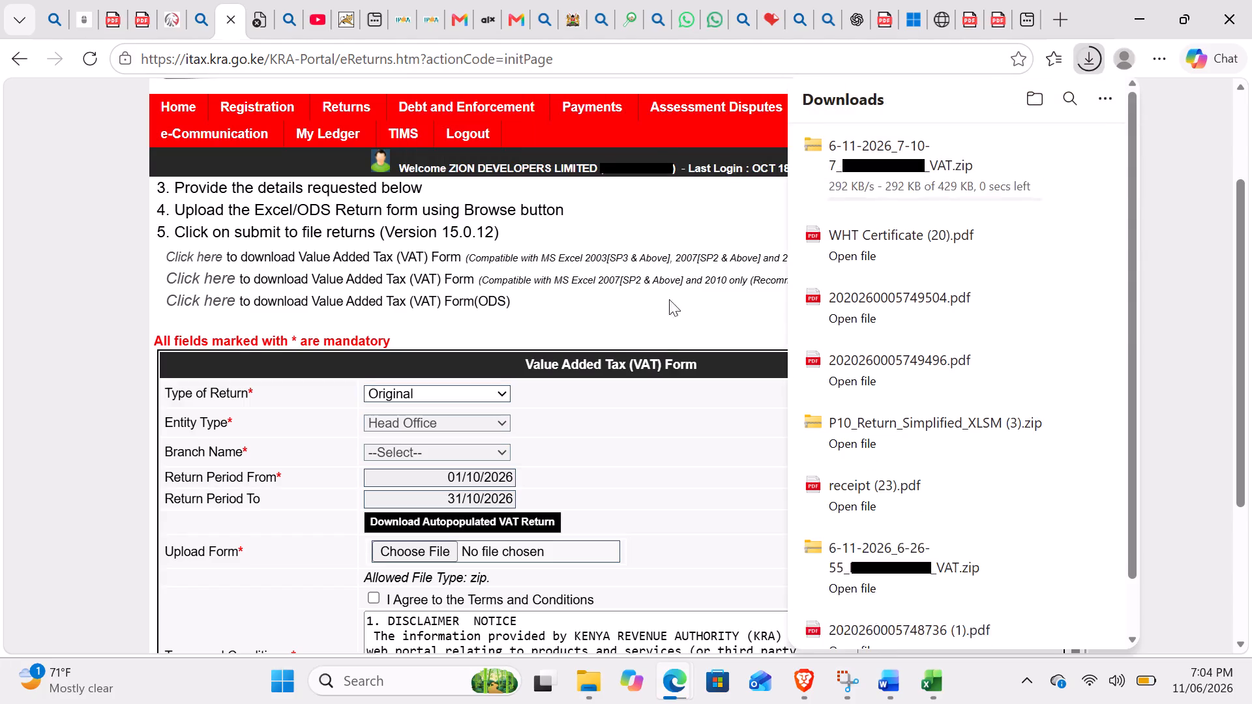
In the Downloads folder, unblock the newly downloaded 6-11-2026_7-10-7 VAT zip through its properties and apply the change.
{"action": "left_click", "coordinate": [658, 681]}
{"action": "left_click", "coordinate": [584, 610]}
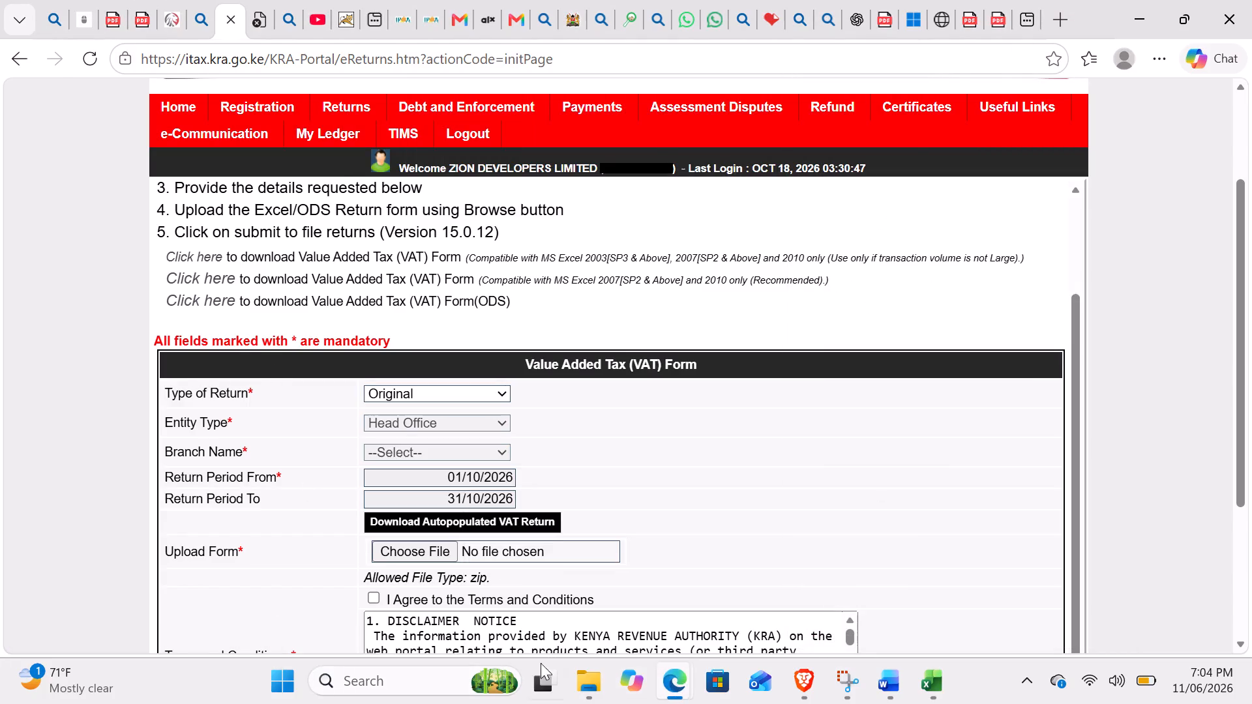
{"action": "left_click", "coordinate": [604, 697]}
{"action": "left_click", "coordinate": [513, 612]}
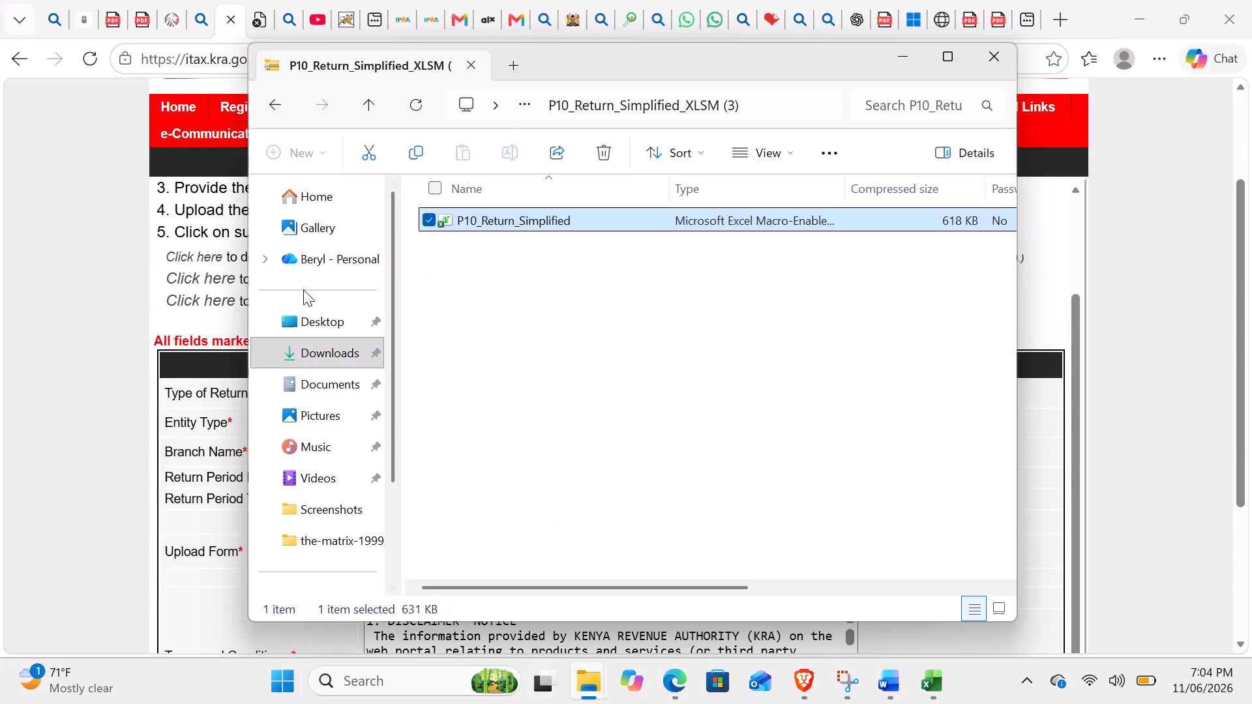
{"action": "left_click", "coordinate": [333, 348]}
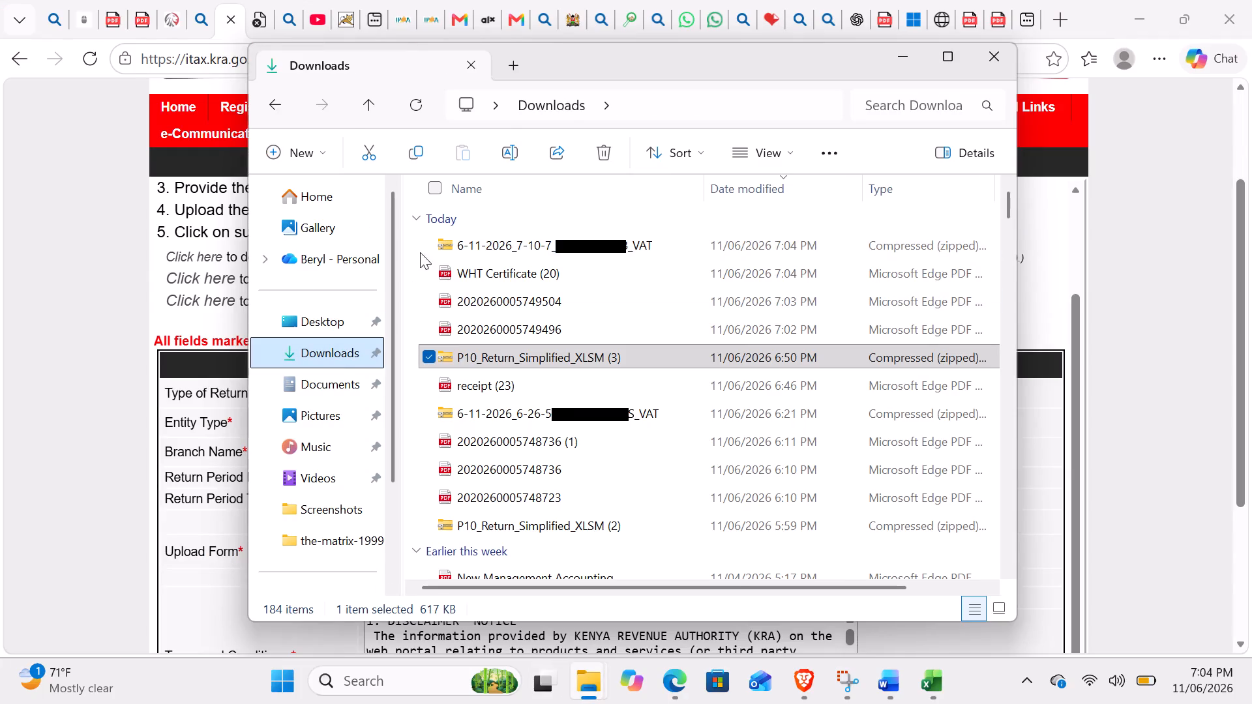
{"action": "left_click", "coordinate": [499, 253]}
{"action": "right_click", "coordinate": [499, 253]}
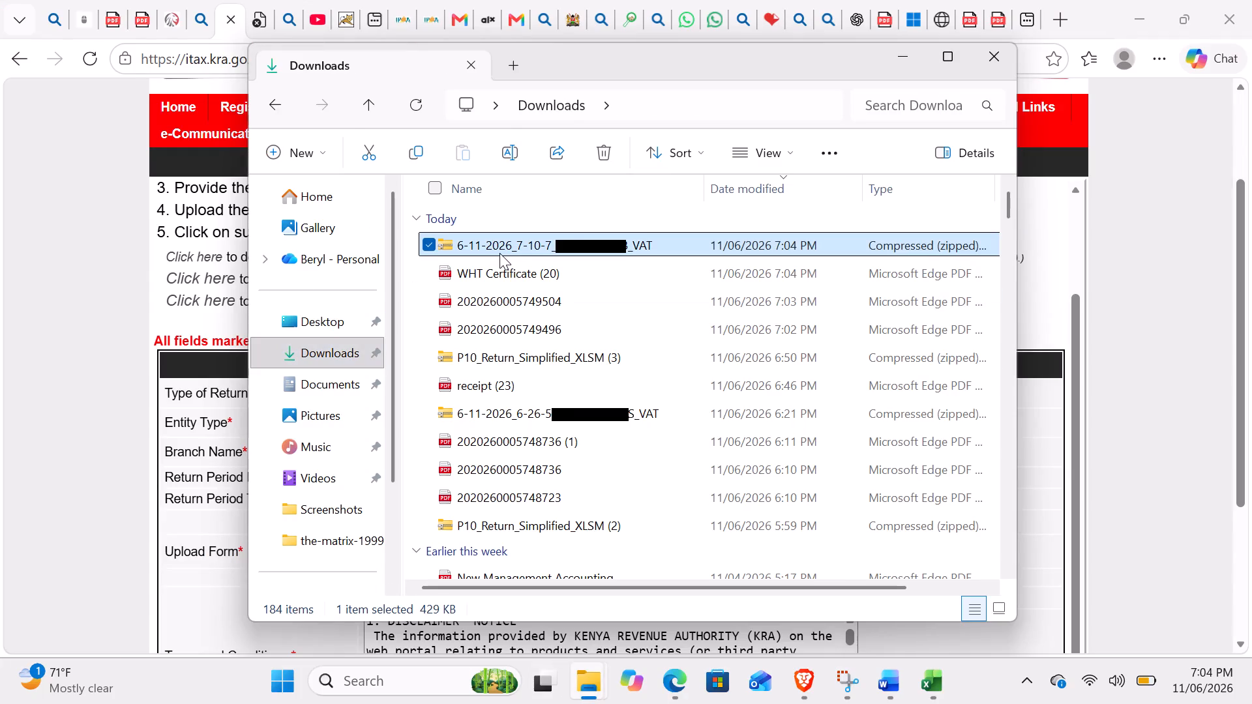
{"action": "left_click", "coordinate": [582, 473]}
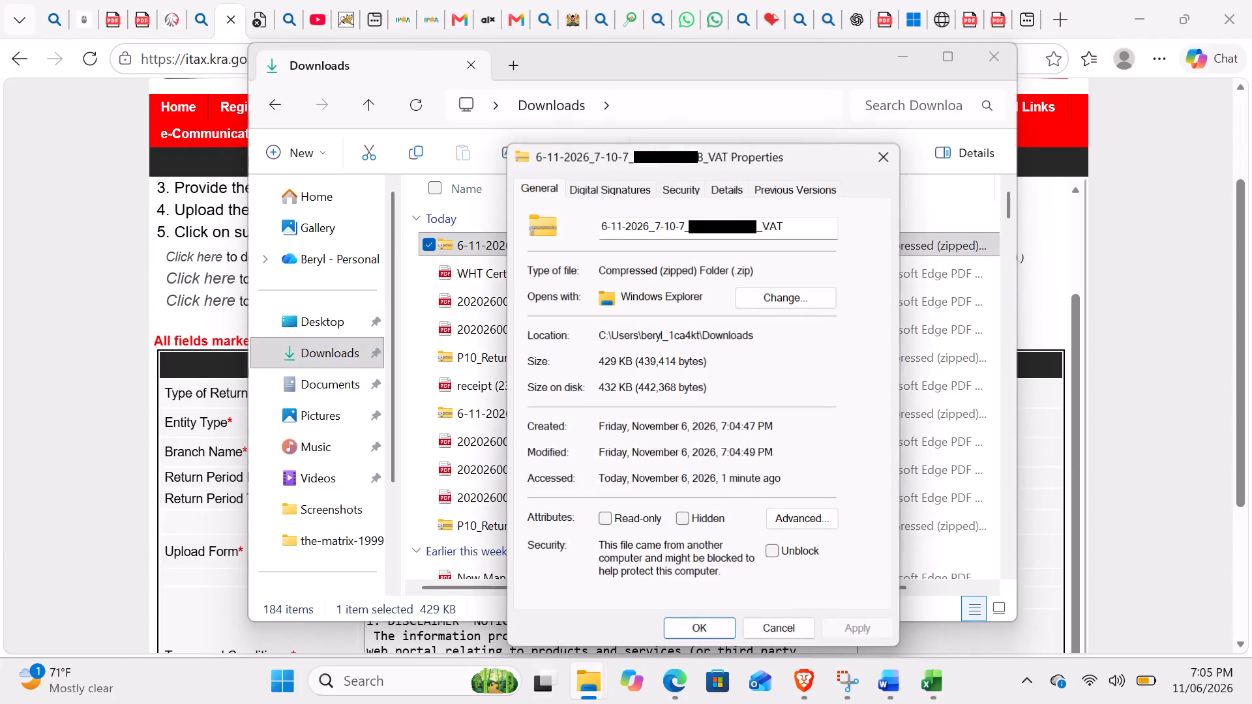
{"action": "left_click", "coordinate": [768, 559]}
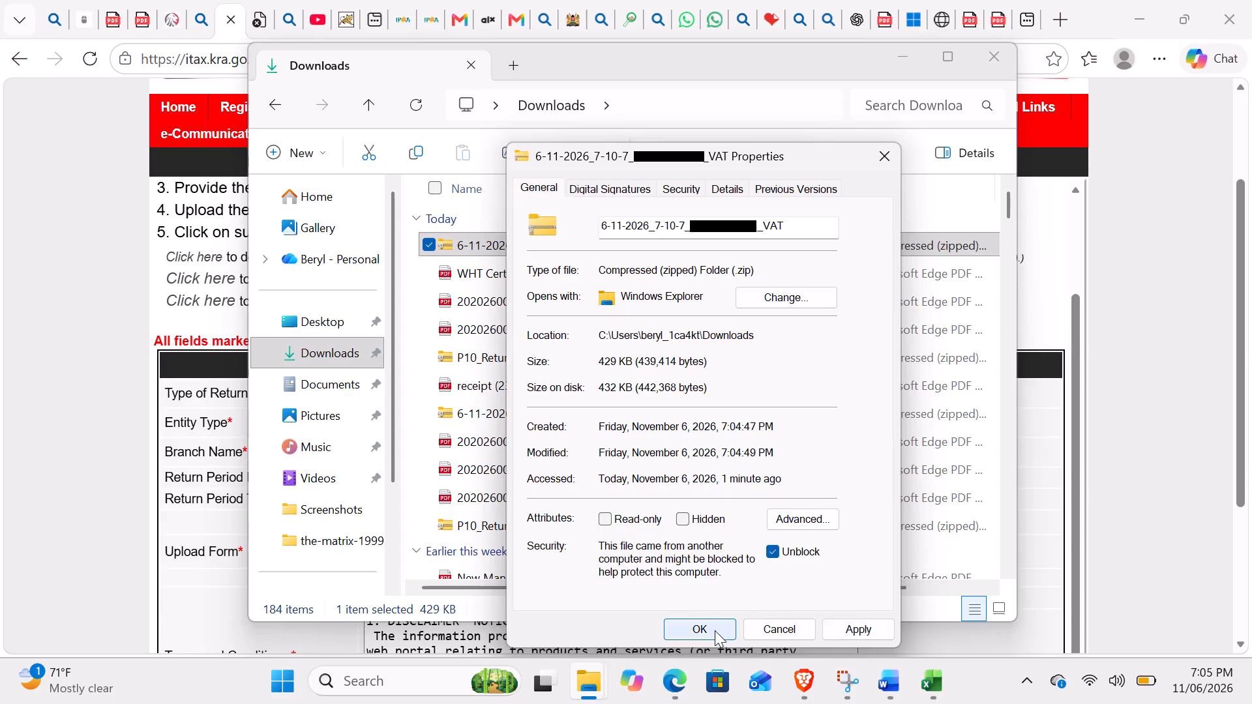
{"action": "left_click", "coordinate": [715, 630]}
Open the SEC_F_WITH_VAT_PIN1 file from the csv folder inside the unblocked VAT zip.
{"action": "double_click", "coordinate": [512, 241]}
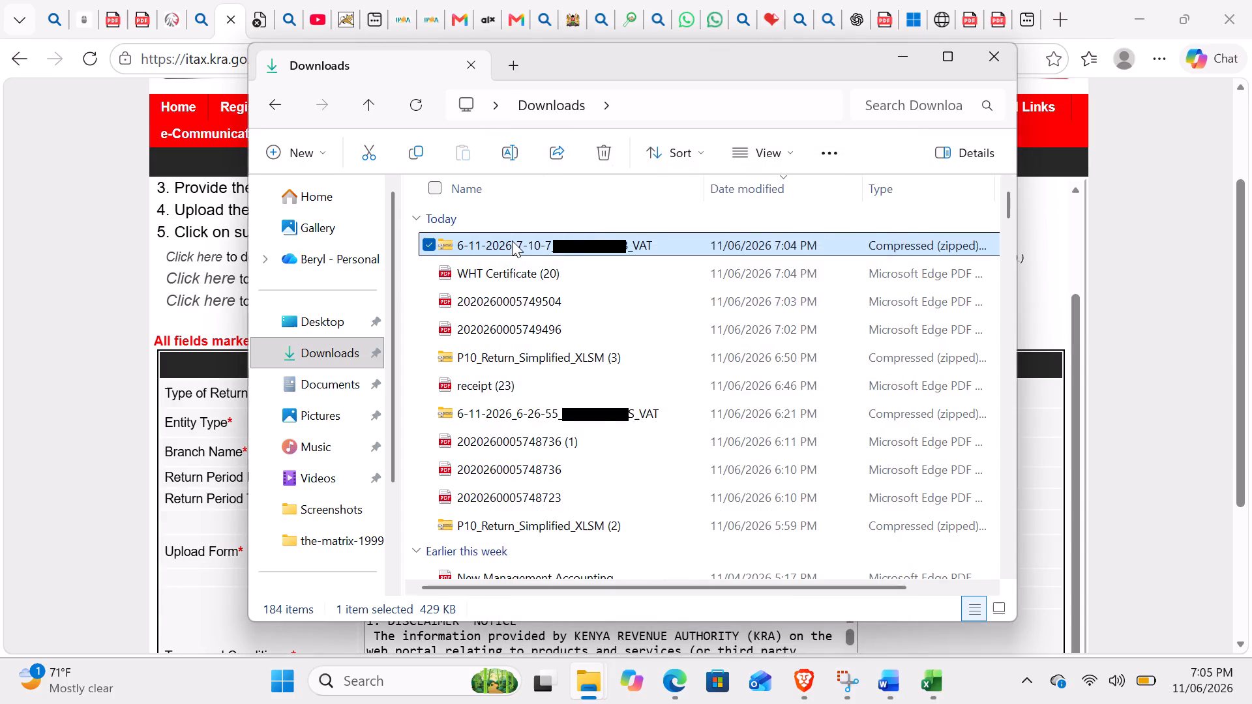
{"action": "double_click", "coordinate": [479, 224]}
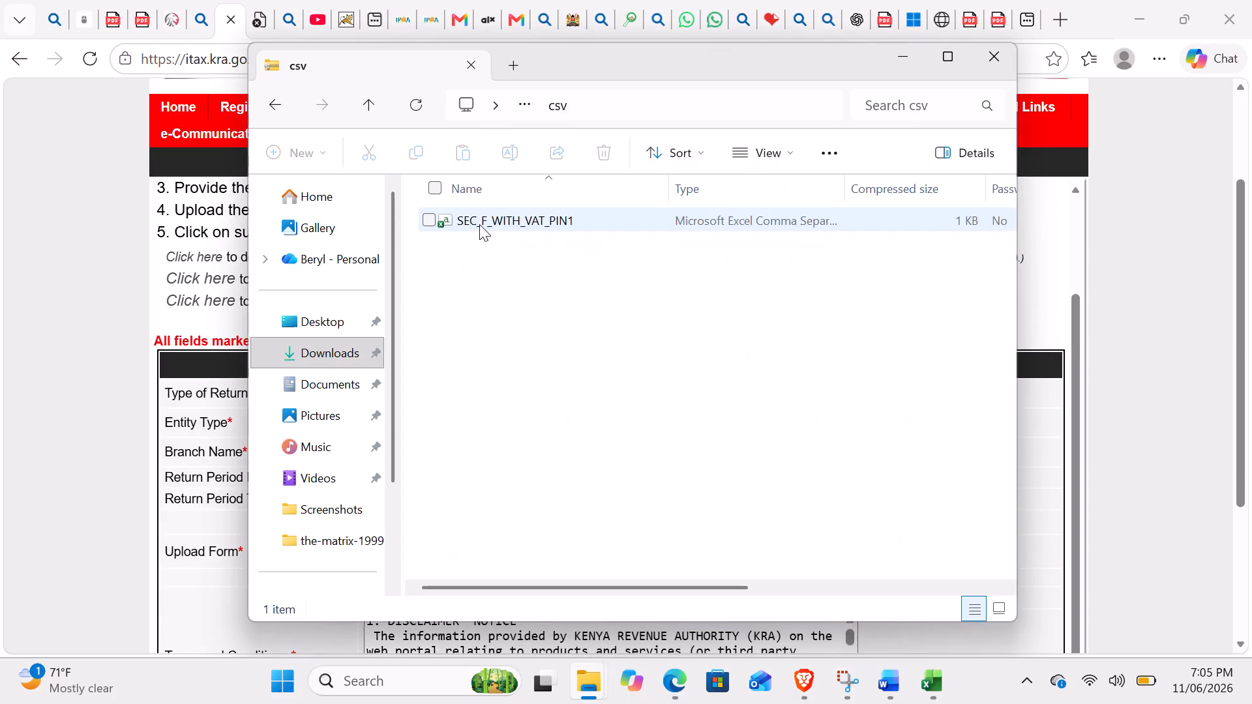
{"action": "double_click", "coordinate": [487, 218]}
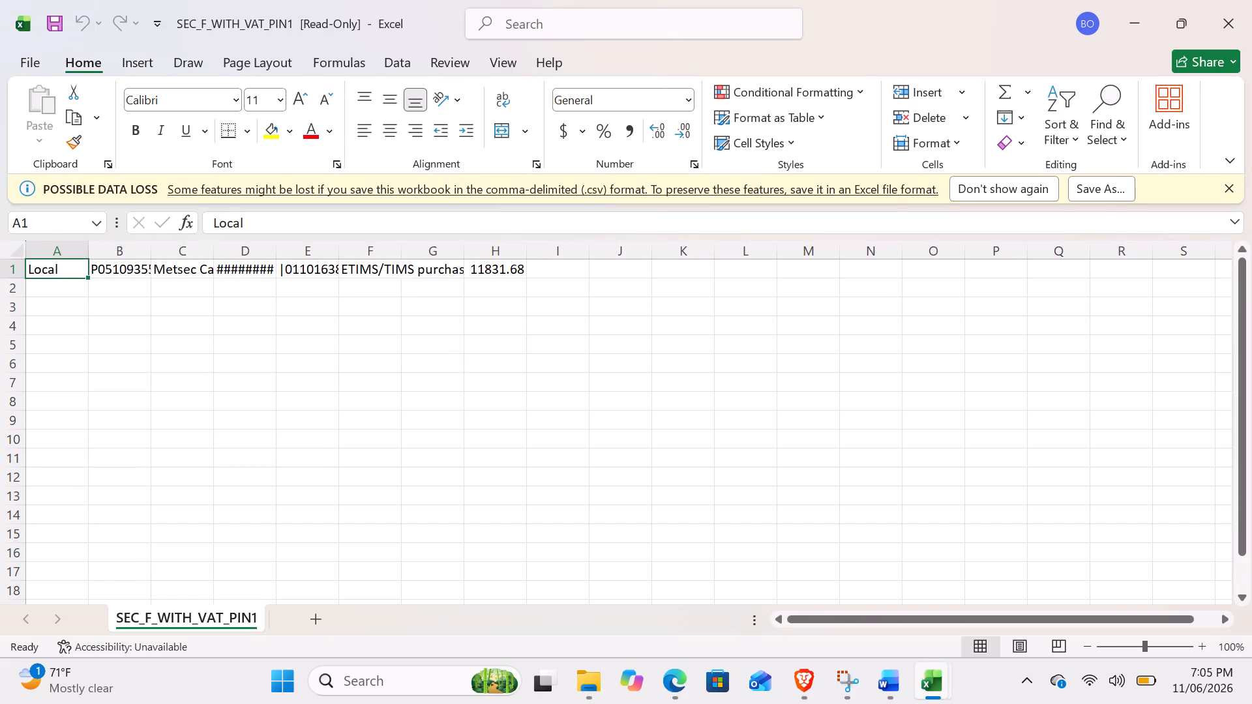
Widen the invoice date column D and the supplier name column C to fit their contents.
{"action": "left_click", "coordinate": [257, 242]}
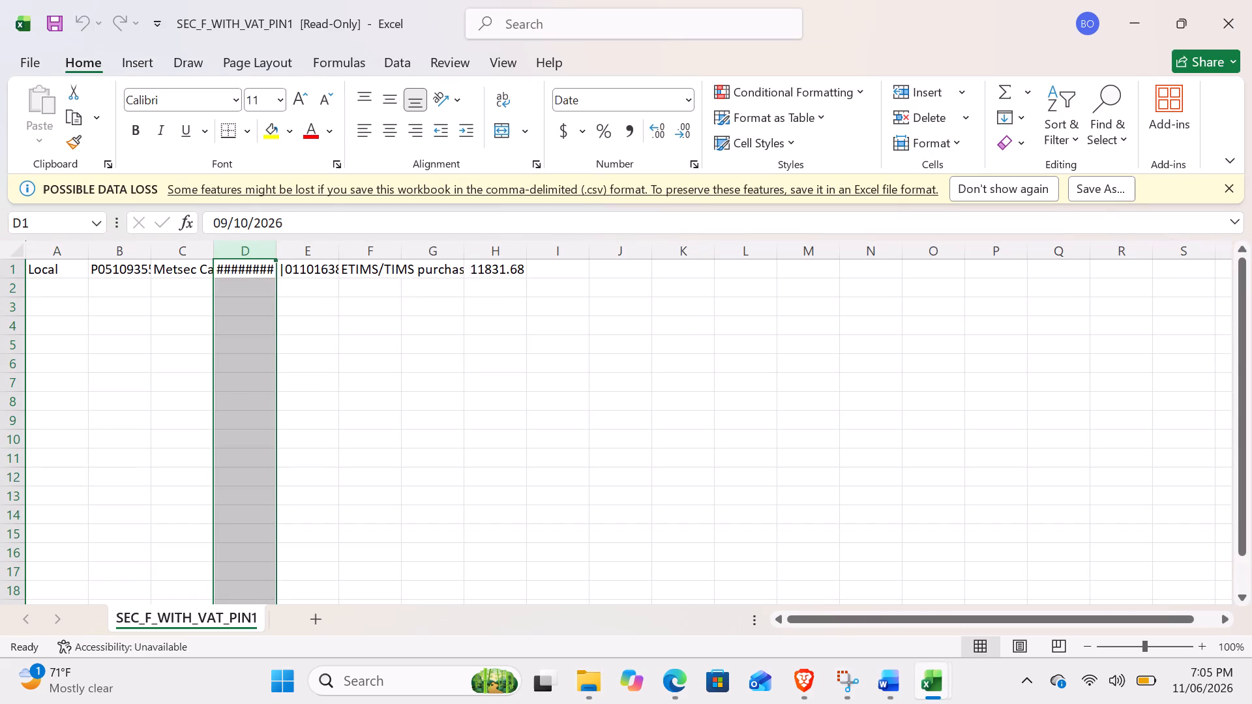
{"action": "double_click", "coordinate": [274, 249]}
{"action": "left_click", "coordinate": [234, 300]}
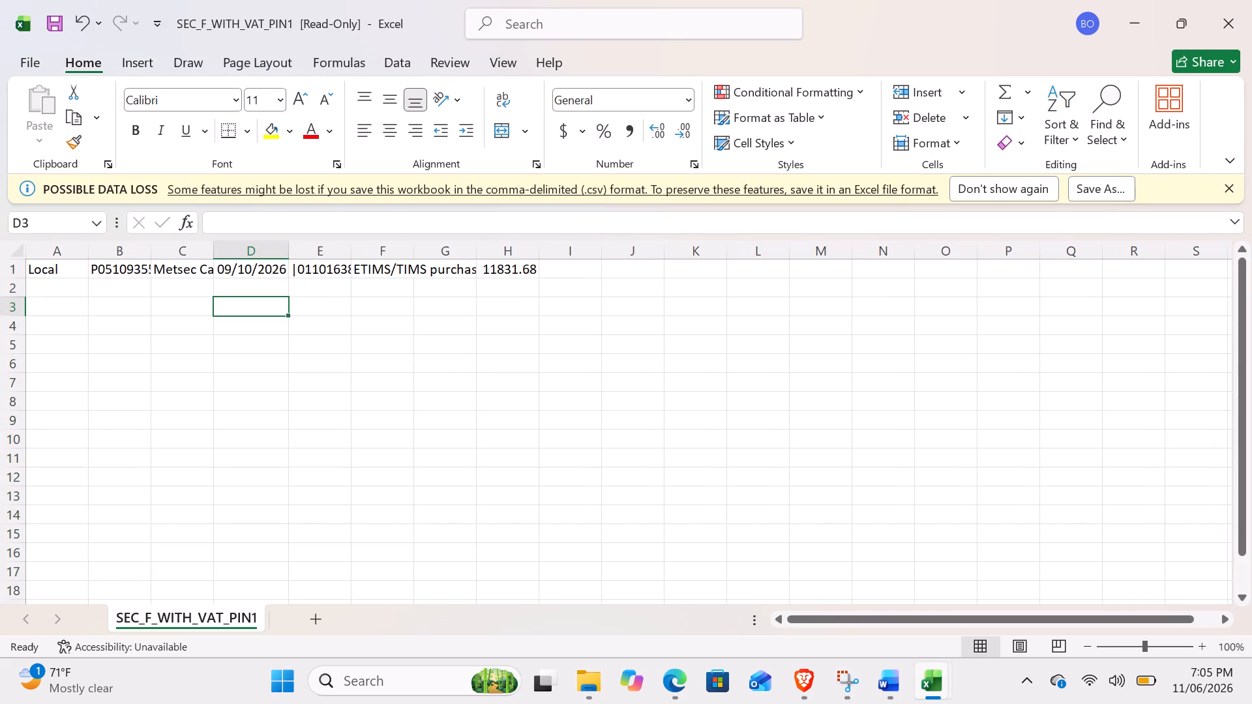
{"action": "left_click", "coordinate": [200, 247]}
{"action": "double_click", "coordinate": [210, 251]}
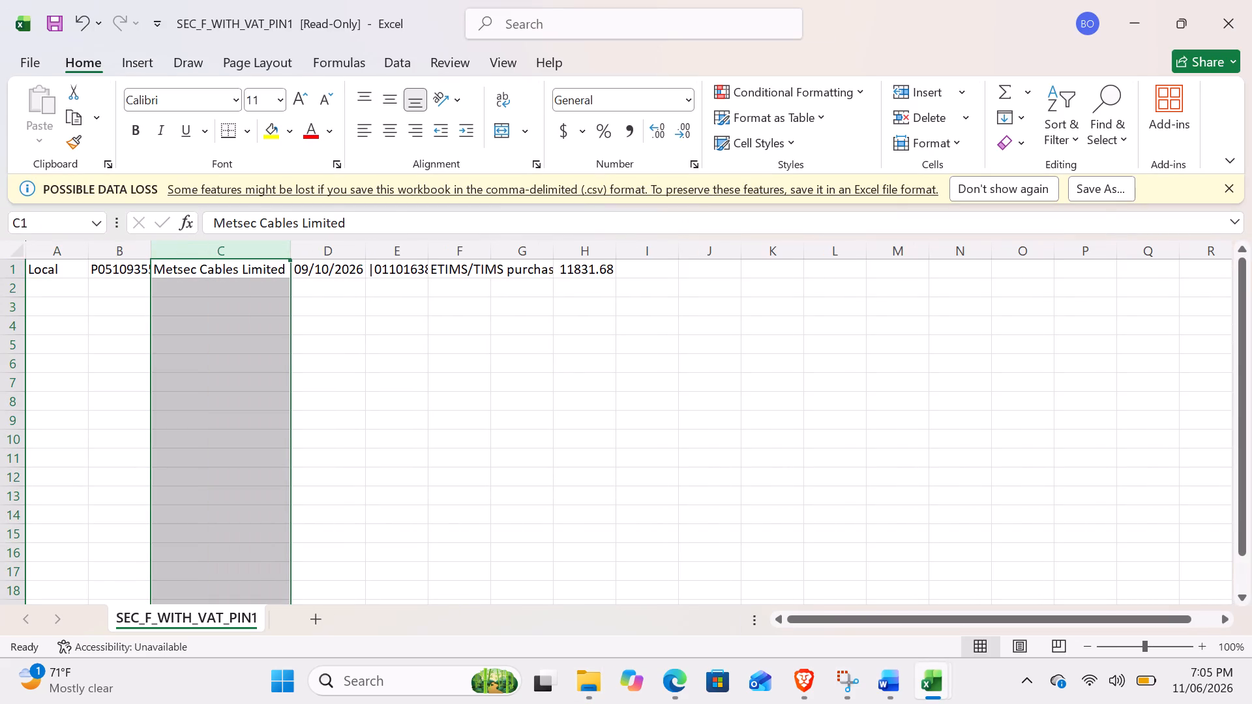
{"action": "left_click", "coordinate": [214, 284]}
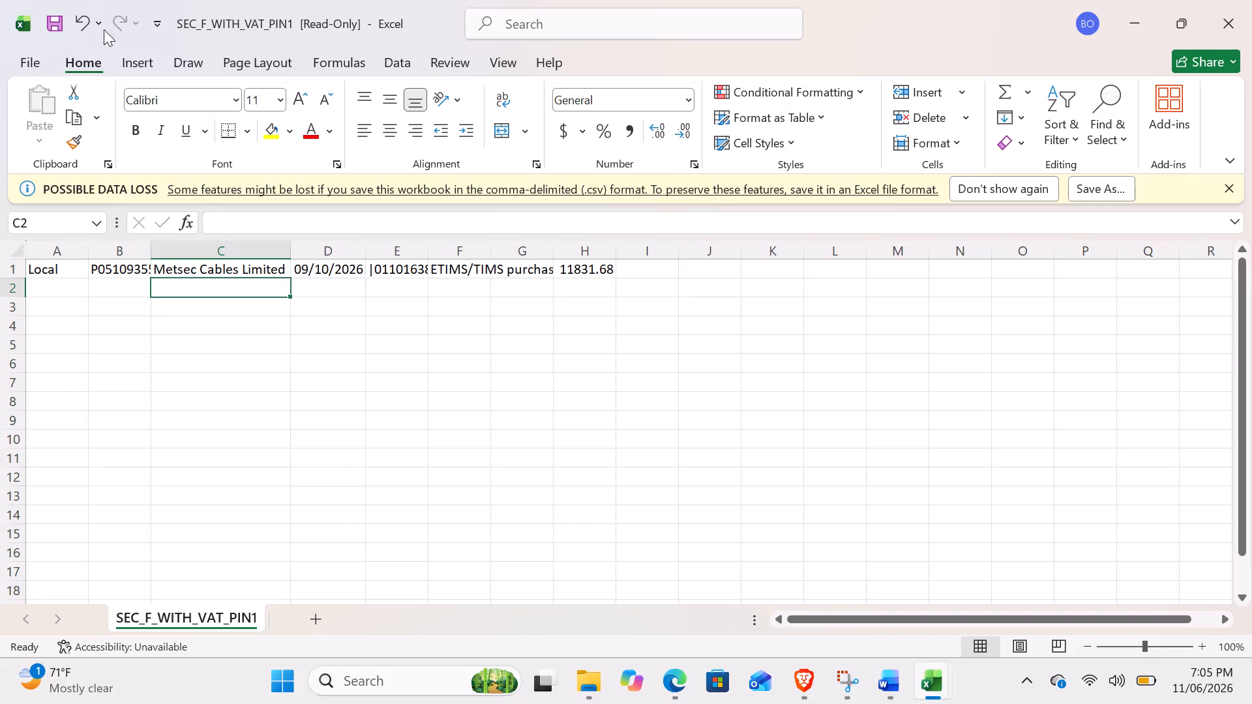
Save a copy of the purchases sheet to the Desktop as a comma-delimited CSV named Zion Oct F, and close it.
{"action": "left_click", "coordinate": [35, 50]}
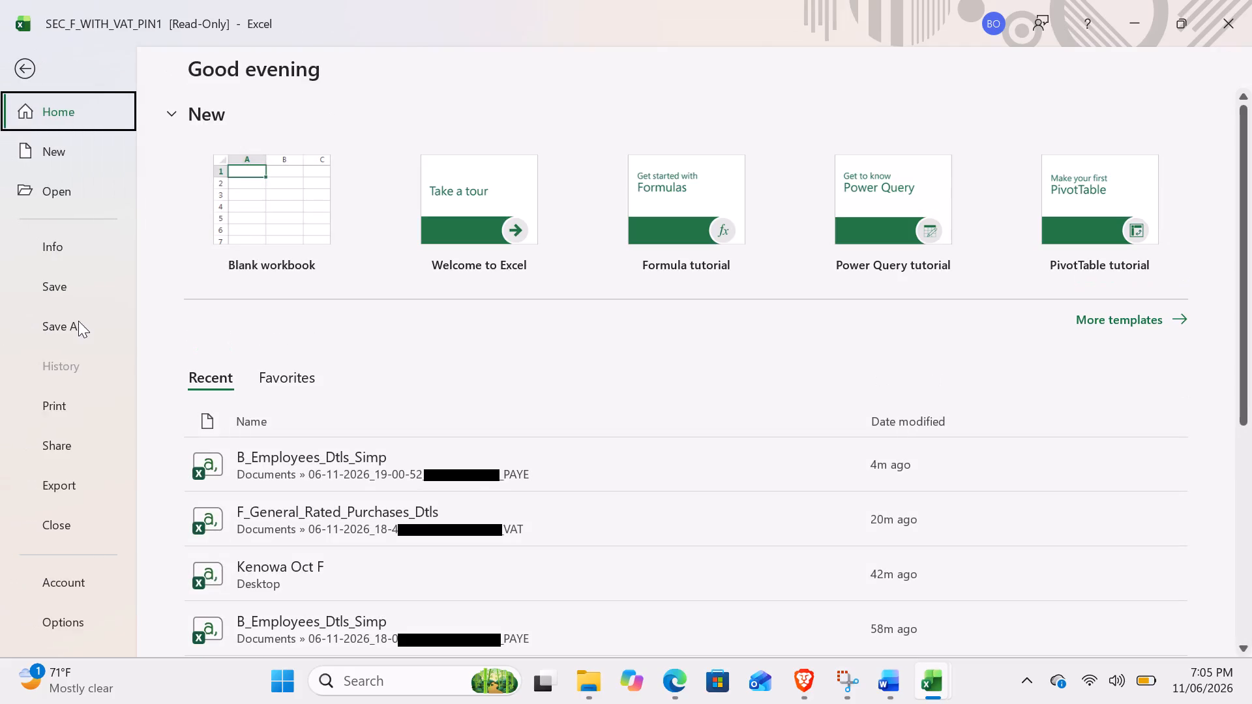
{"action": "left_click", "coordinate": [79, 323]}
{"action": "left_click", "coordinate": [258, 430]}
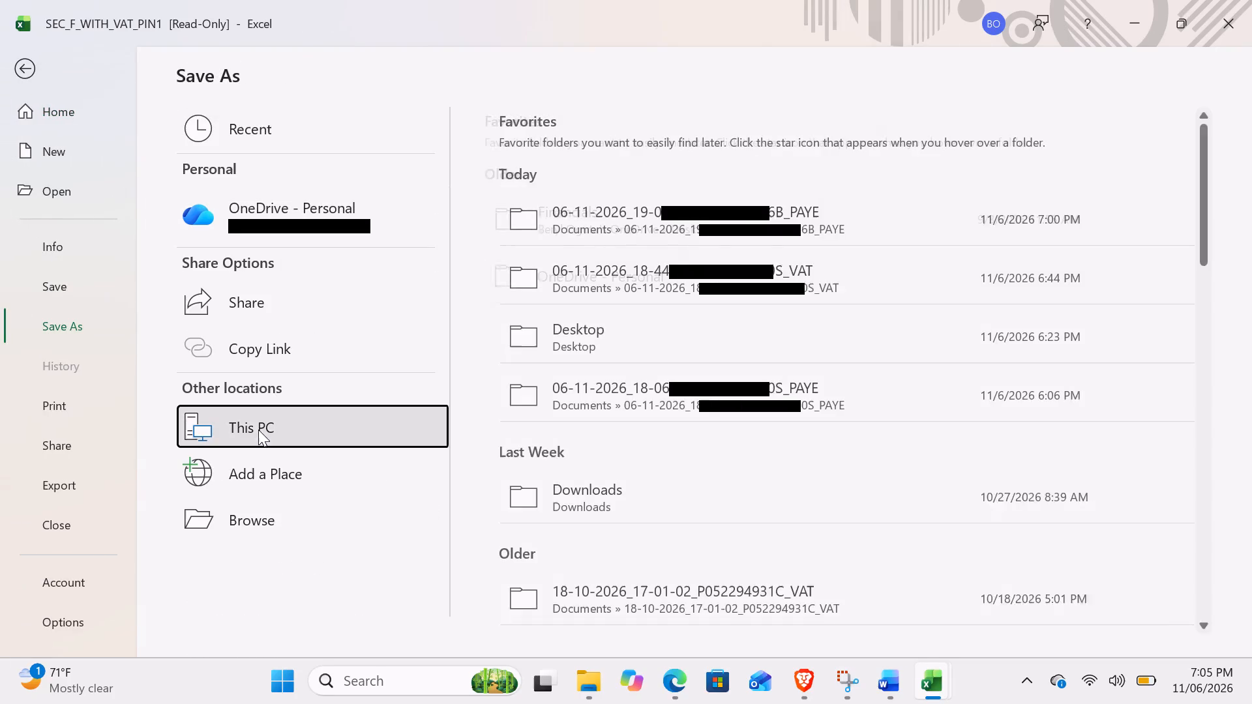
{"action": "left_click", "coordinate": [619, 339]}
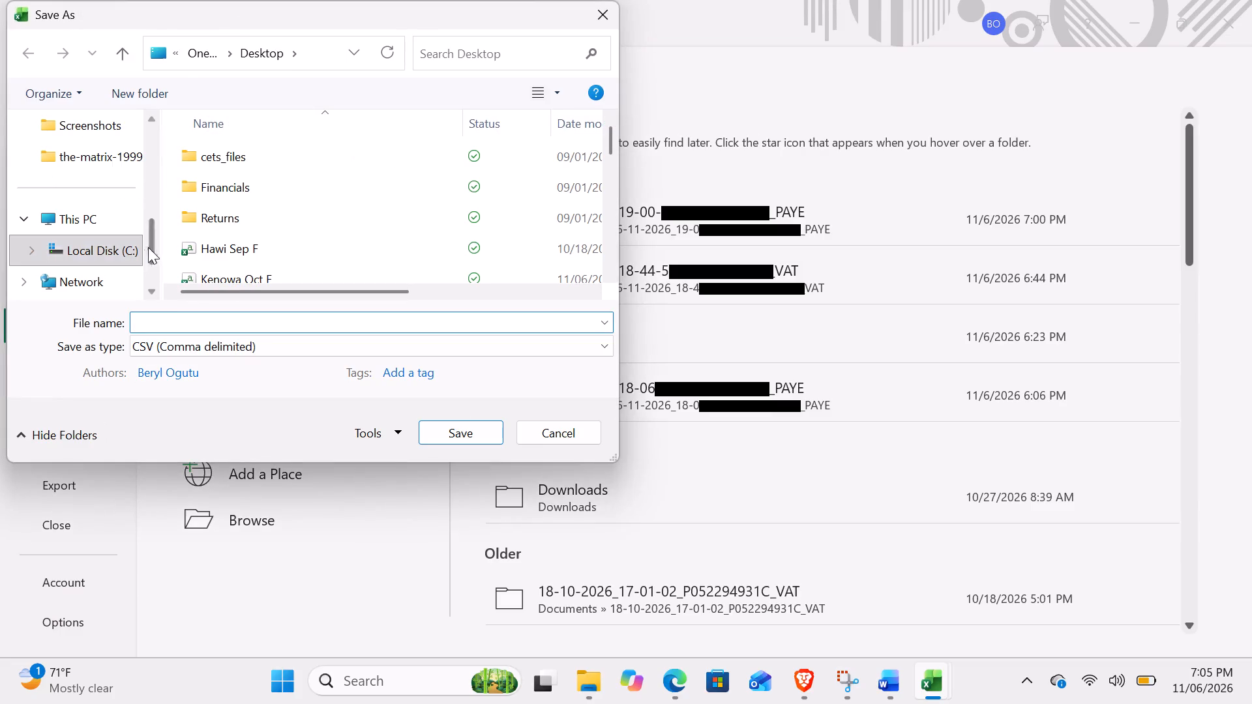
{"action": "left_click_drag", "start_coordinate": [151, 244], "coordinate": [162, 142]}
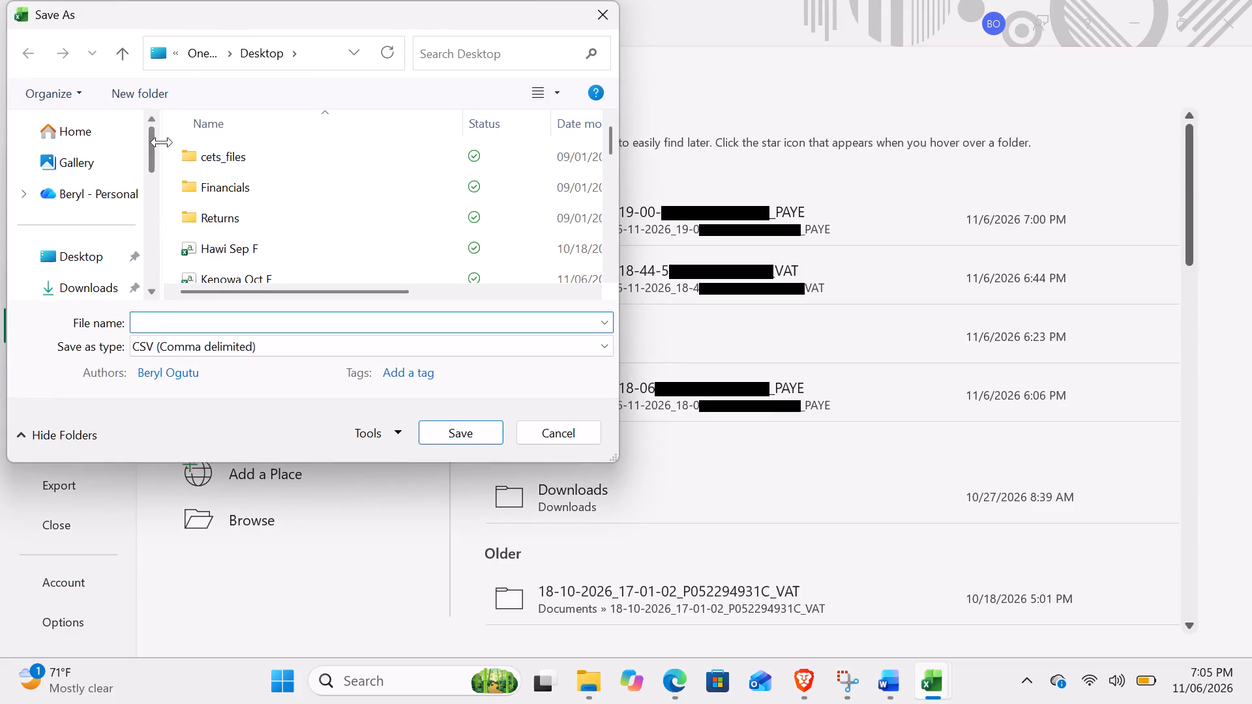
{"action": "left_click", "coordinate": [96, 257]}
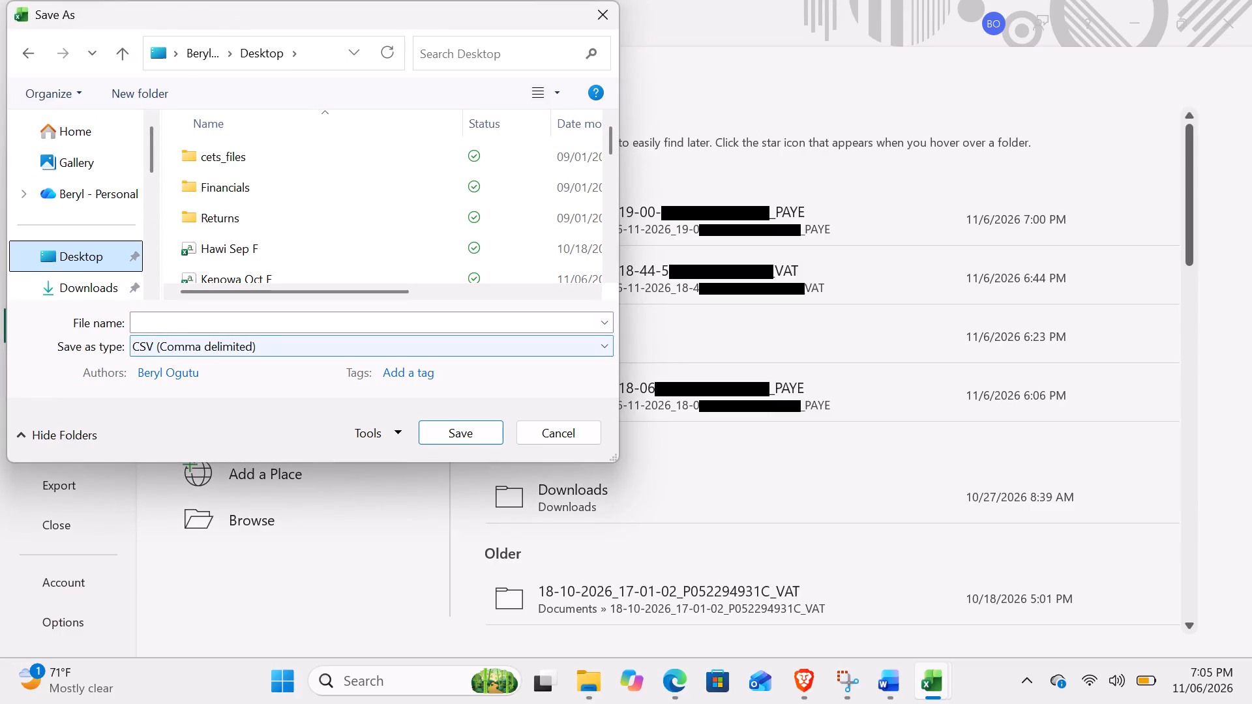
{"action": "left_click", "coordinate": [145, 323]}
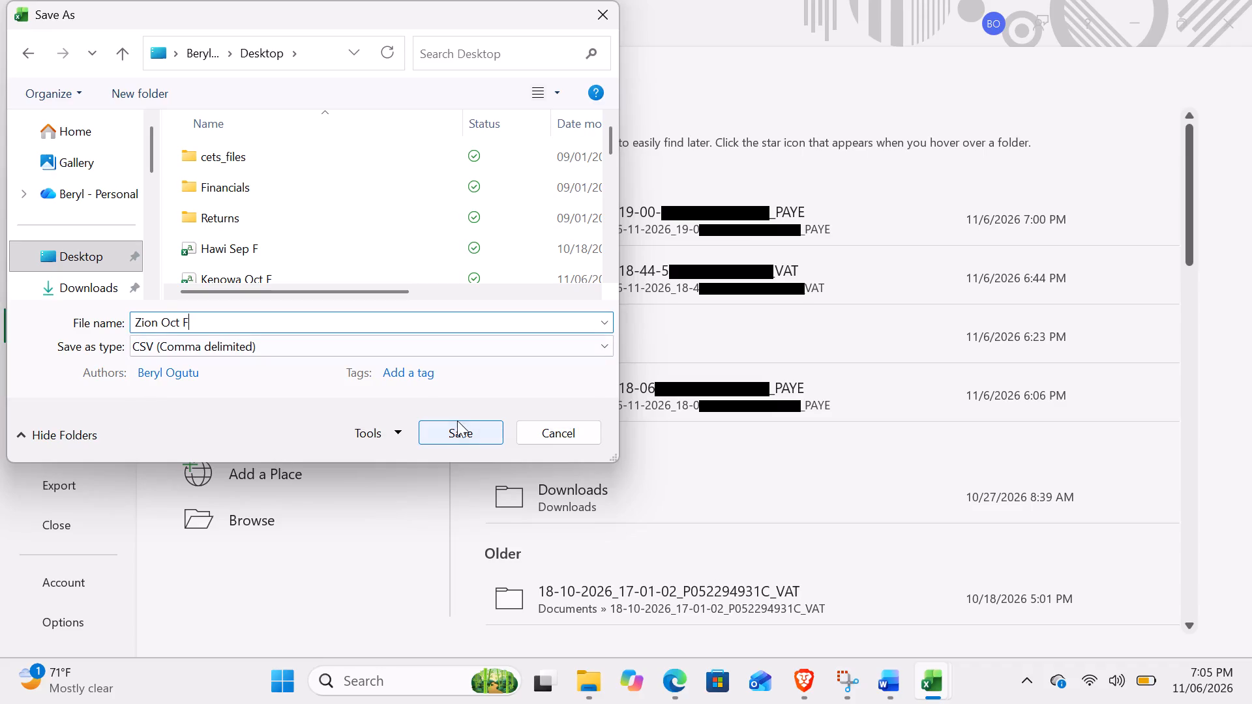
{"action": "left_click", "coordinate": [470, 430]}
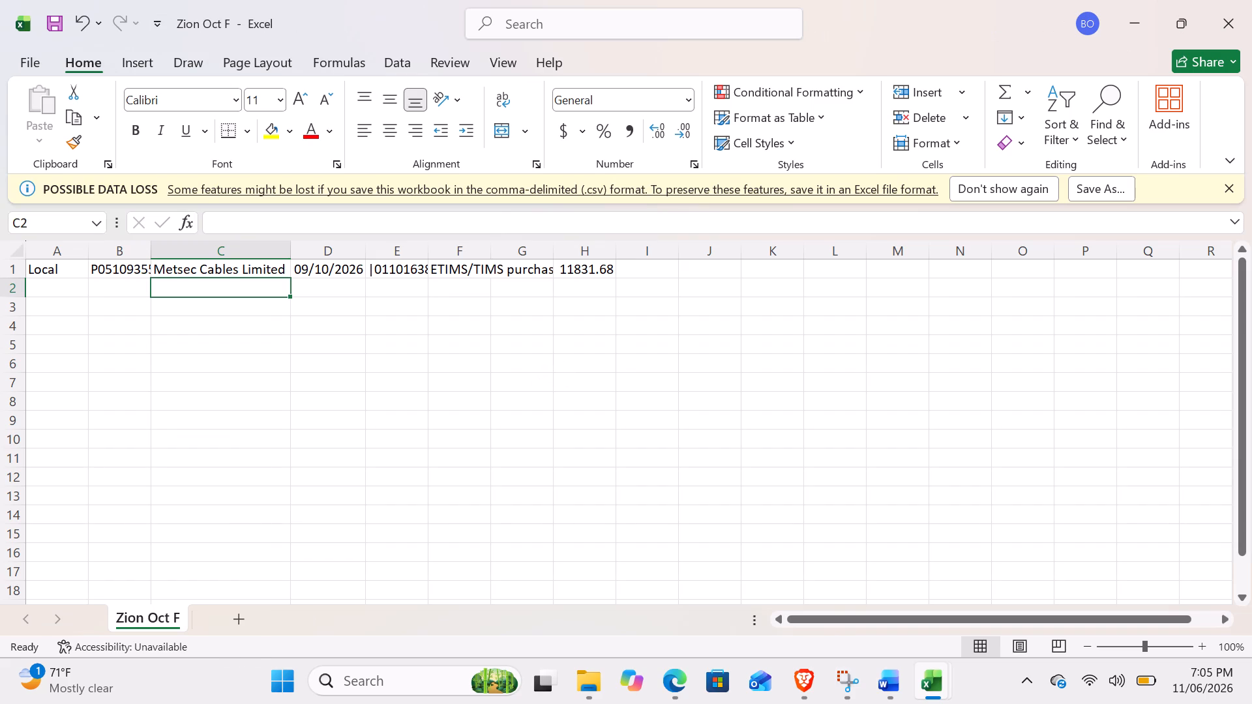
{"action": "left_click", "coordinate": [559, 374]}
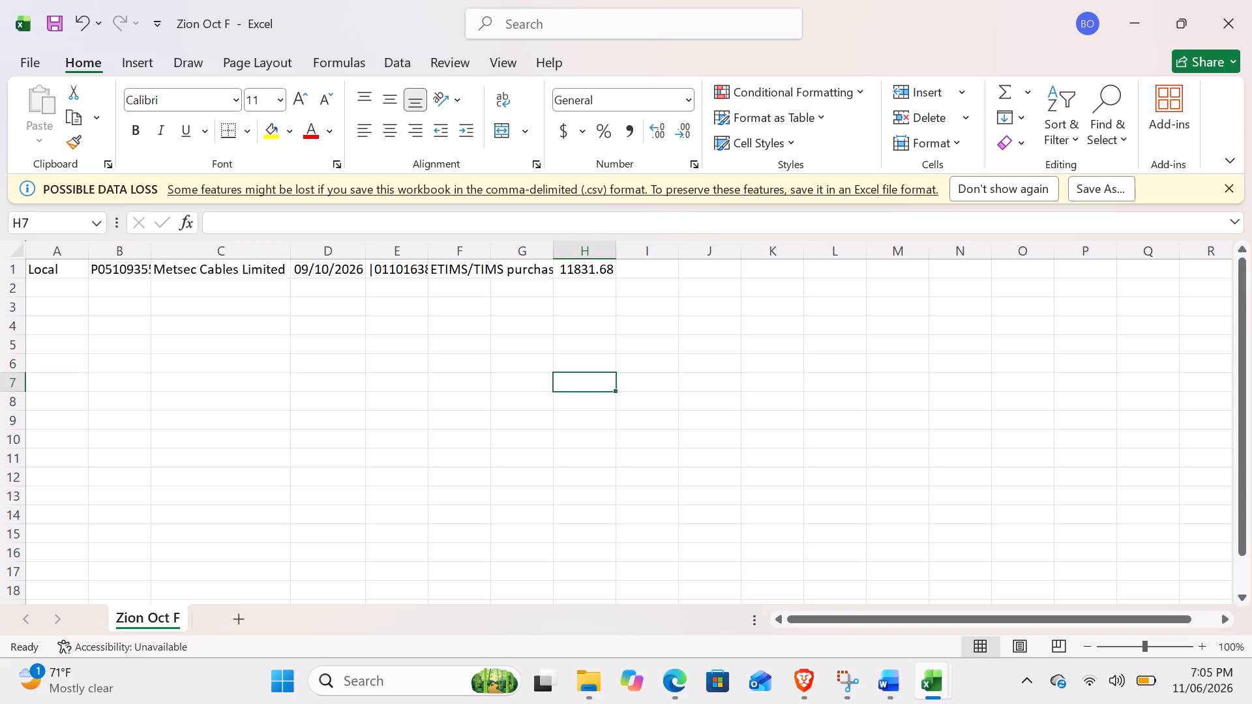
{"action": "left_click", "coordinate": [700, 289]}
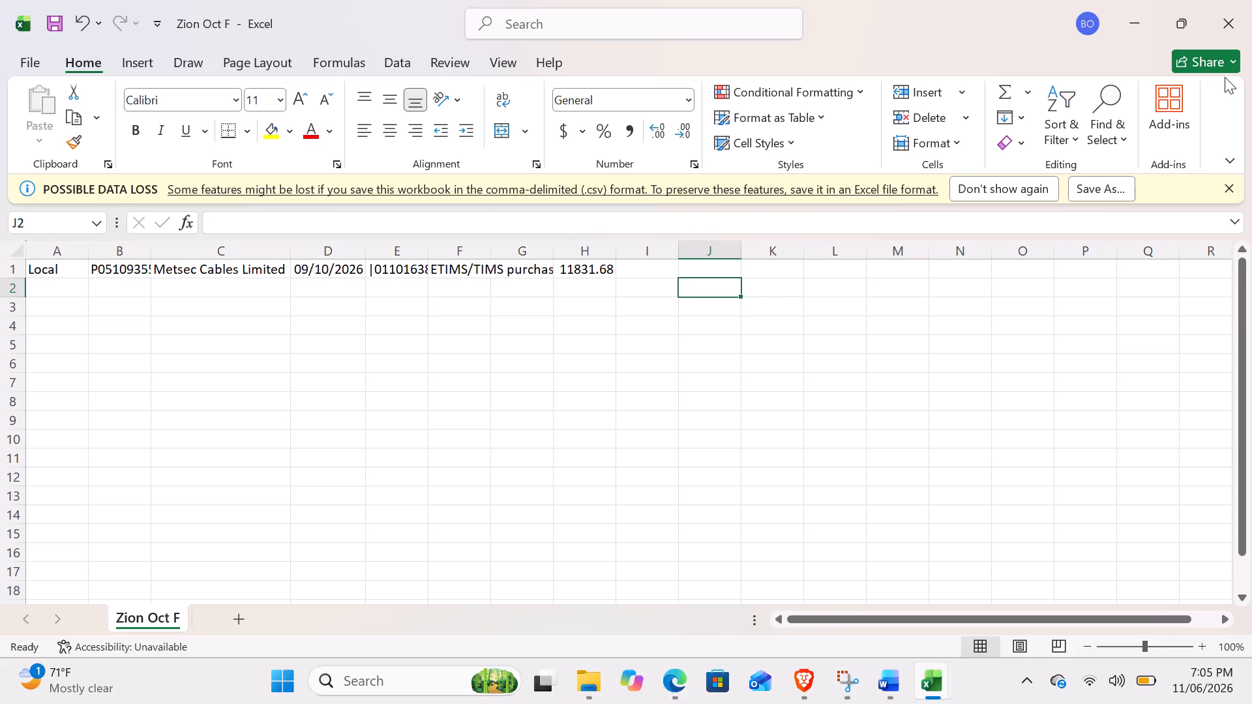
{"action": "left_click", "coordinate": [1233, 20]}
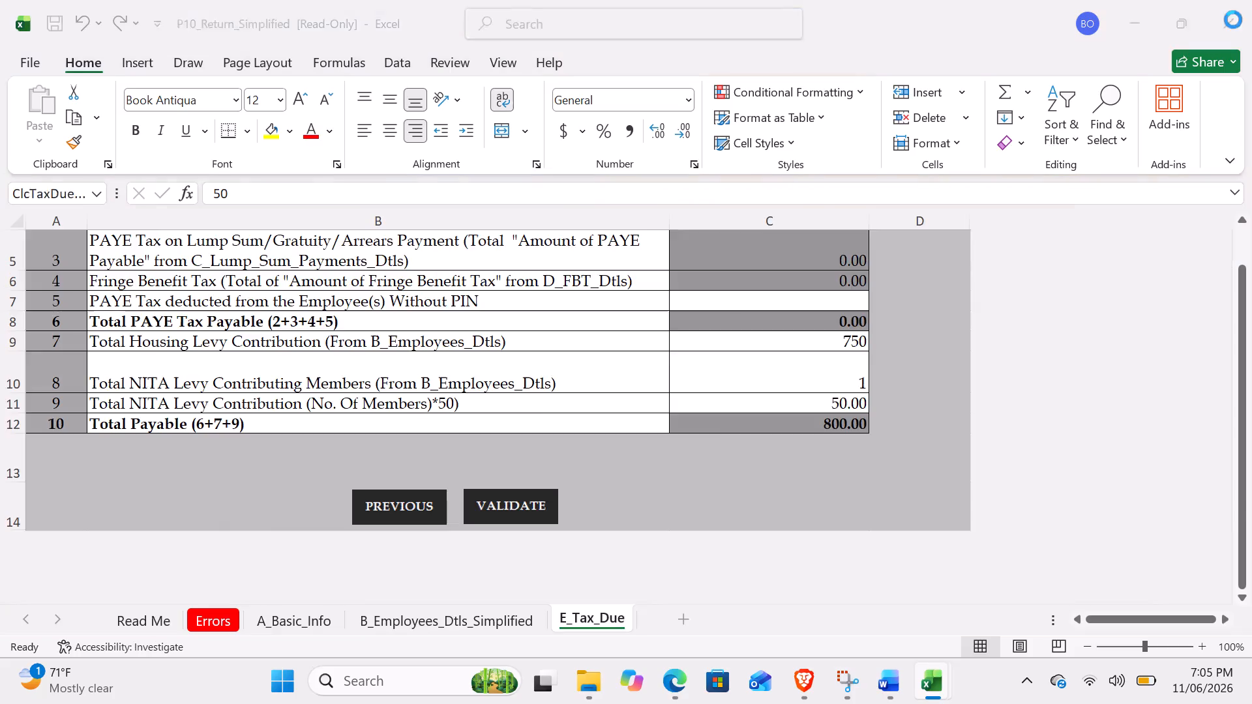
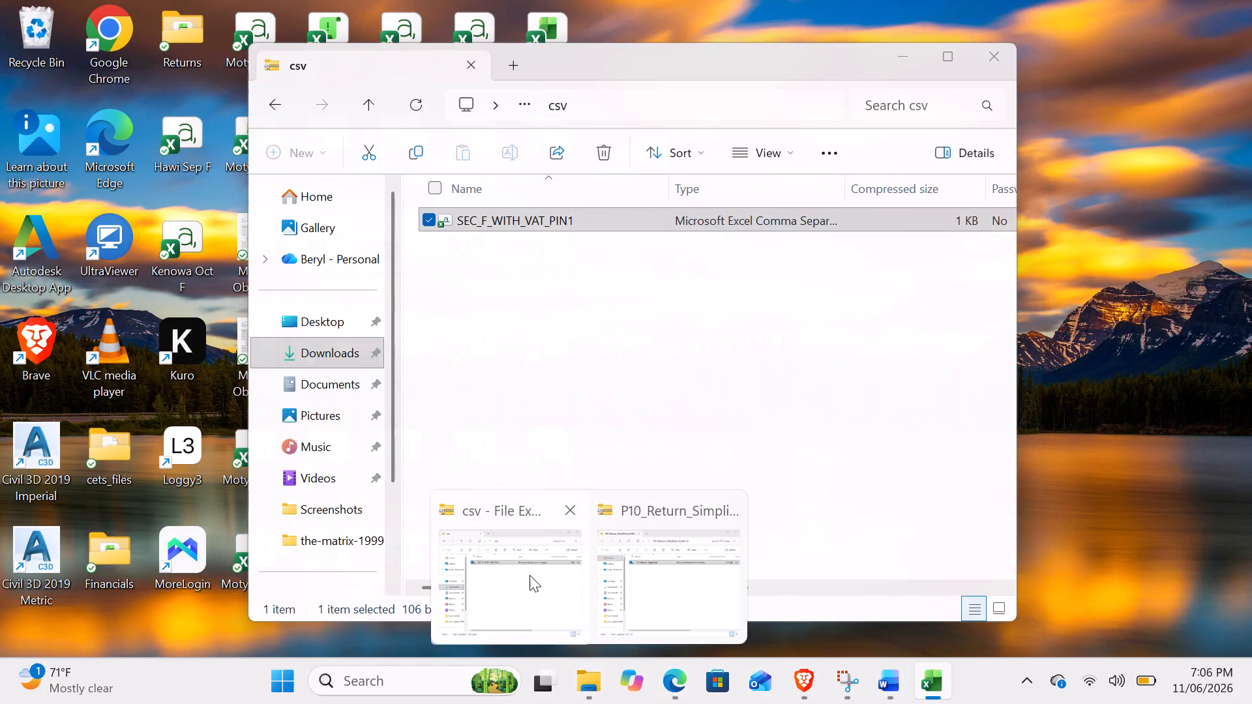
Open the VAT3_Return workbook from the 6-11-2026_7-10-7 VAT zip, enable its macros and dismiss the cut-and-paste notice.
{"action": "left_click", "coordinate": [657, 577]}
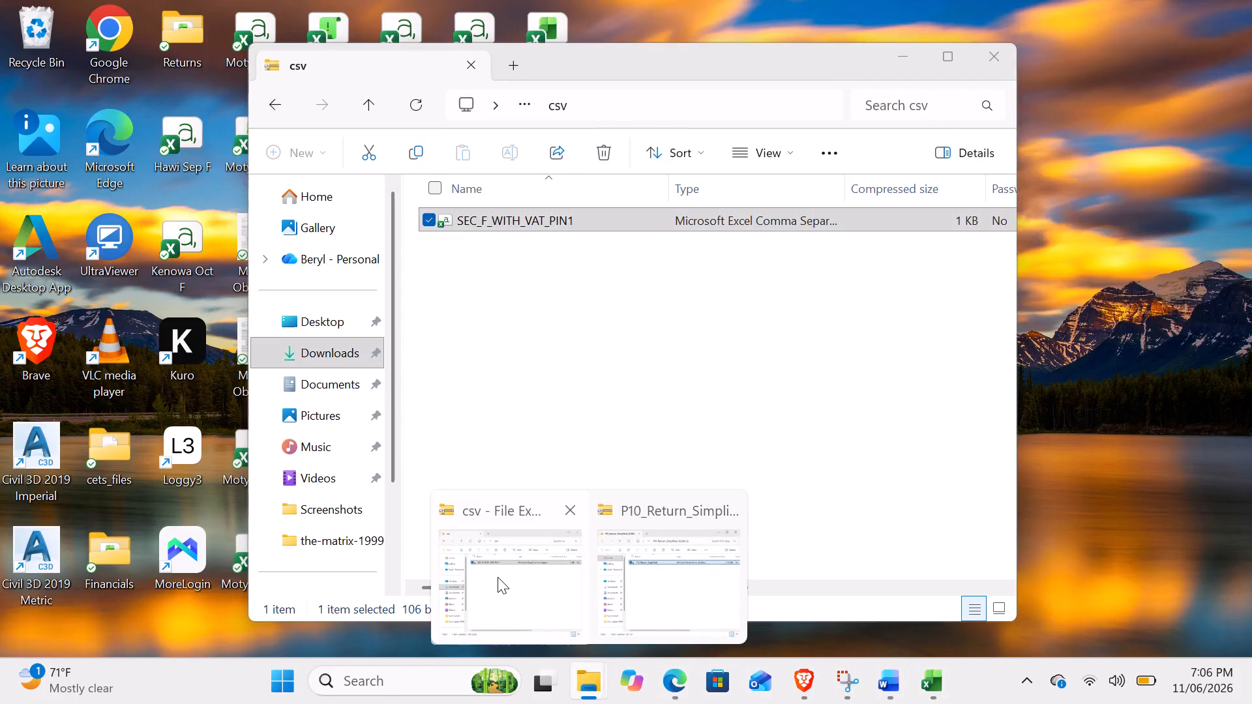
{"action": "left_click", "coordinate": [498, 577]}
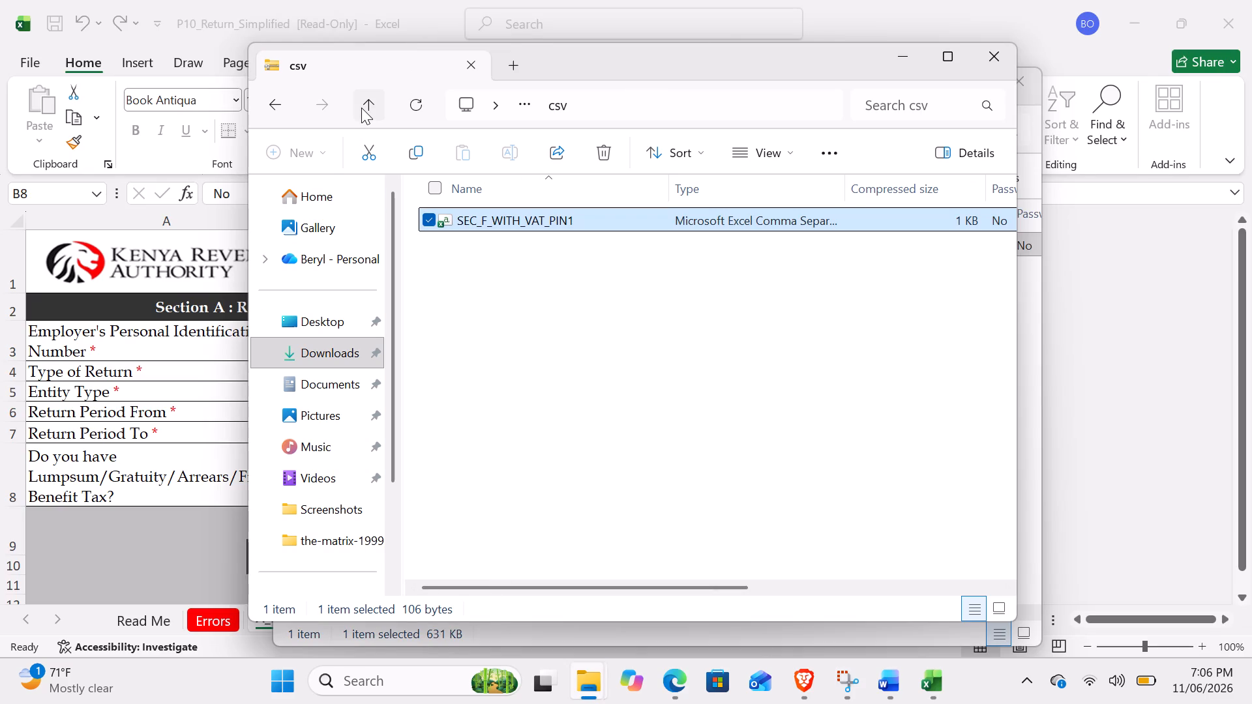
{"action": "left_click", "coordinate": [361, 108]}
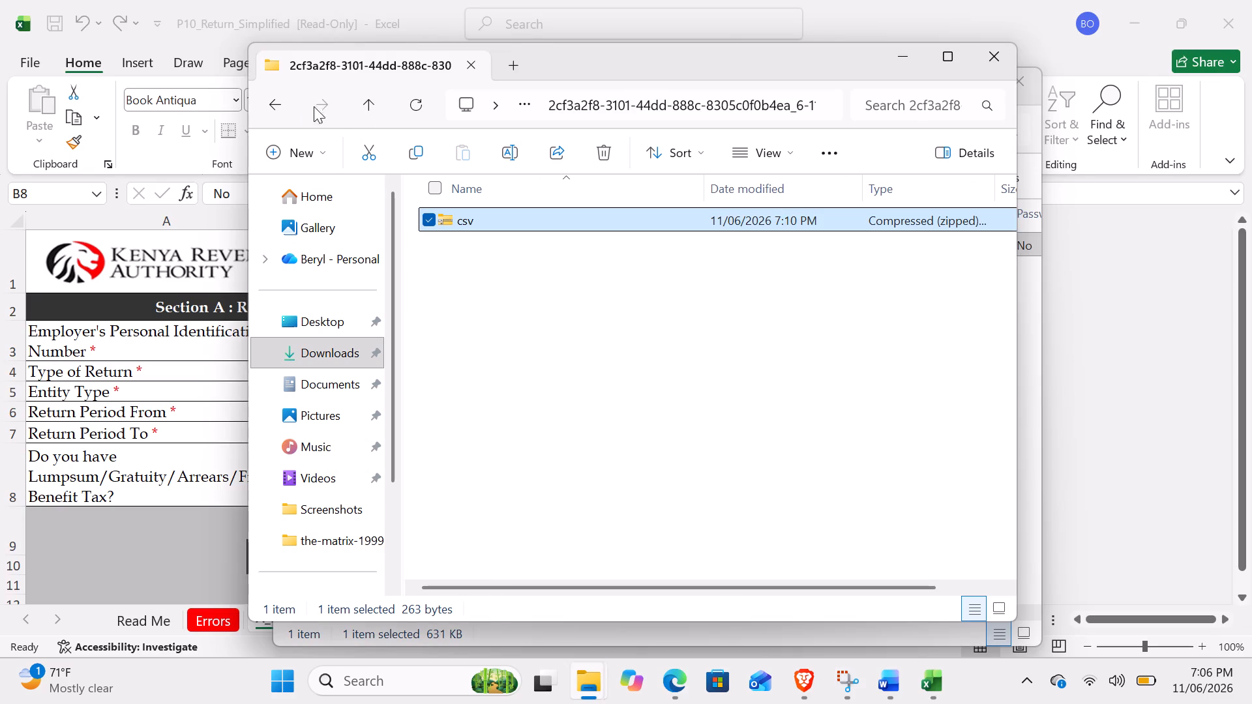
{"action": "left_click", "coordinate": [366, 111]}
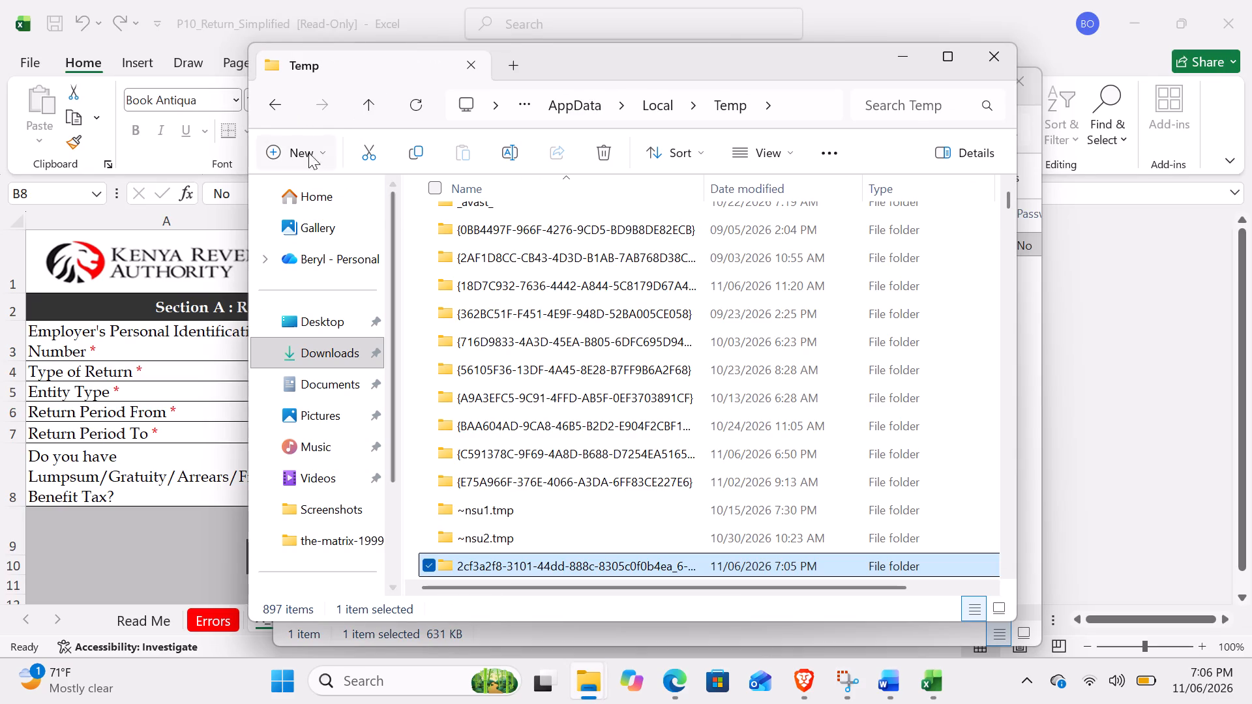
{"action": "left_click", "coordinate": [275, 102]}
{"action": "left_click", "coordinate": [275, 102]}
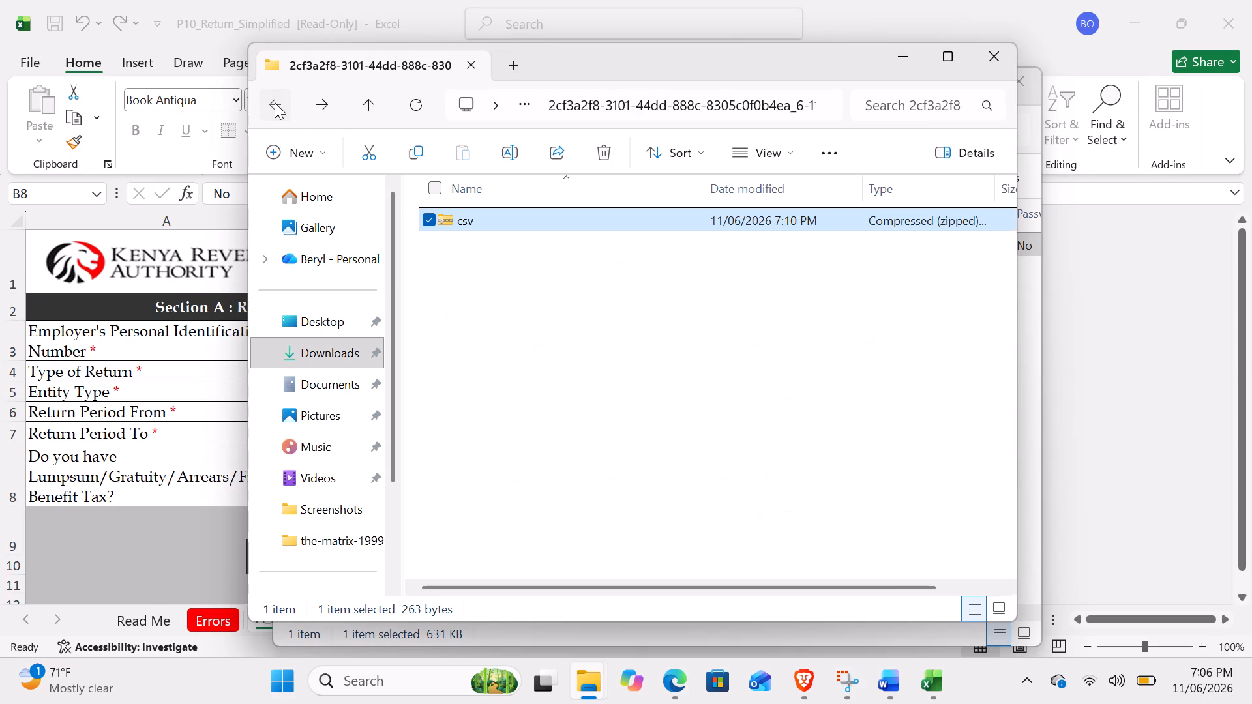
{"action": "left_click", "coordinate": [276, 104]}
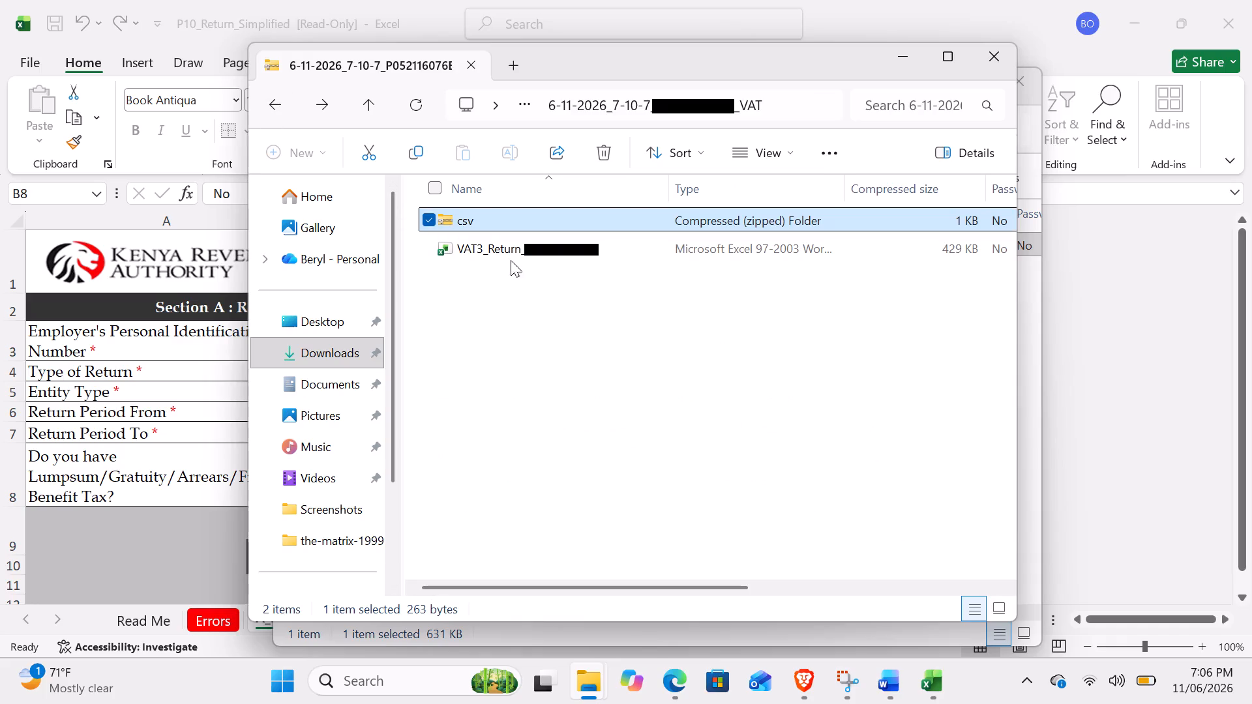
{"action": "double_click", "coordinate": [488, 251]}
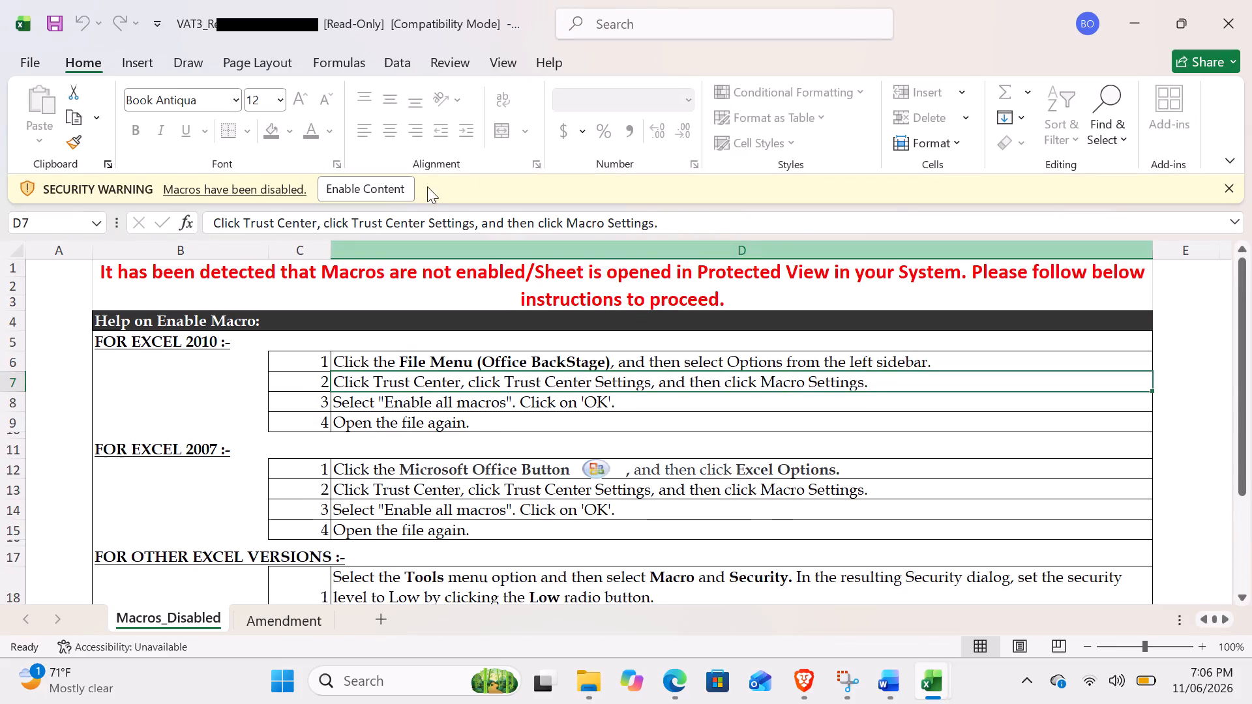
{"action": "left_click", "coordinate": [379, 184]}
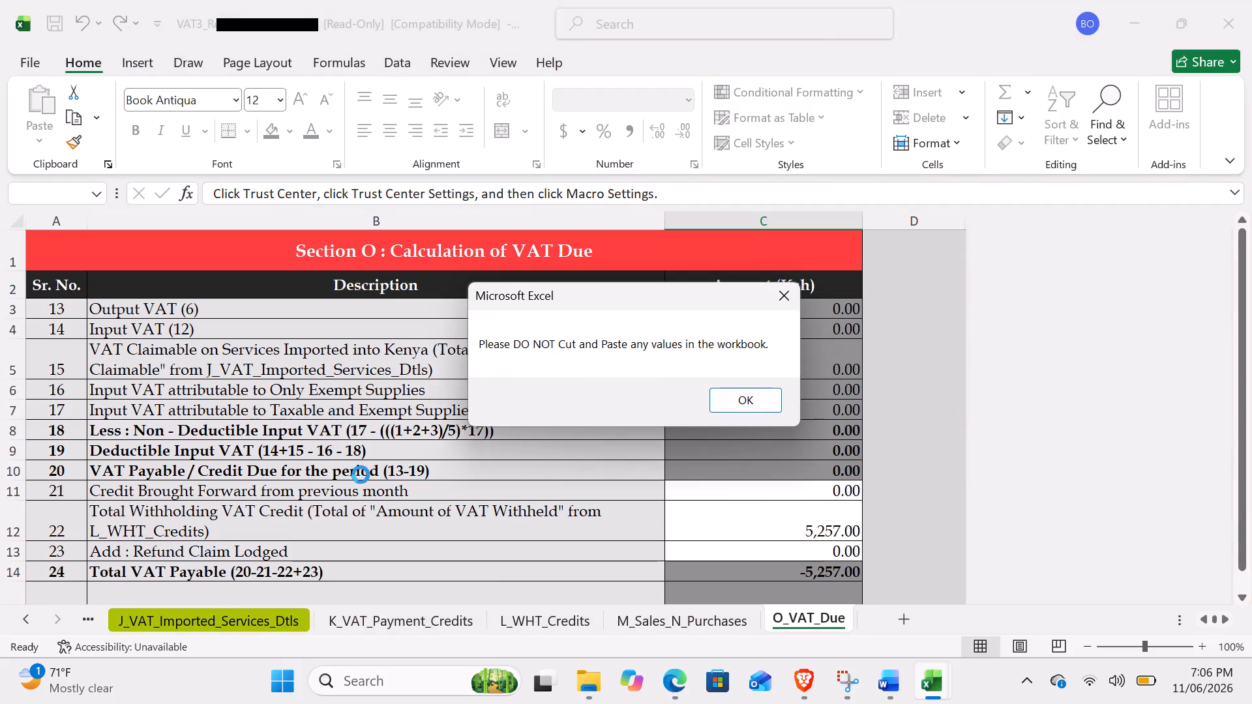
{"action": "left_click", "coordinate": [742, 398]}
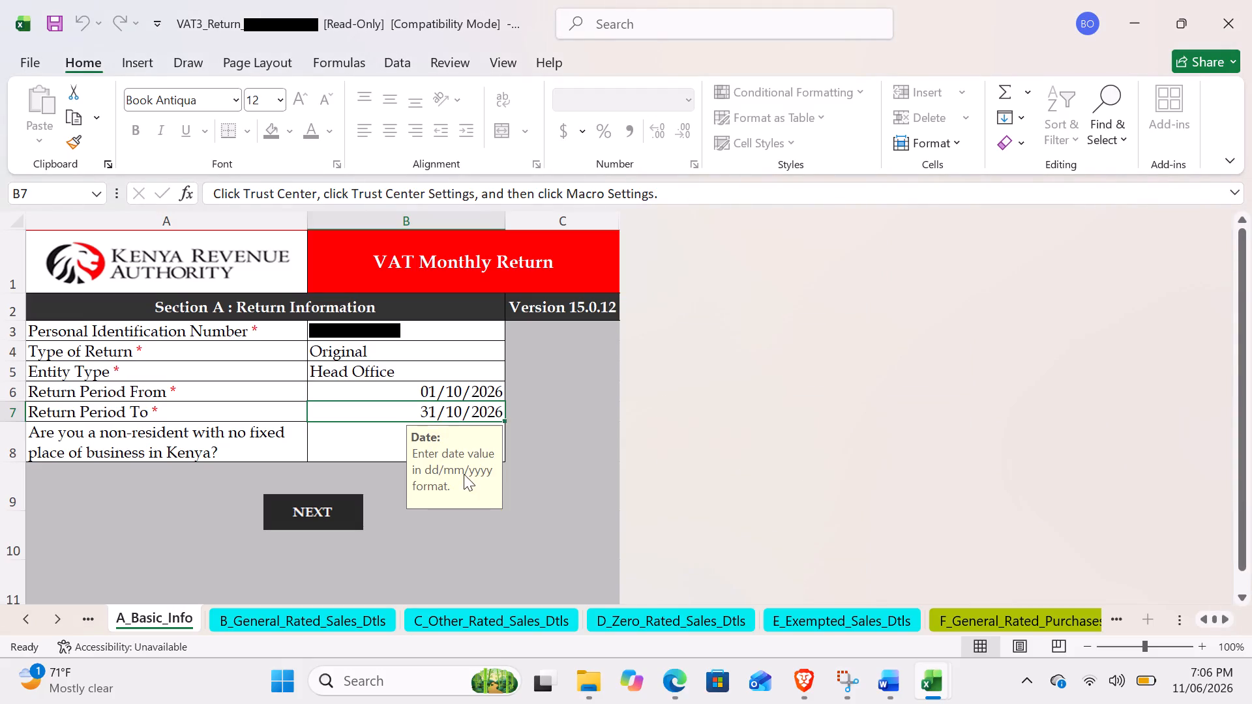
In A_Basic_Info, answer No to the question about being a non-resident with no fixed place of business in Kenya.
{"action": "left_click_drag", "start_coordinate": [464, 474], "coordinate": [633, 409]}
{"action": "left_click", "coordinate": [415, 449]}
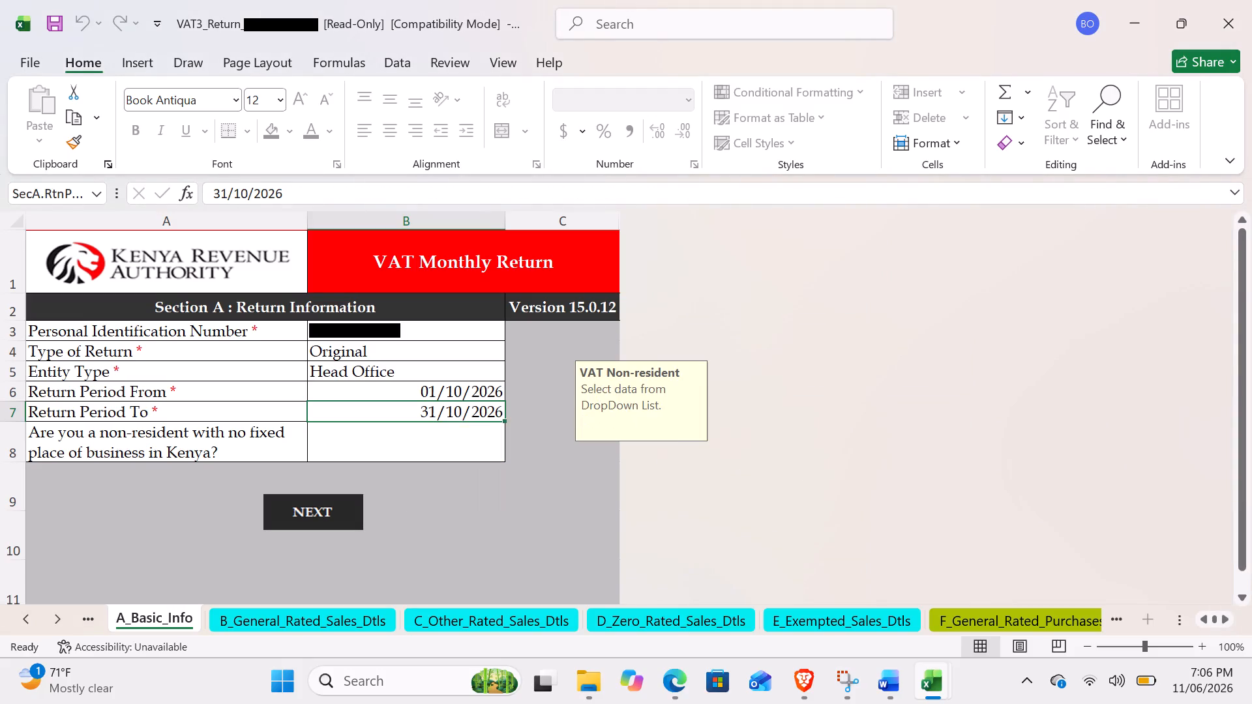
{"action": "left_click", "coordinate": [443, 448]}
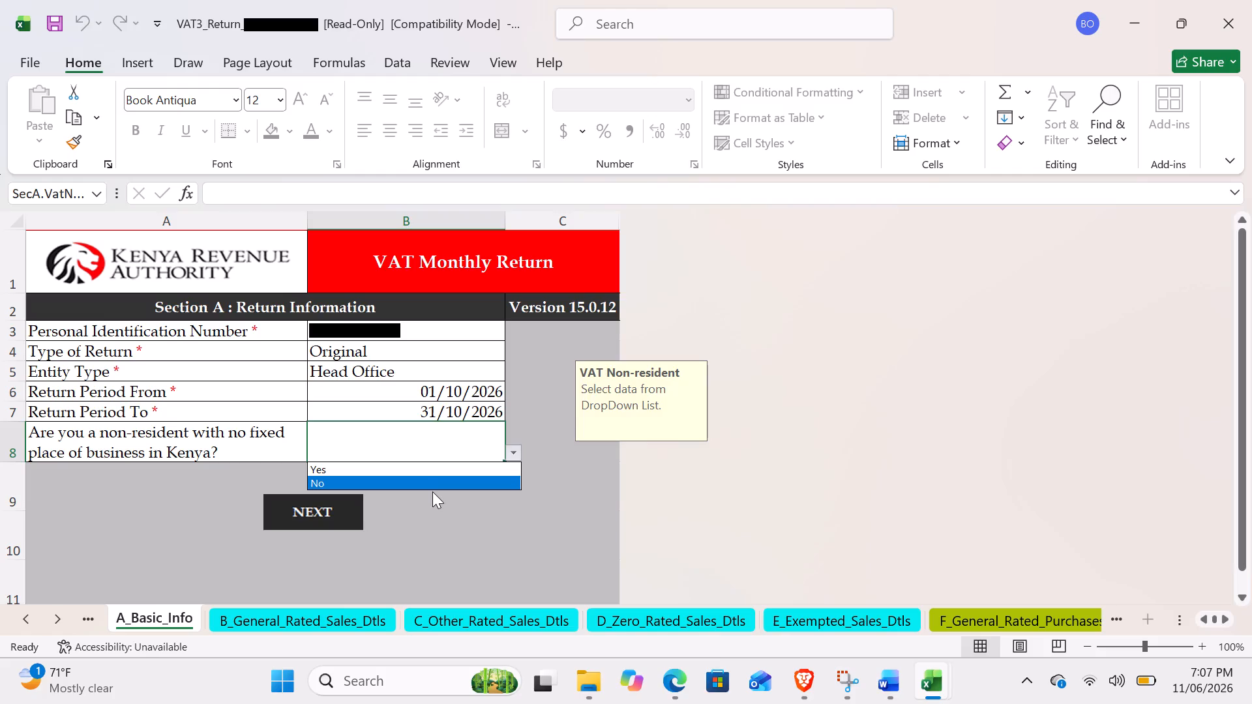
{"action": "left_click", "coordinate": [405, 488]}
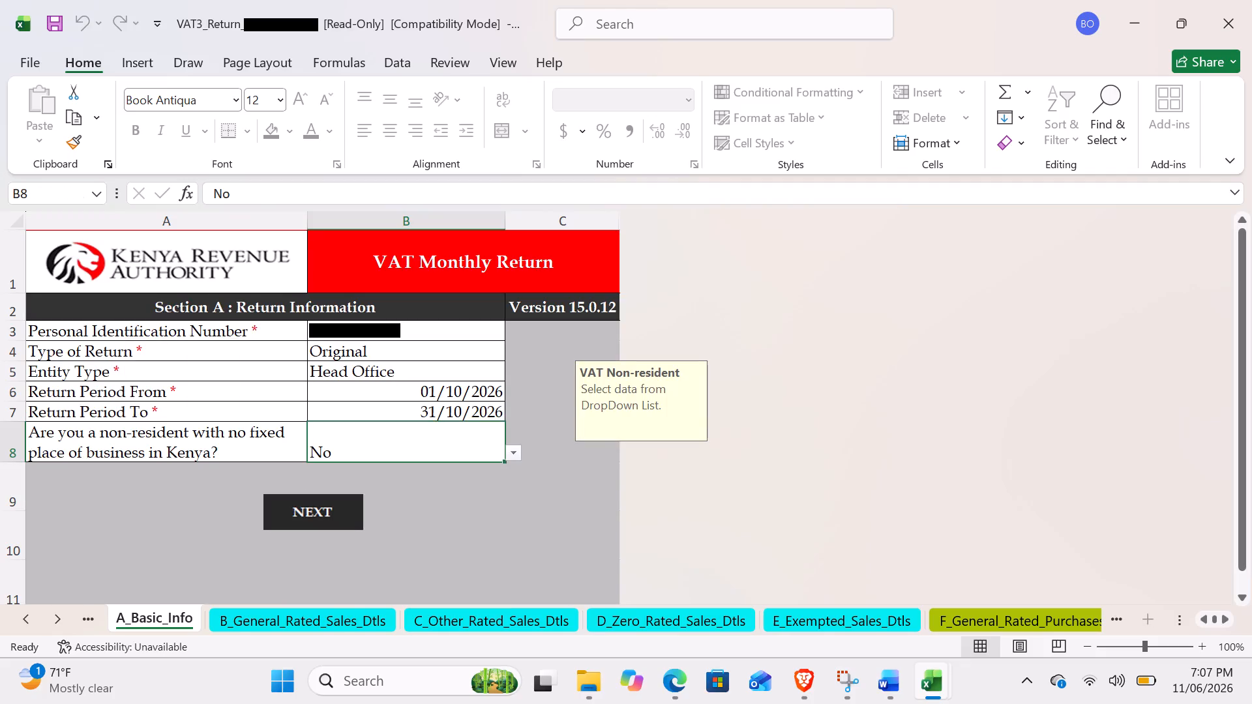
Import the Zion Oct F CSV from the Desktop into the F_General_Rated_Purchases_Dtls sheet.
{"action": "left_click", "coordinate": [330, 618]}
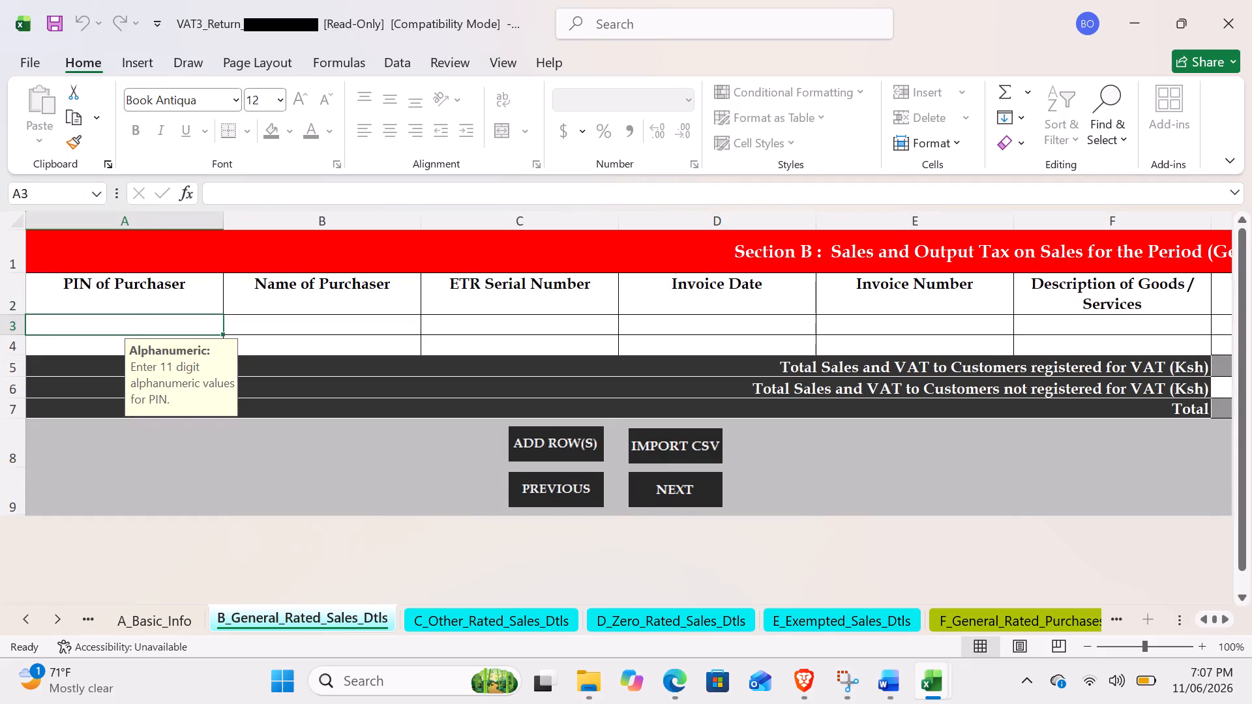
{"action": "scroll", "coordinate": [827, 444], "scroll_direction": "left", "scroll_amount": 2}
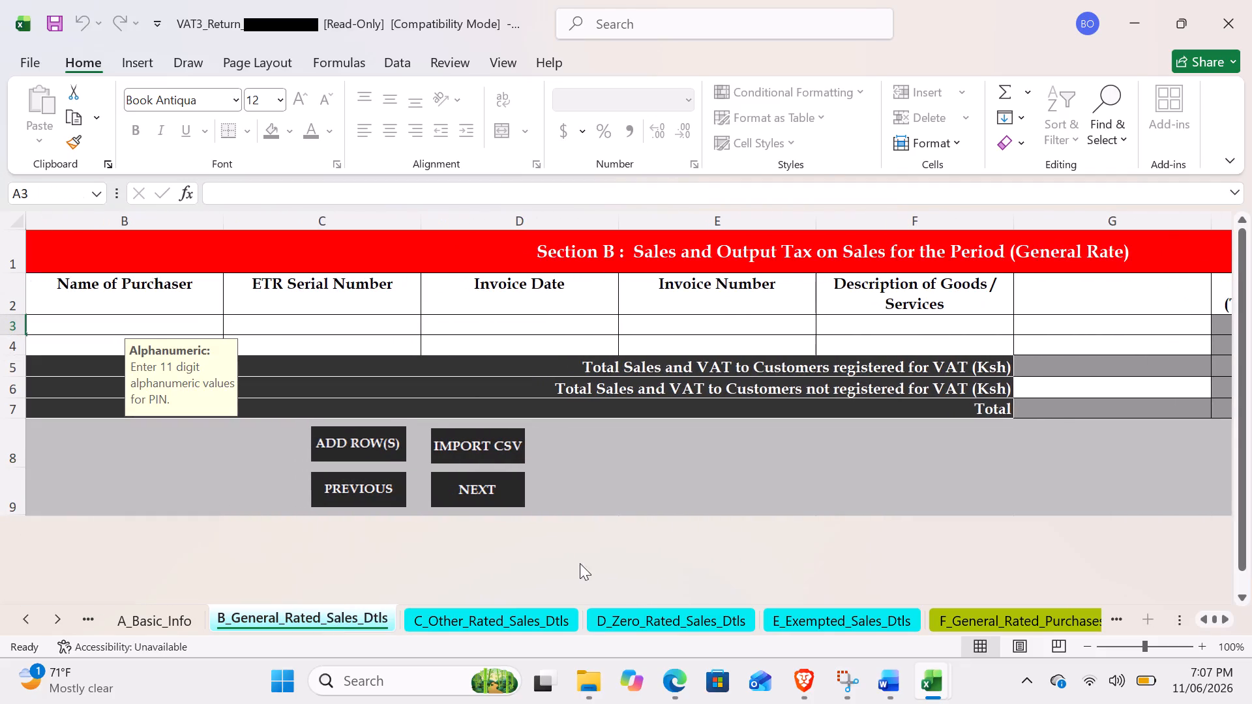
{"action": "left_click", "coordinate": [959, 630]}
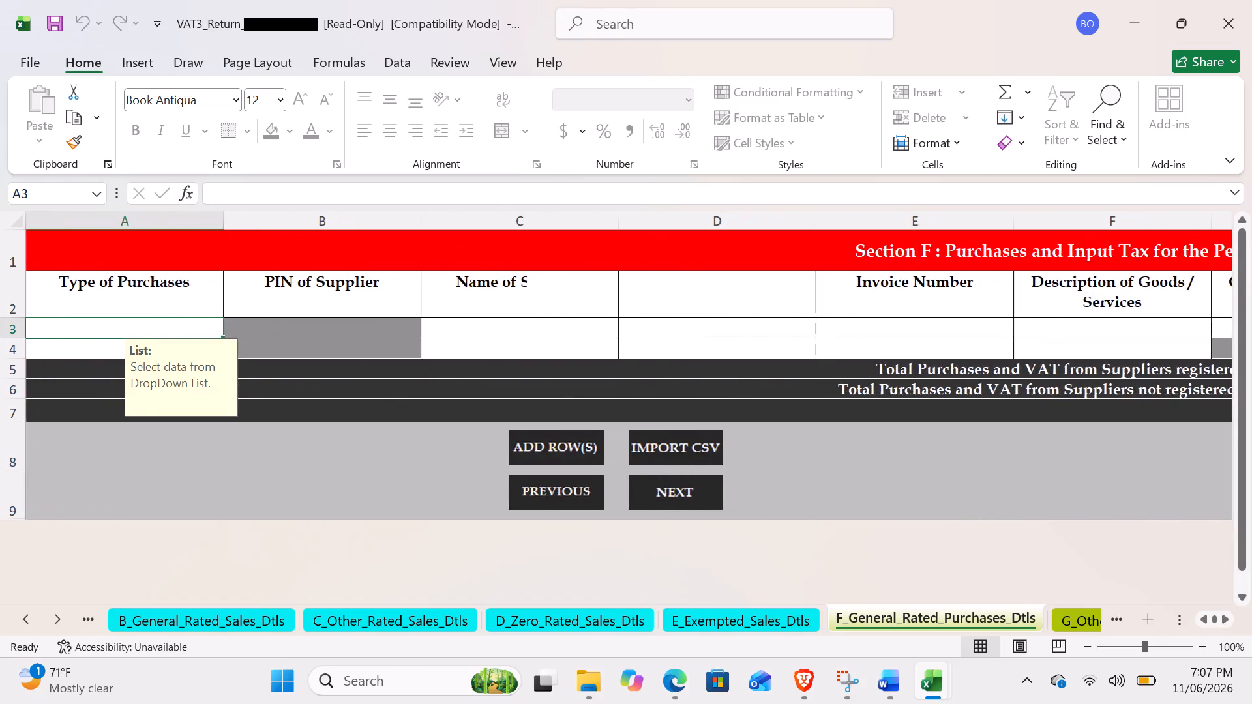
{"action": "left_click", "coordinate": [665, 447]}
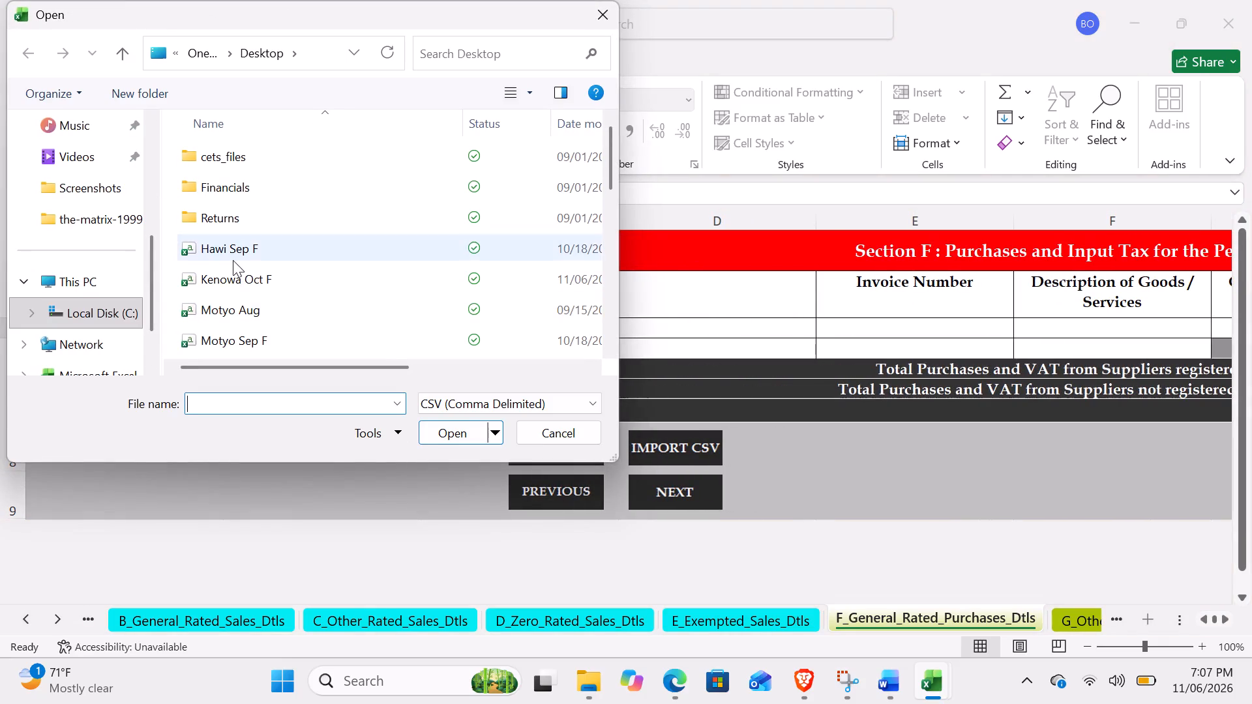
{"action": "scroll", "coordinate": [232, 336], "scroll_direction": "down", "scroll_amount": 1}
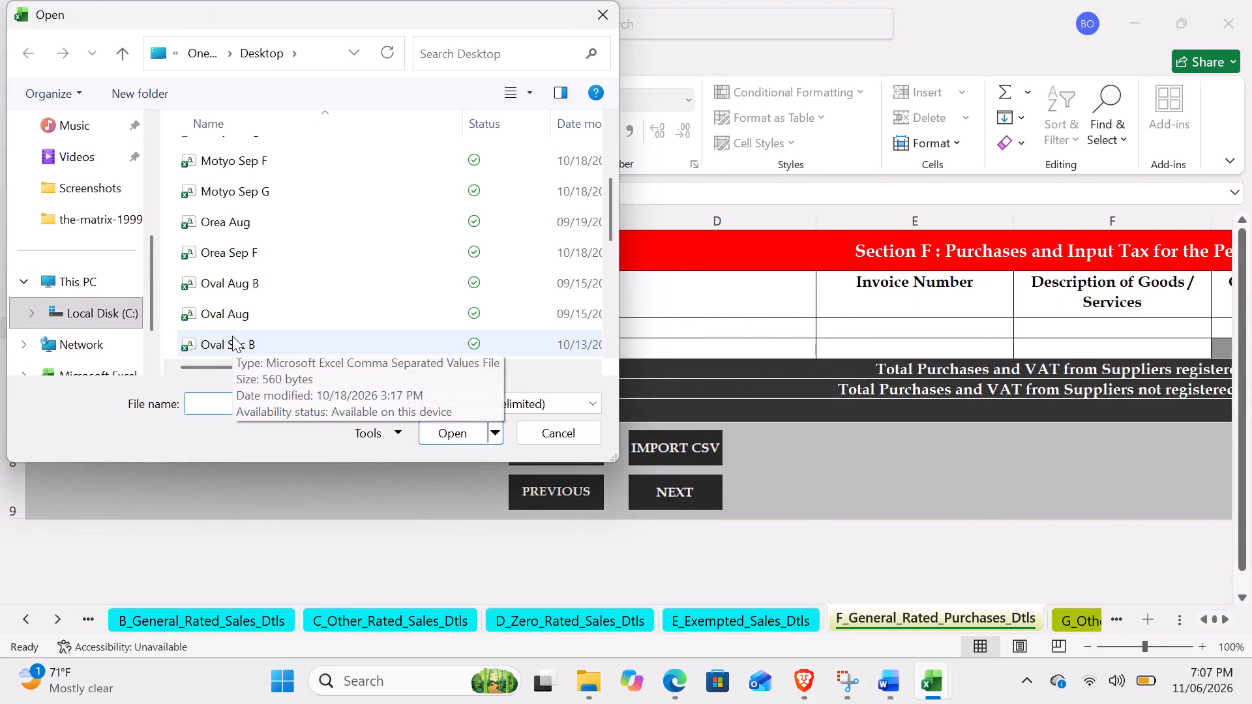
{"action": "scroll", "coordinate": [232, 336], "scroll_direction": "down", "scroll_amount": 1}
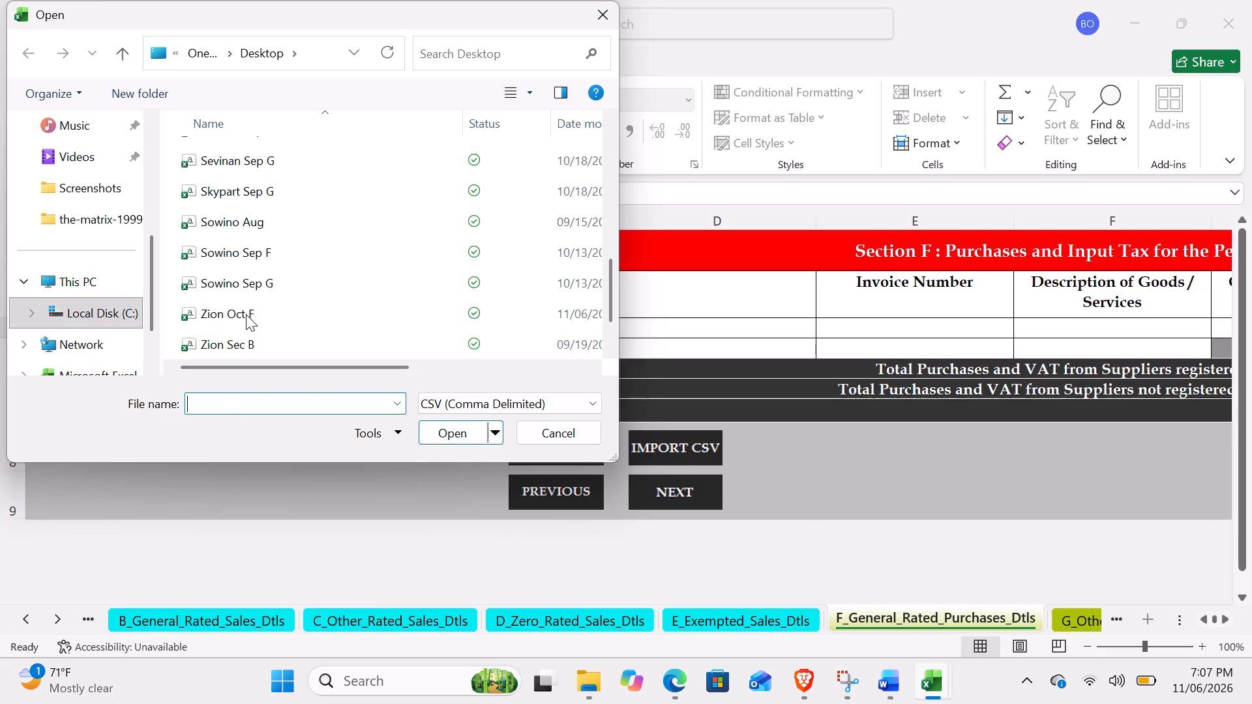
{"action": "double_click", "coordinate": [246, 314]}
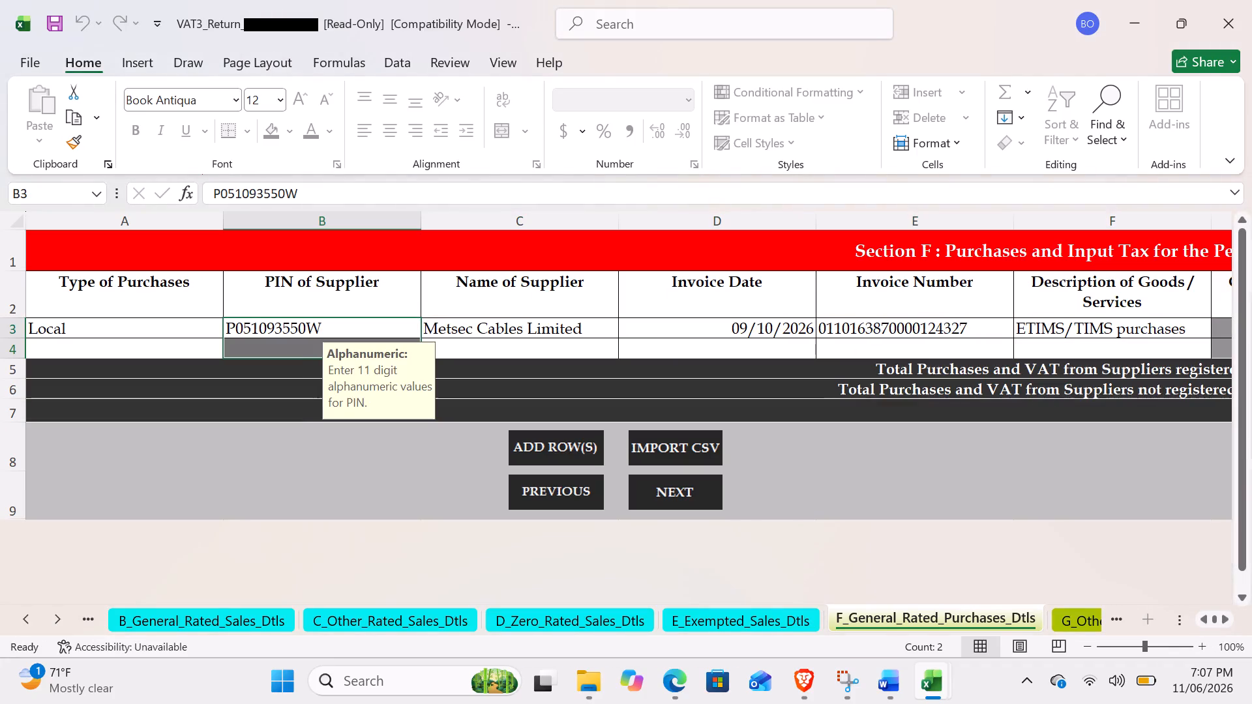
Start a CSV import on the B_General_Rated_Sales_Dtls sheet.
{"action": "left_click", "coordinate": [205, 625]}
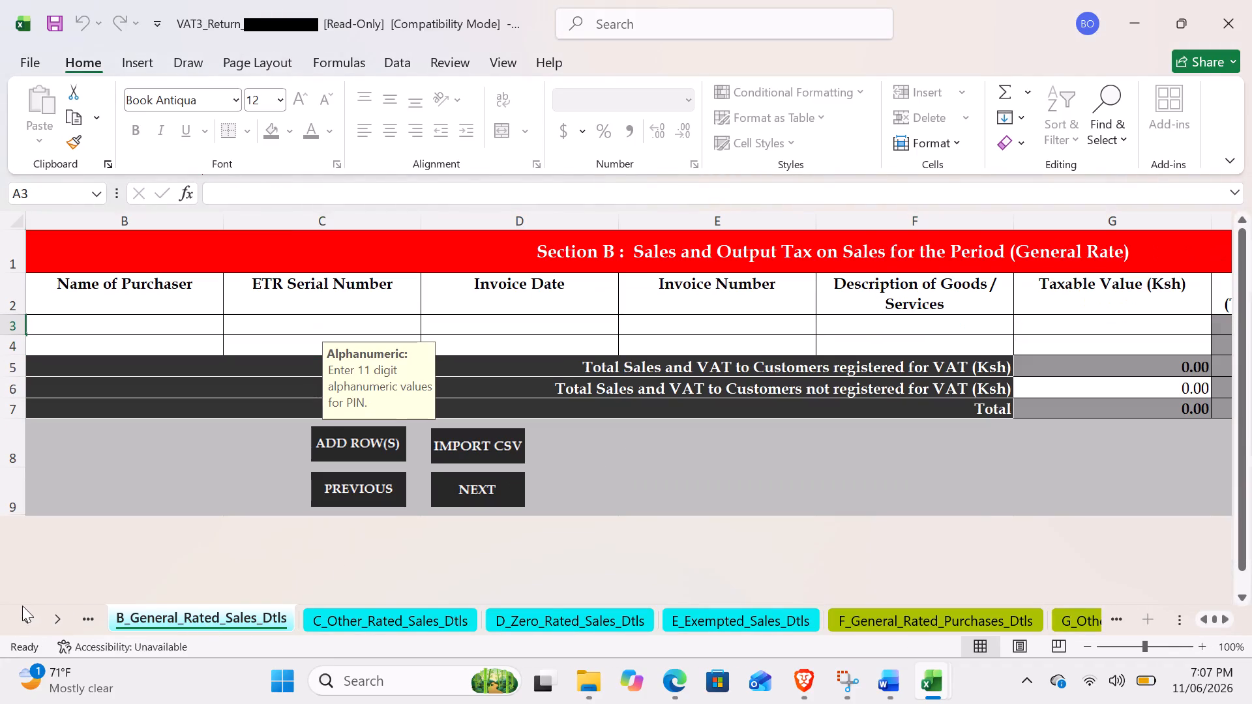
{"action": "double_click", "coordinate": [22, 608]}
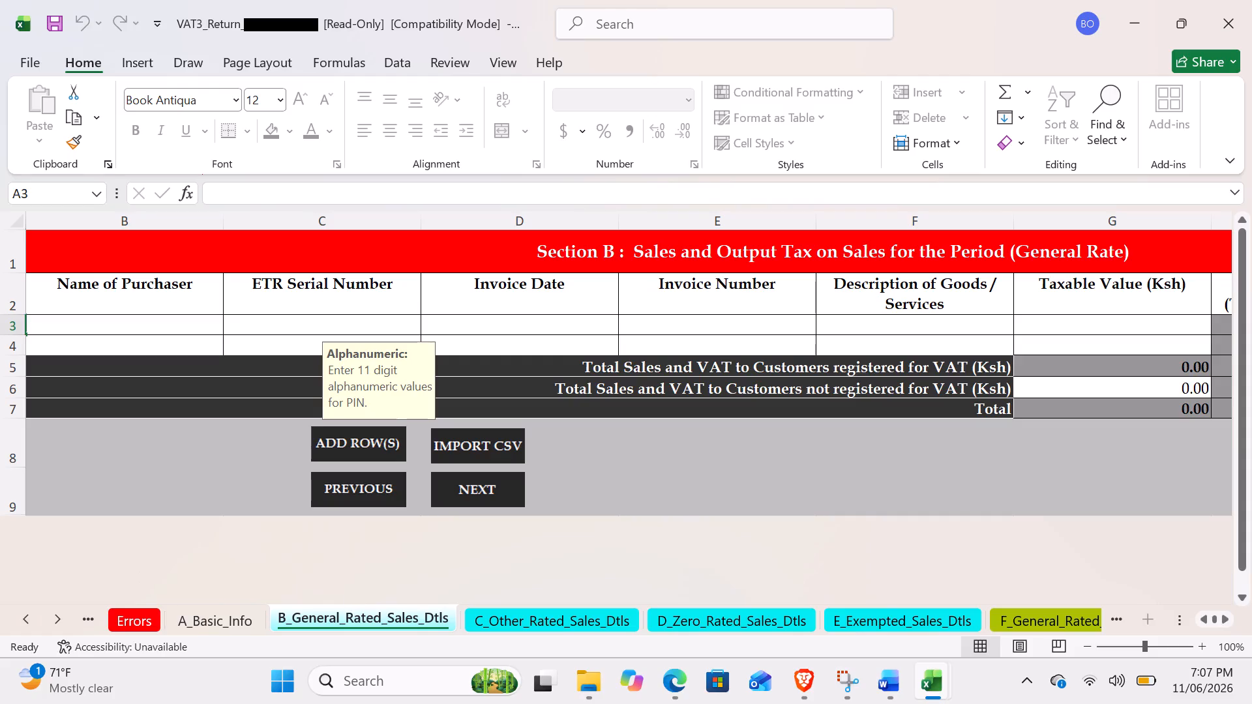
{"action": "left_click", "coordinate": [473, 448]}
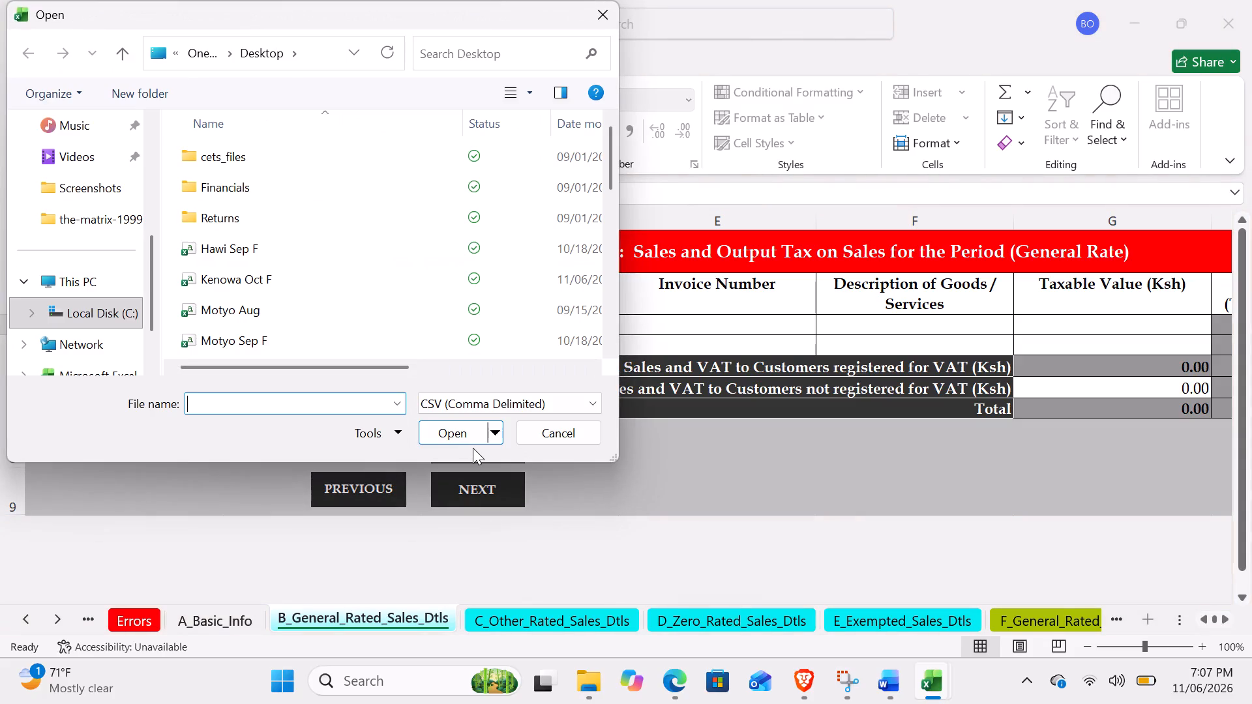
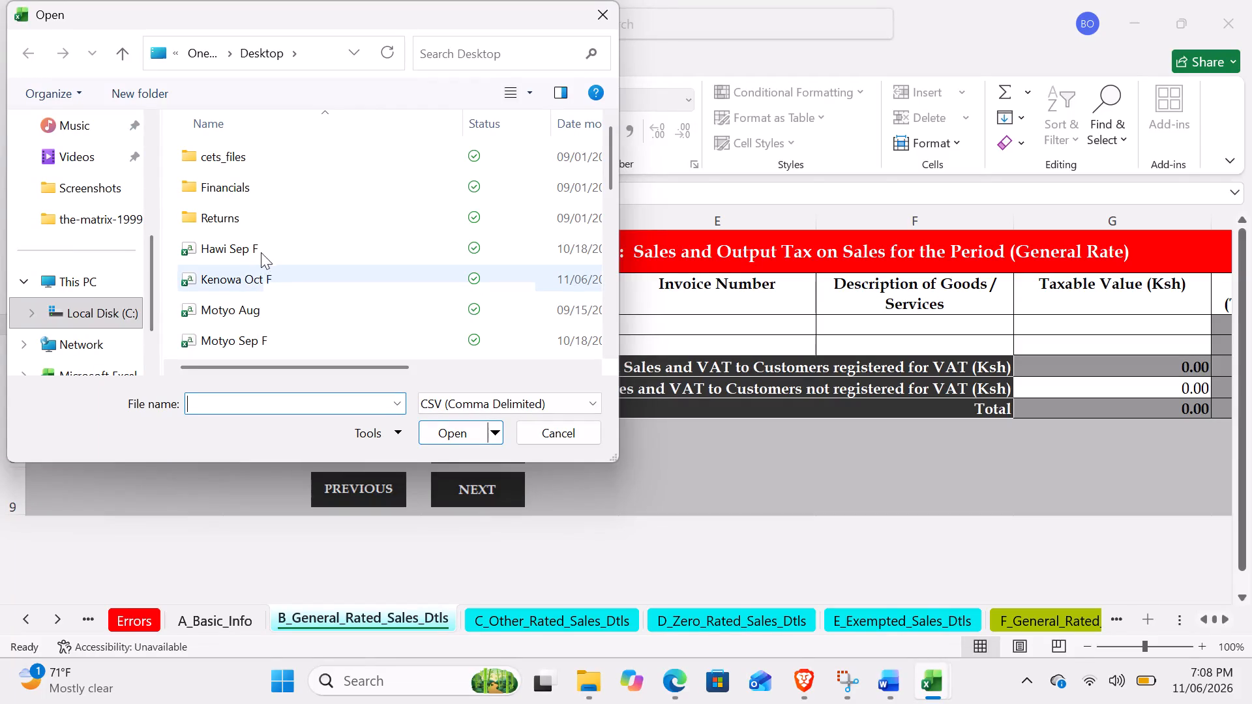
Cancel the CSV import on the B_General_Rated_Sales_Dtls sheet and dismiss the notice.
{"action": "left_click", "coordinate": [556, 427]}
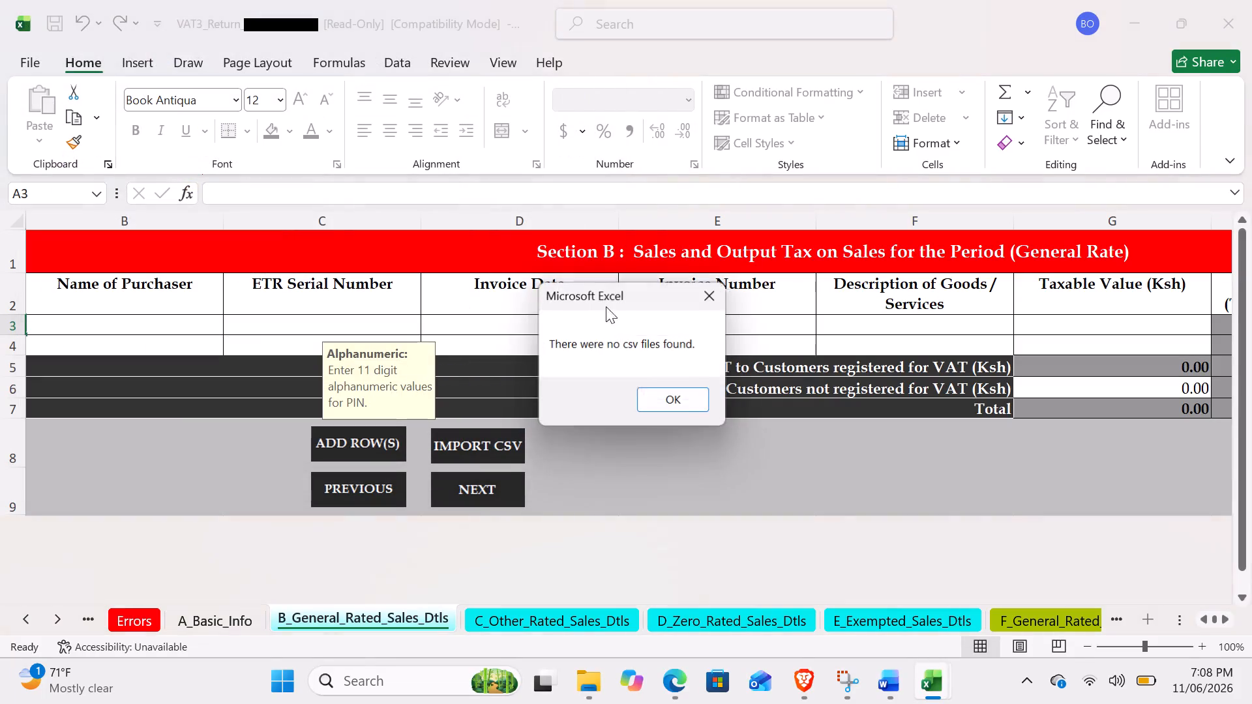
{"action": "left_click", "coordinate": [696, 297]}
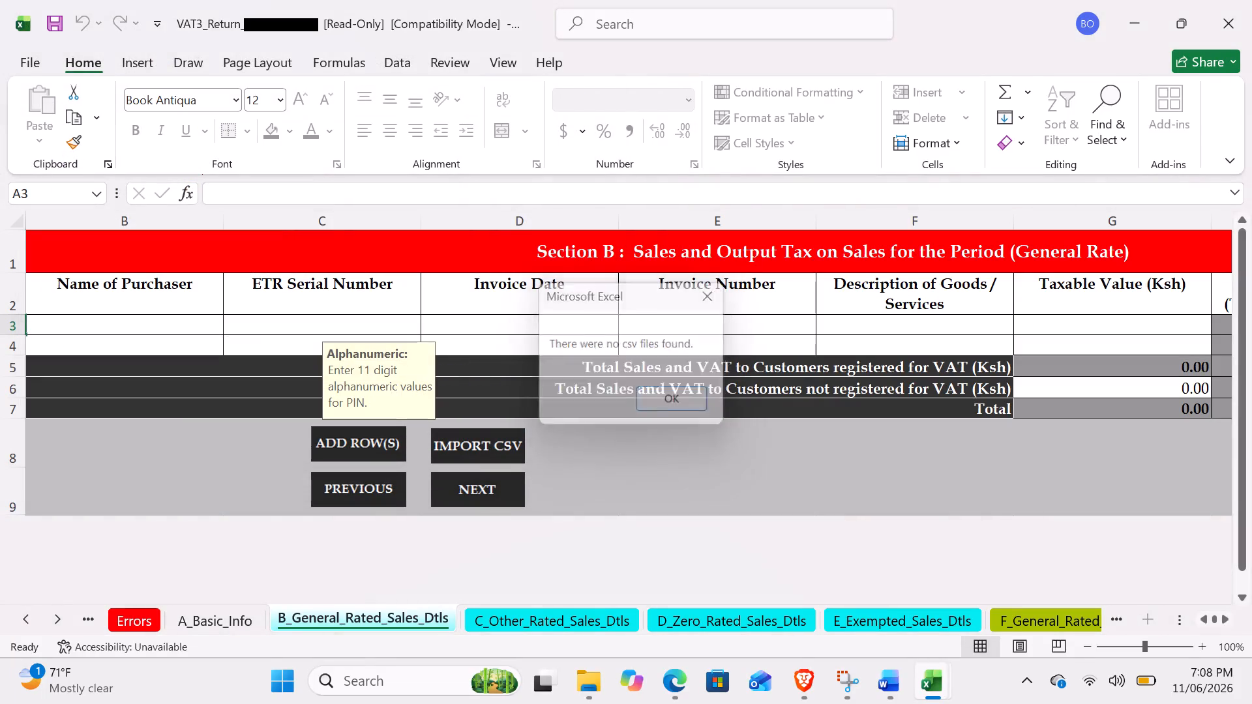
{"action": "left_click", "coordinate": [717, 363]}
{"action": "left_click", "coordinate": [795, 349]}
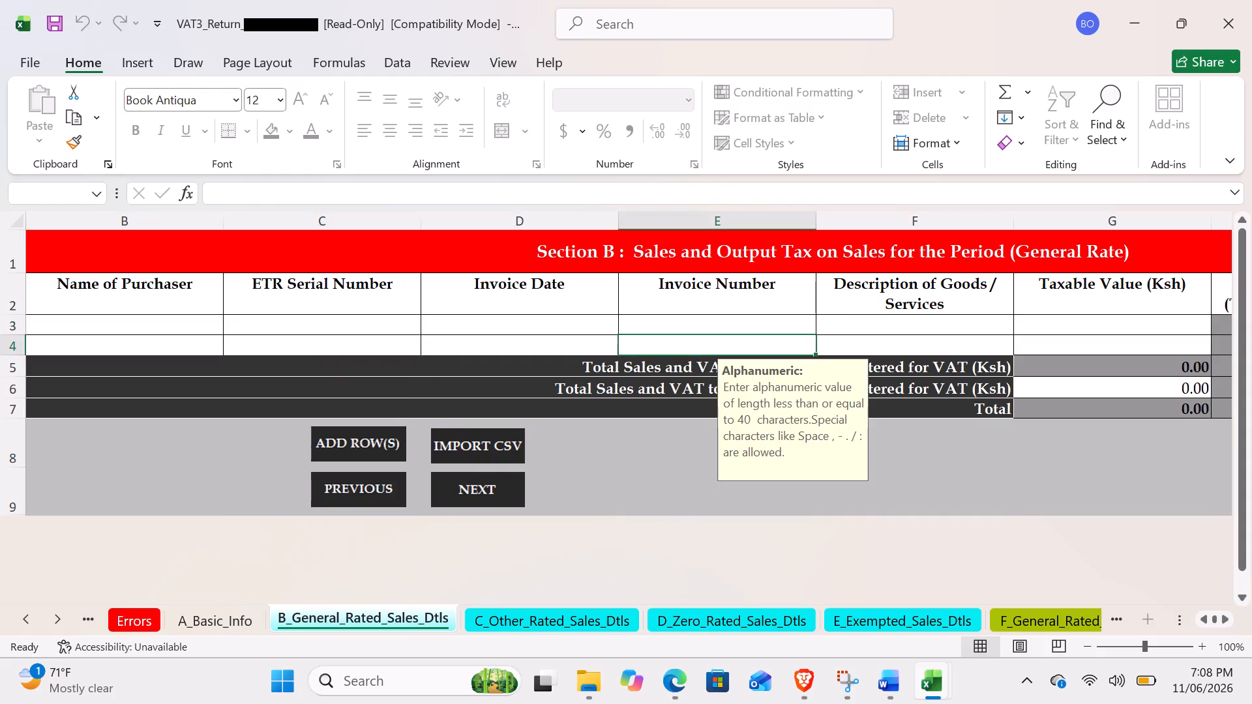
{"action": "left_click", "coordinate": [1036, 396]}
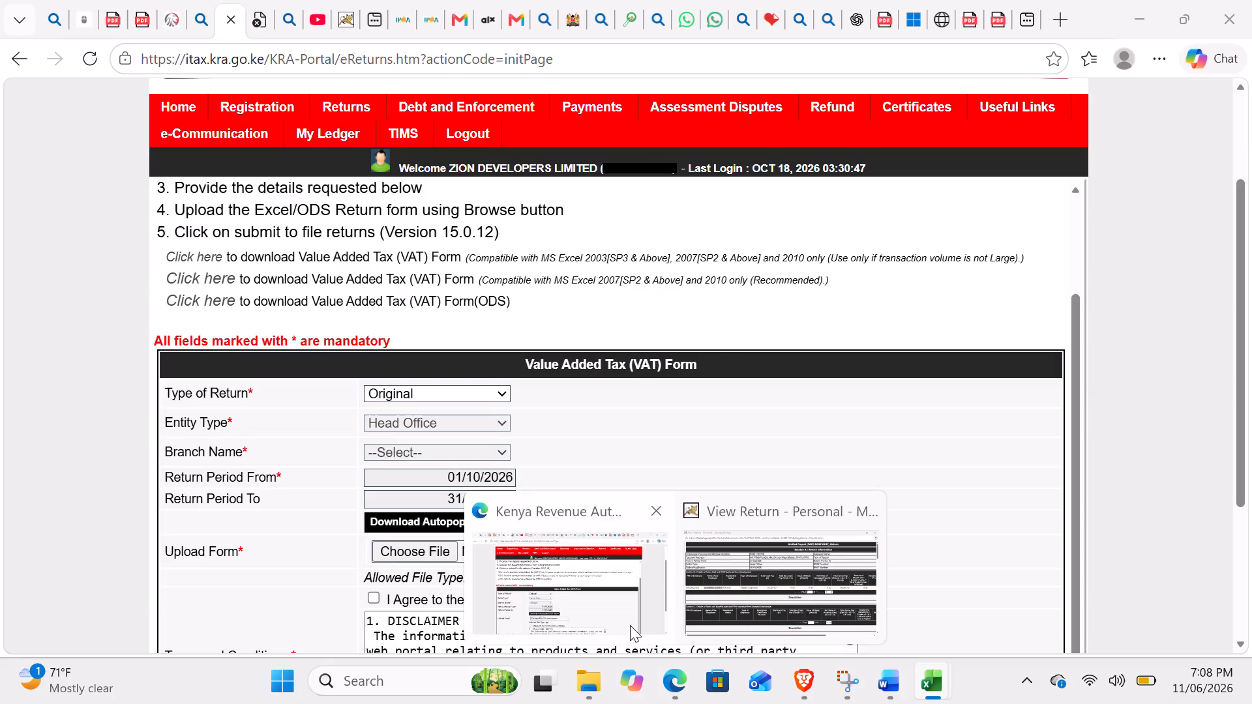
Switch to Edge and look through the open PDFs, including WHT Certificates (15) and (16), for Zion Developers' VAT withholding certificate.
{"action": "left_click", "coordinate": [630, 625]}
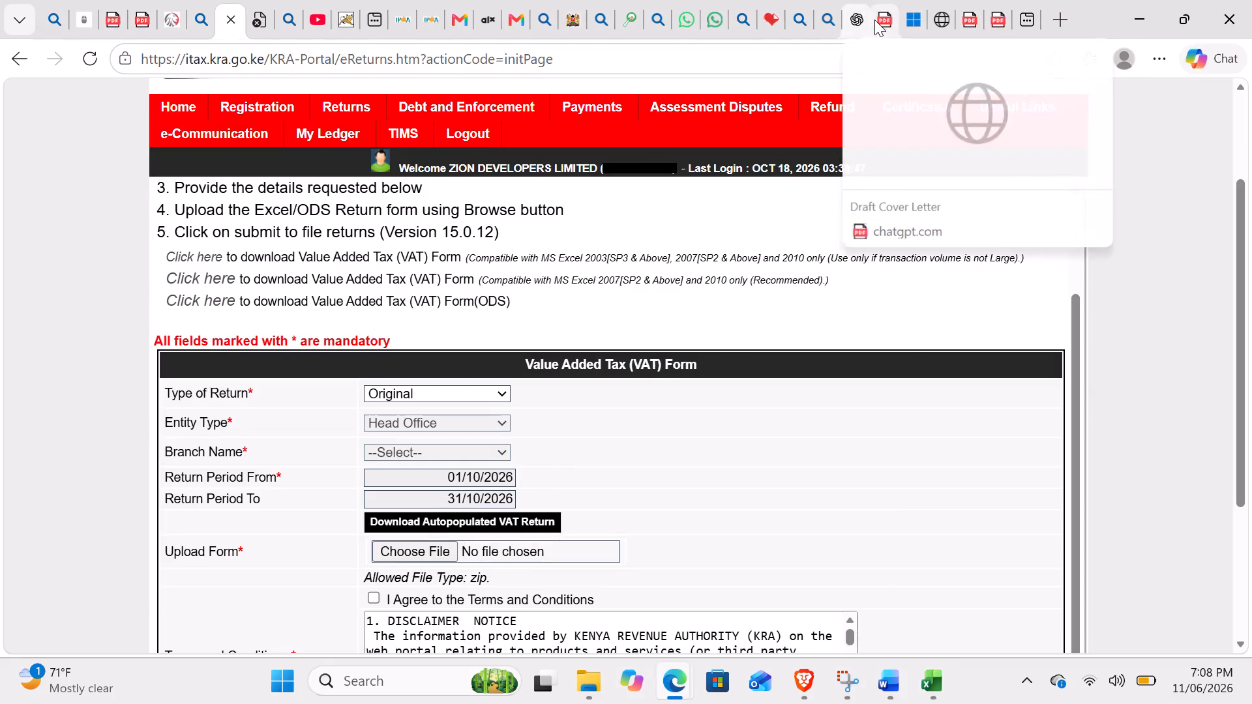
{"action": "left_click", "coordinate": [874, 20]}
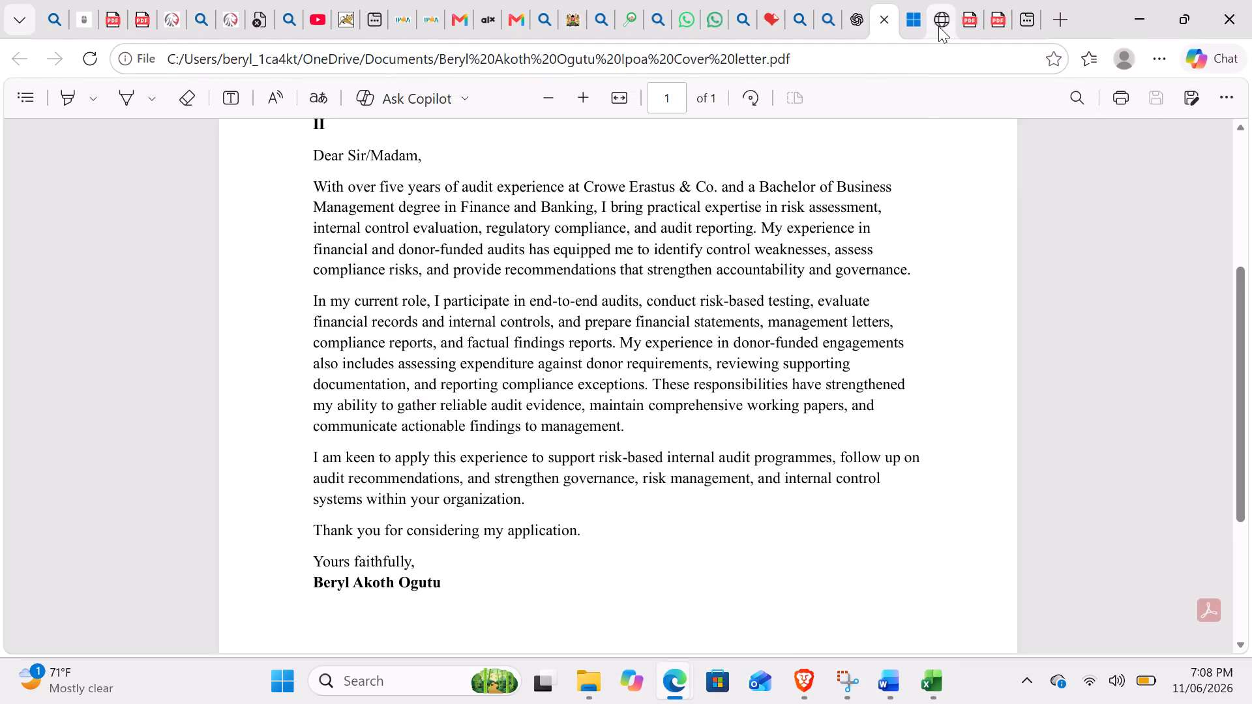
{"action": "scroll", "coordinate": [638, 300], "scroll_direction": "up", "scroll_amount": 1}
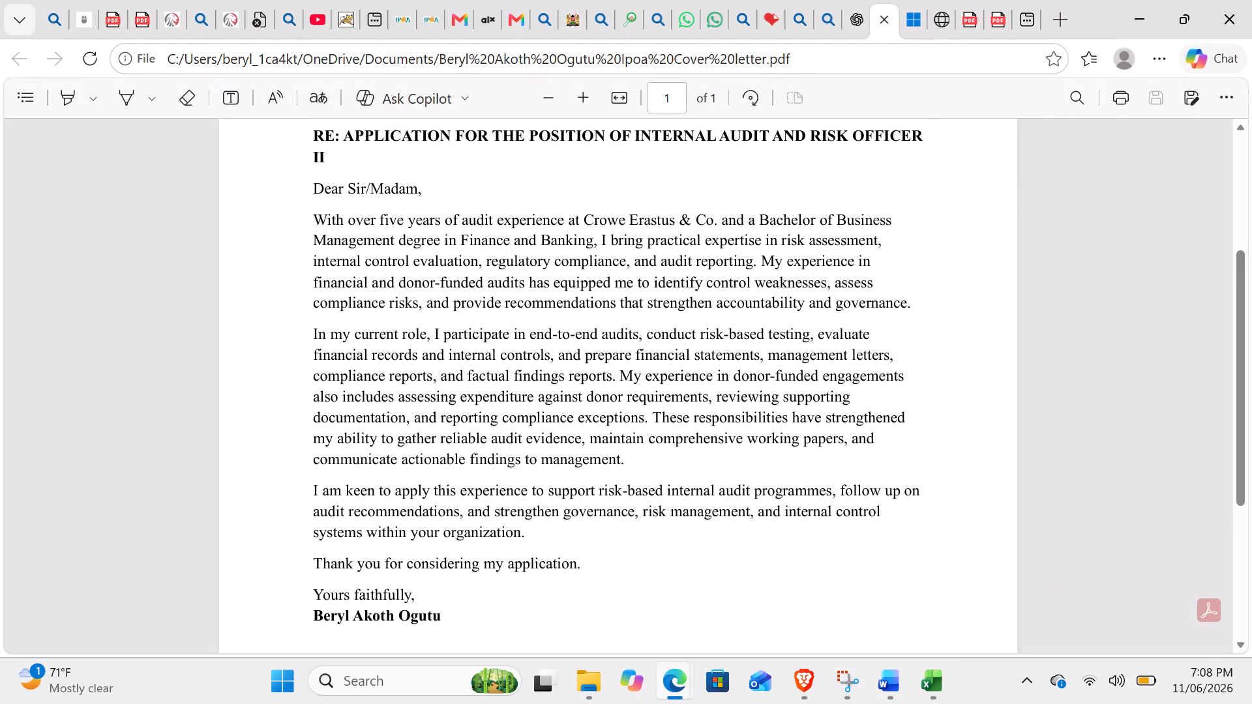
{"action": "scroll", "coordinate": [638, 300], "scroll_direction": "up", "scroll_amount": 3}
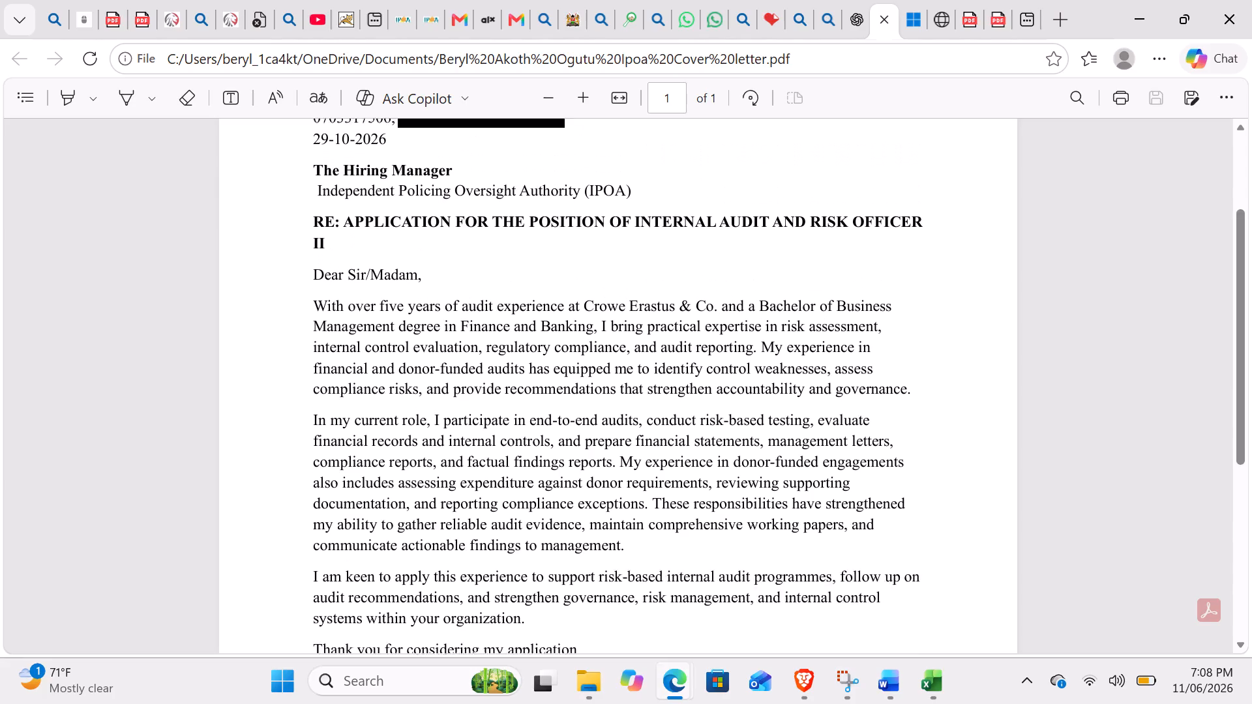
{"action": "scroll", "coordinate": [638, 300], "scroll_direction": "up", "scroll_amount": 1}
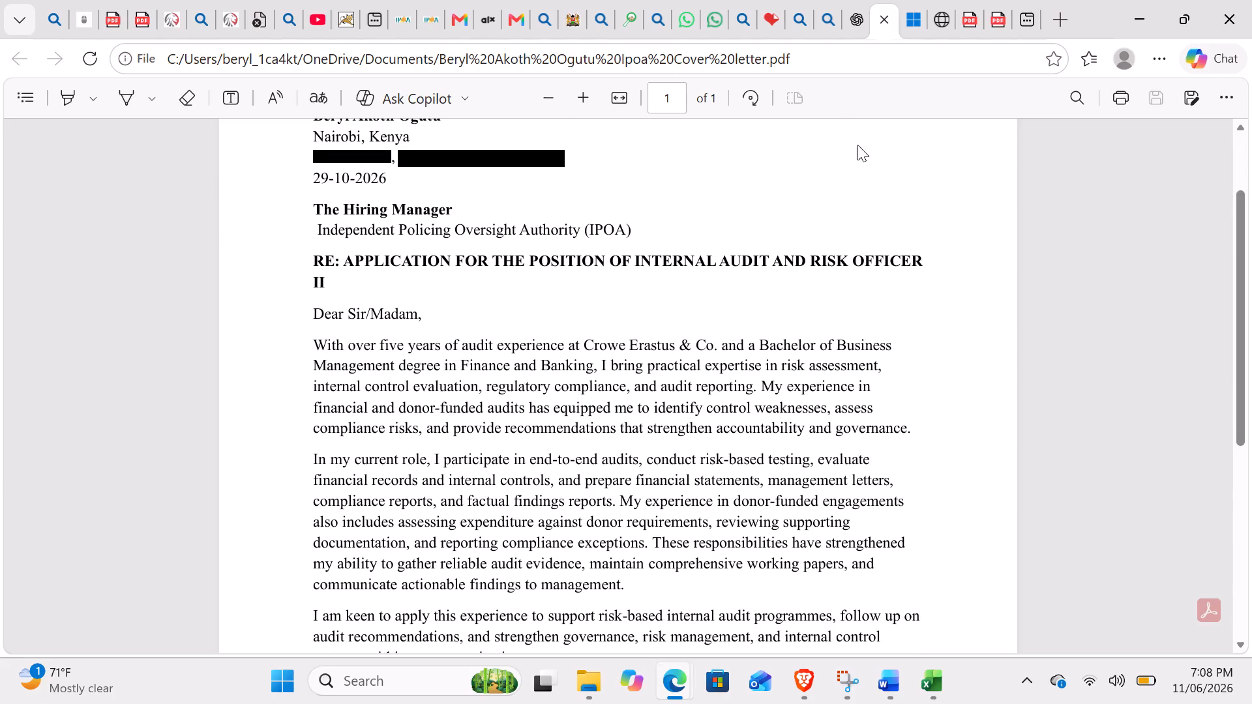
{"action": "scroll", "coordinate": [779, 241], "scroll_direction": "up", "scroll_amount": 1}
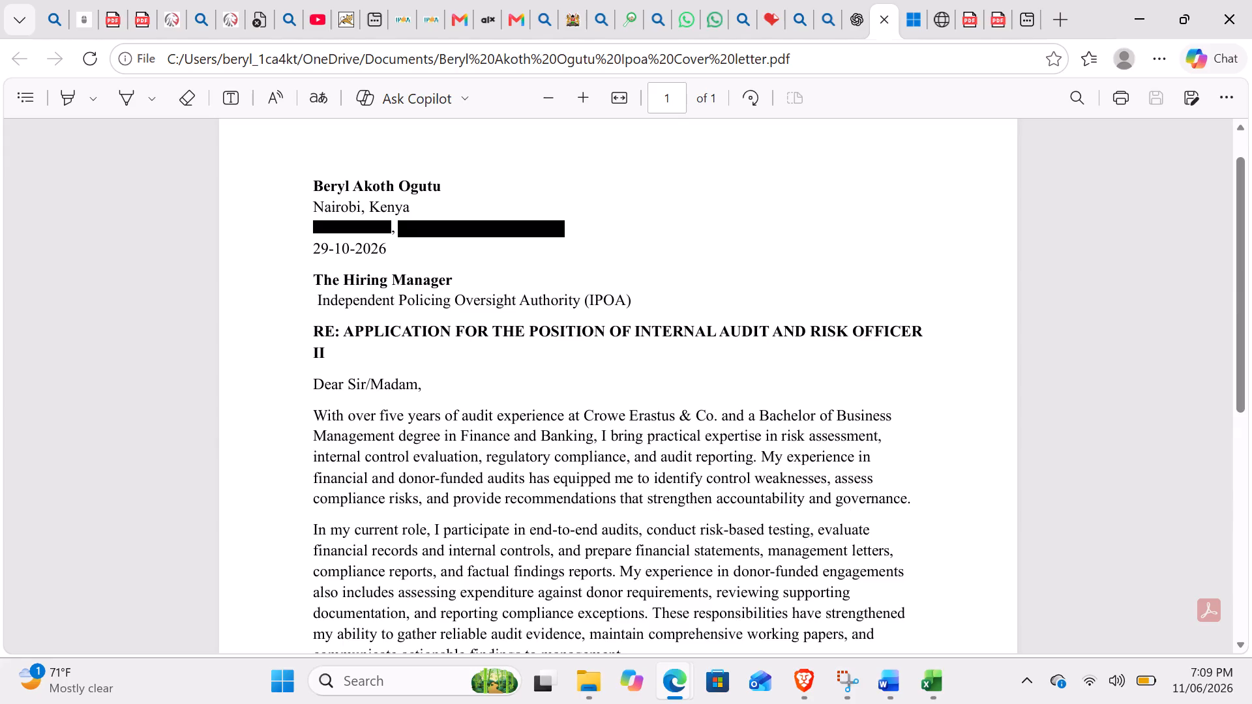
{"action": "left_click", "coordinate": [964, 20]}
{"action": "left_click", "coordinate": [995, 16]}
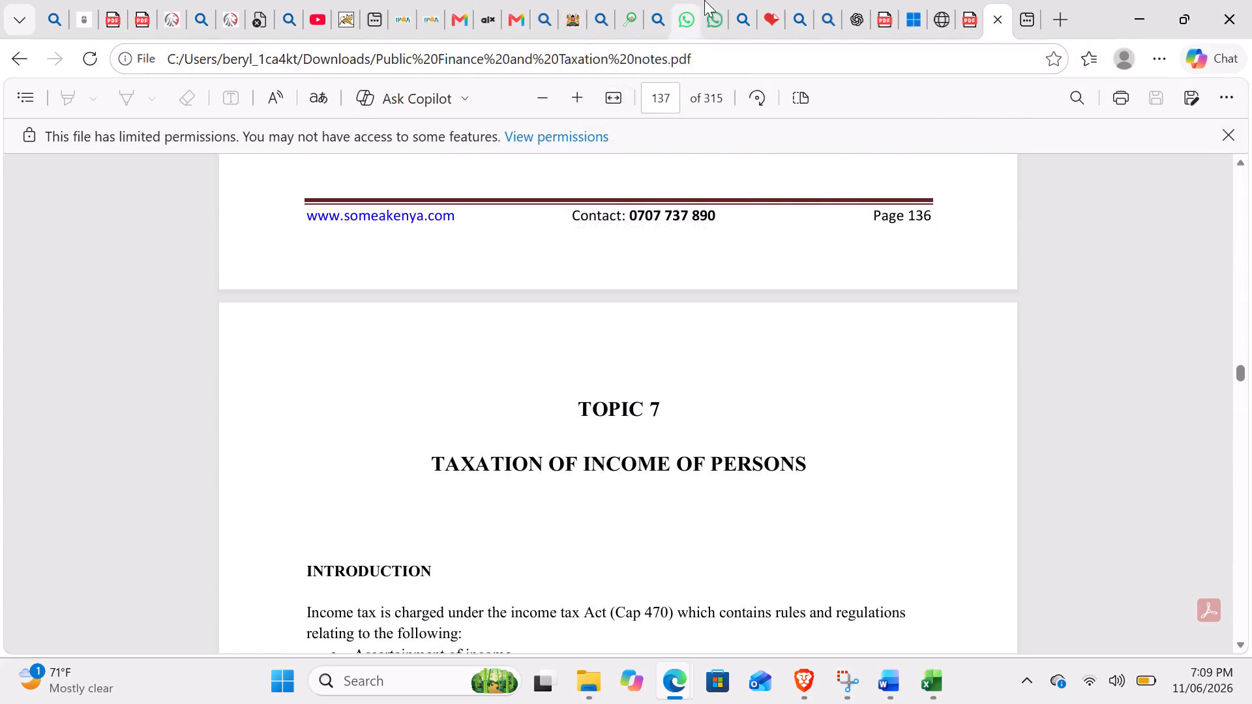
{"action": "left_click", "coordinate": [772, 22]}
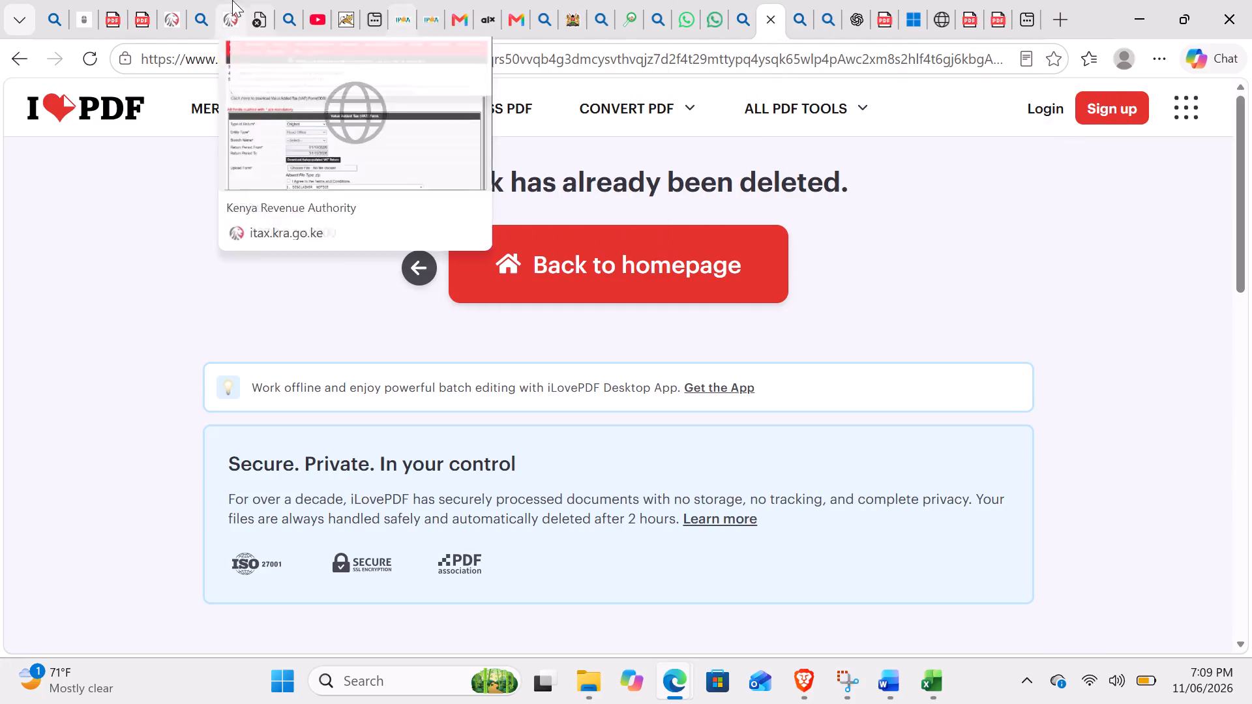
{"action": "left_click", "coordinate": [134, 25]}
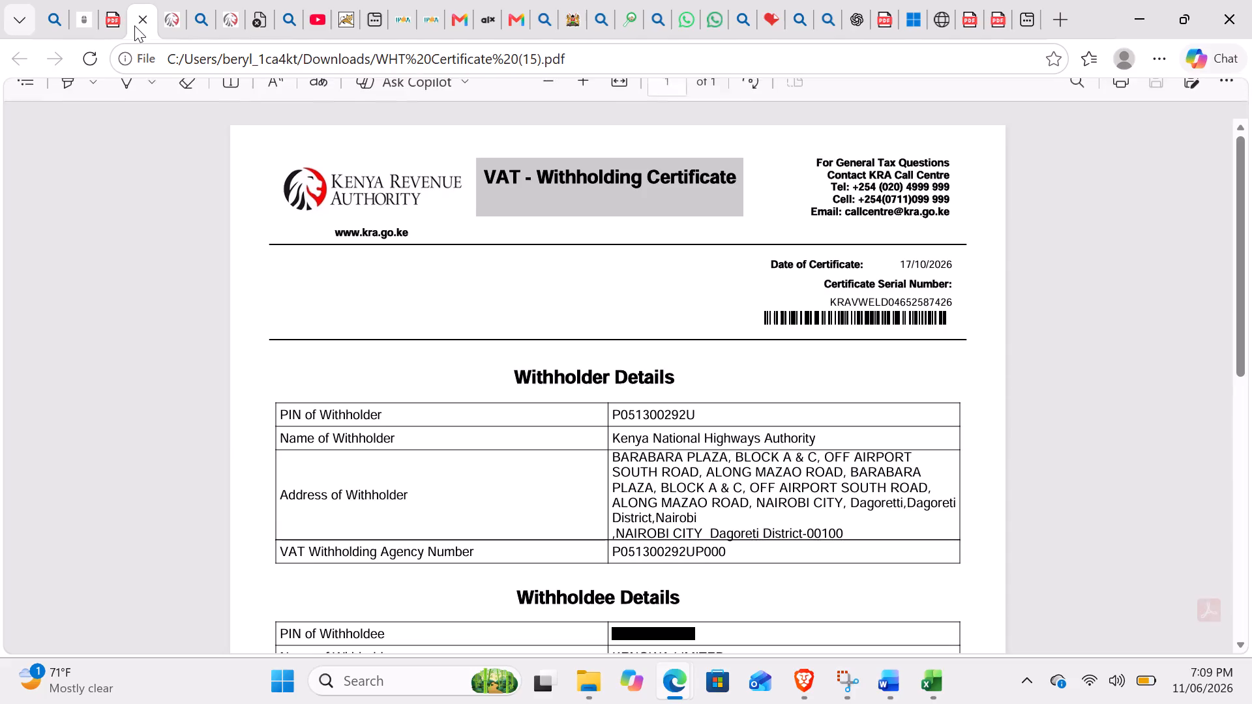
{"action": "scroll", "coordinate": [461, 417], "scroll_direction": "down", "scroll_amount": 1}
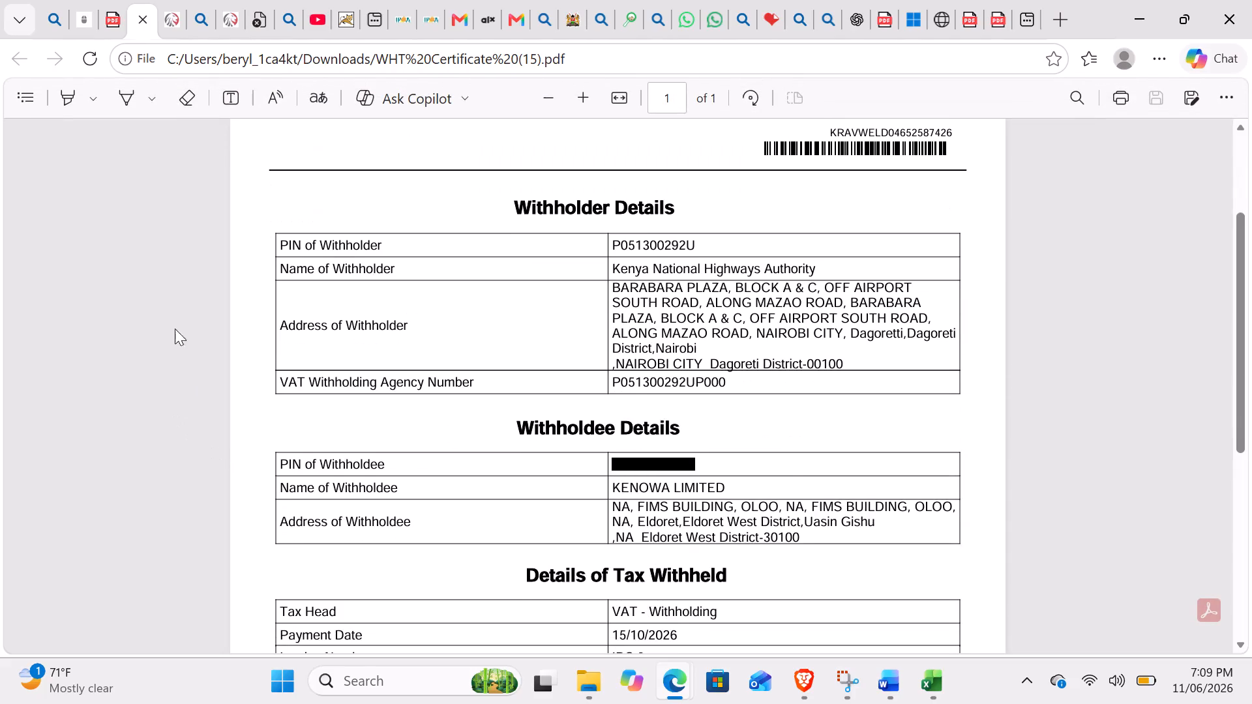
{"action": "scroll", "coordinate": [426, 451], "scroll_direction": "down", "scroll_amount": 1}
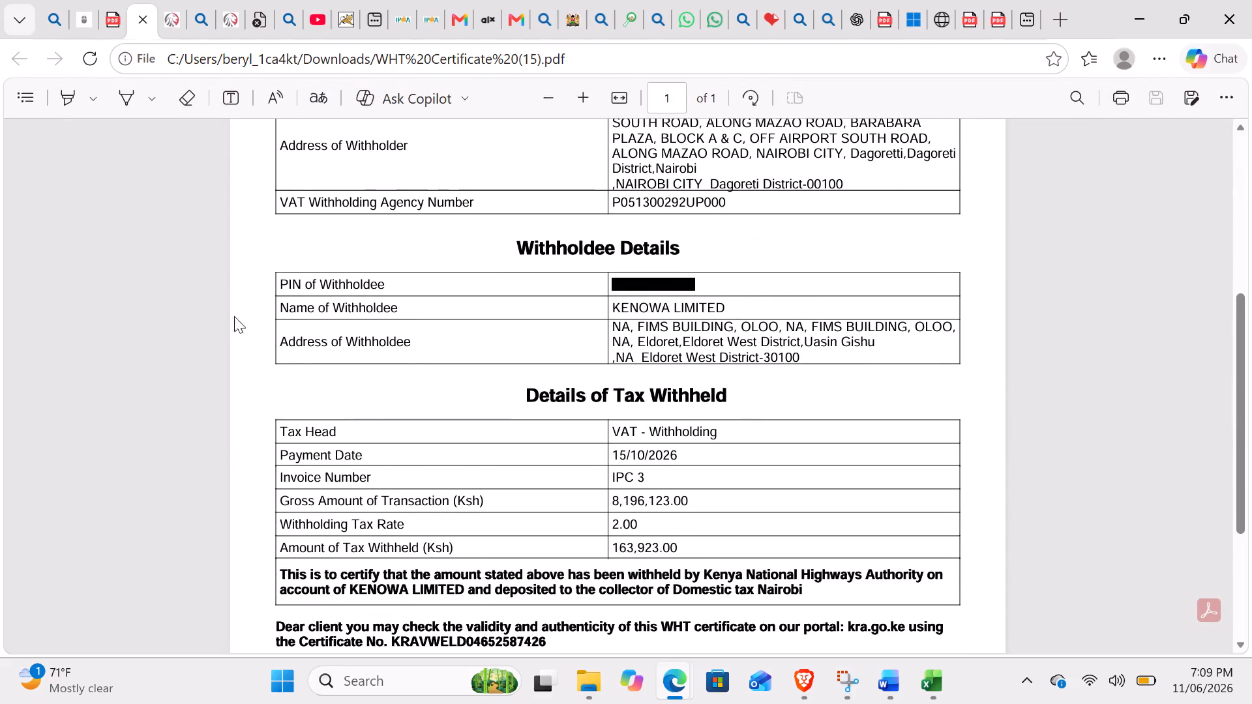
{"action": "left_click", "coordinate": [113, 19]}
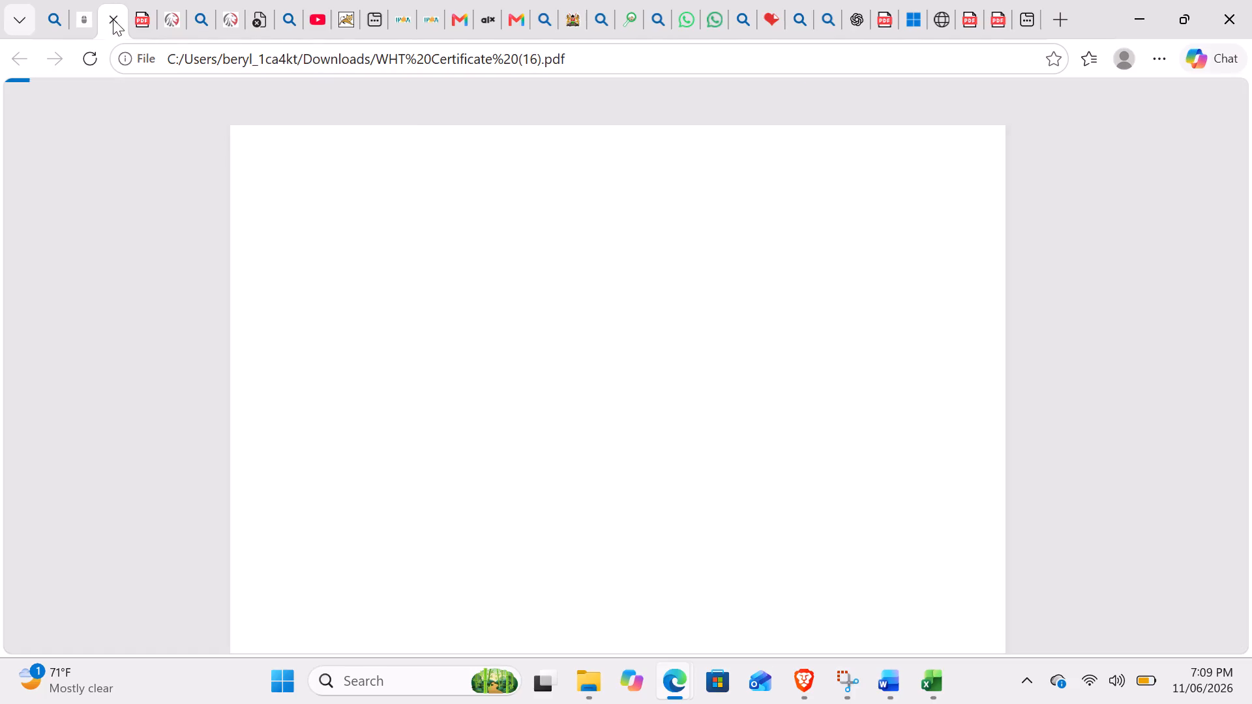
{"action": "scroll", "coordinate": [644, 469], "scroll_direction": "up", "scroll_amount": 1}
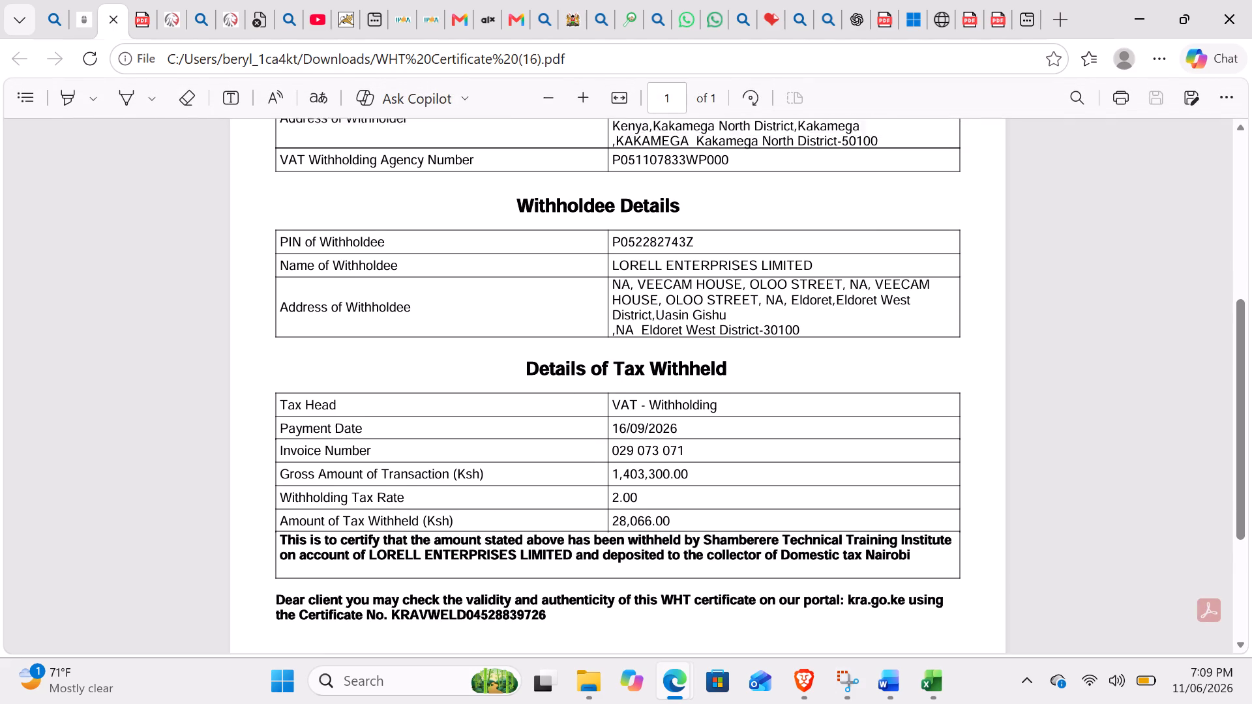
{"action": "scroll", "coordinate": [644, 469], "scroll_direction": "up", "scroll_amount": 2}
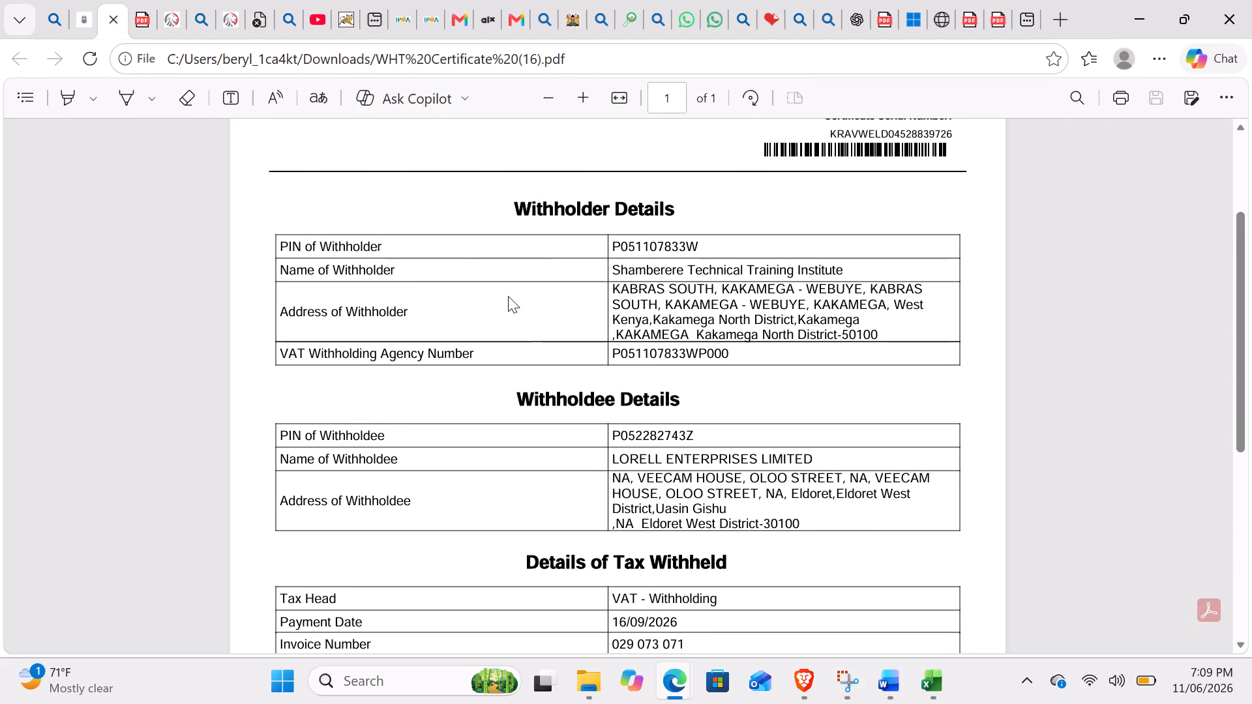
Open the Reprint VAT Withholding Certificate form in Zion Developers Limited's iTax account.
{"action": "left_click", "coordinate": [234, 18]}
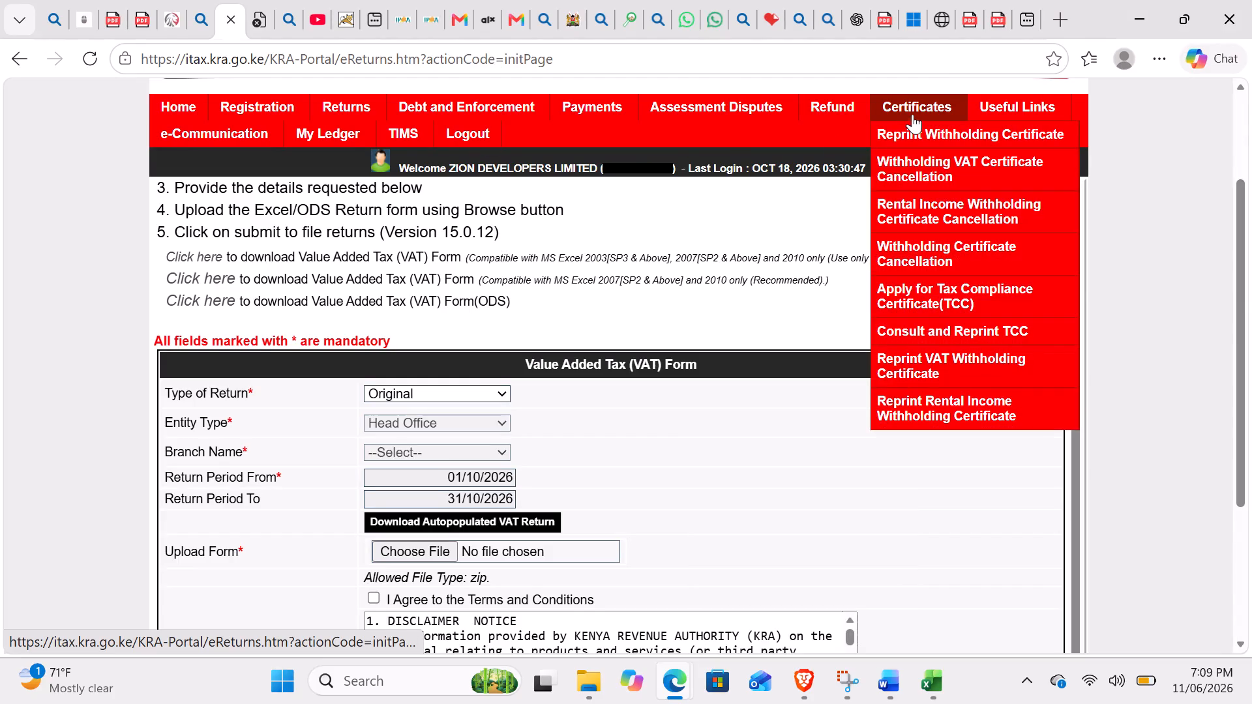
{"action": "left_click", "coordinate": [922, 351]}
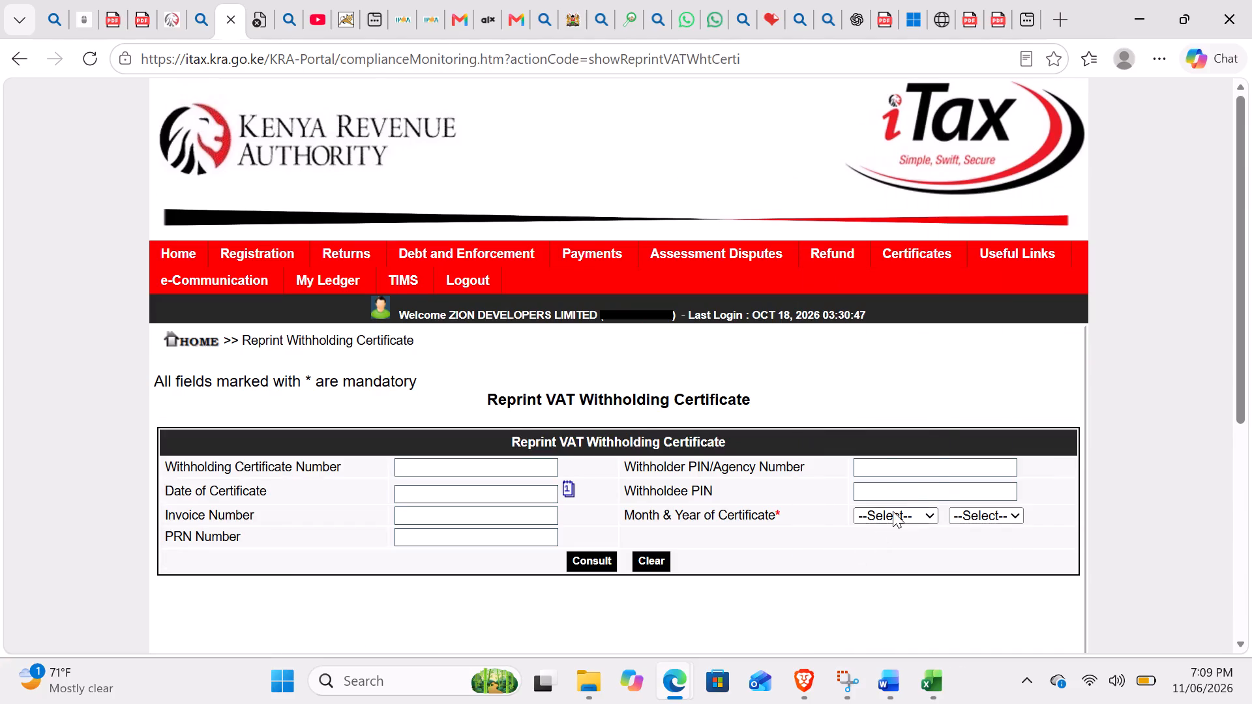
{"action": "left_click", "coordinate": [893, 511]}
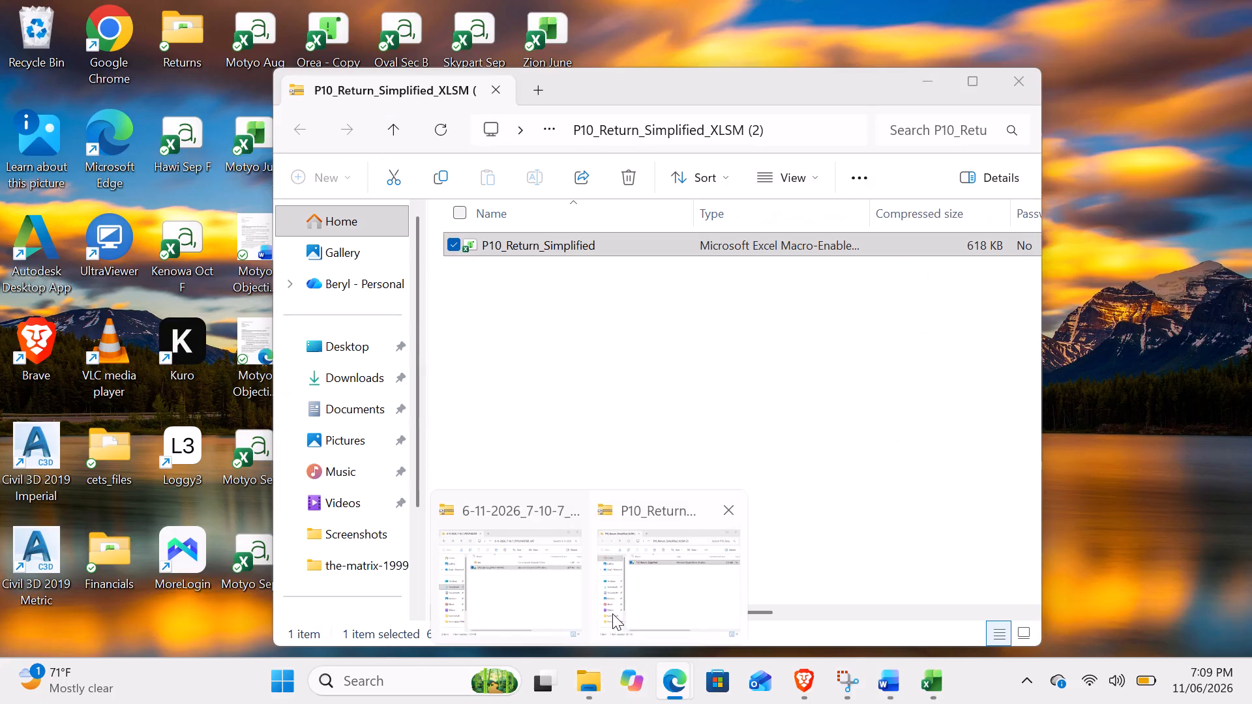
Open WHT Certificate (20) from the Downloads folder and examine its details of tax withheld.
{"action": "left_click", "coordinate": [527, 576]}
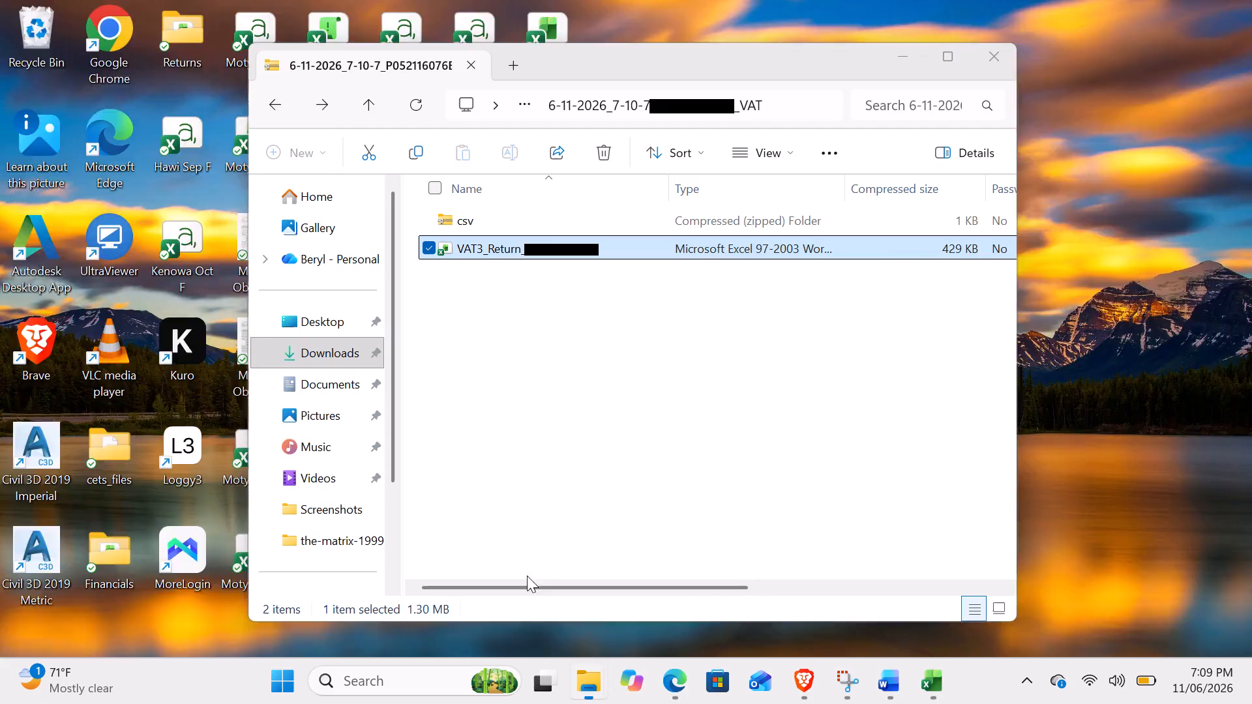
{"action": "left_click", "coordinate": [321, 353]}
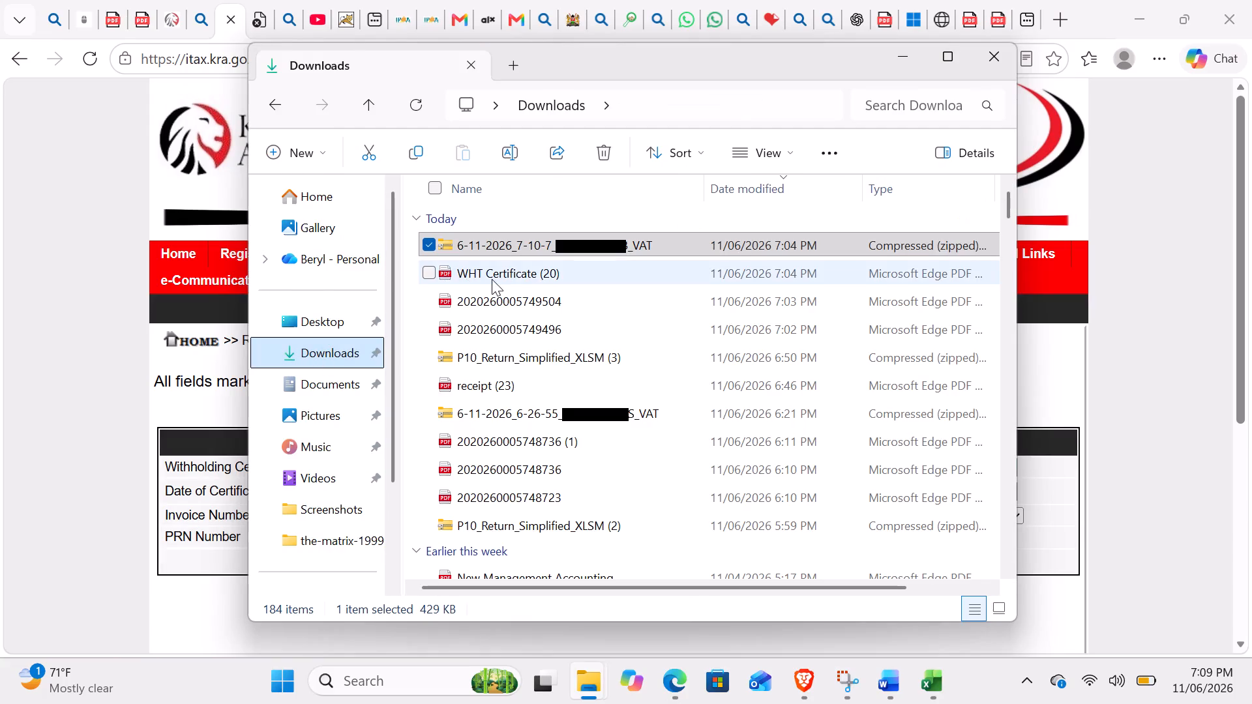
{"action": "double_click", "coordinate": [494, 280]}
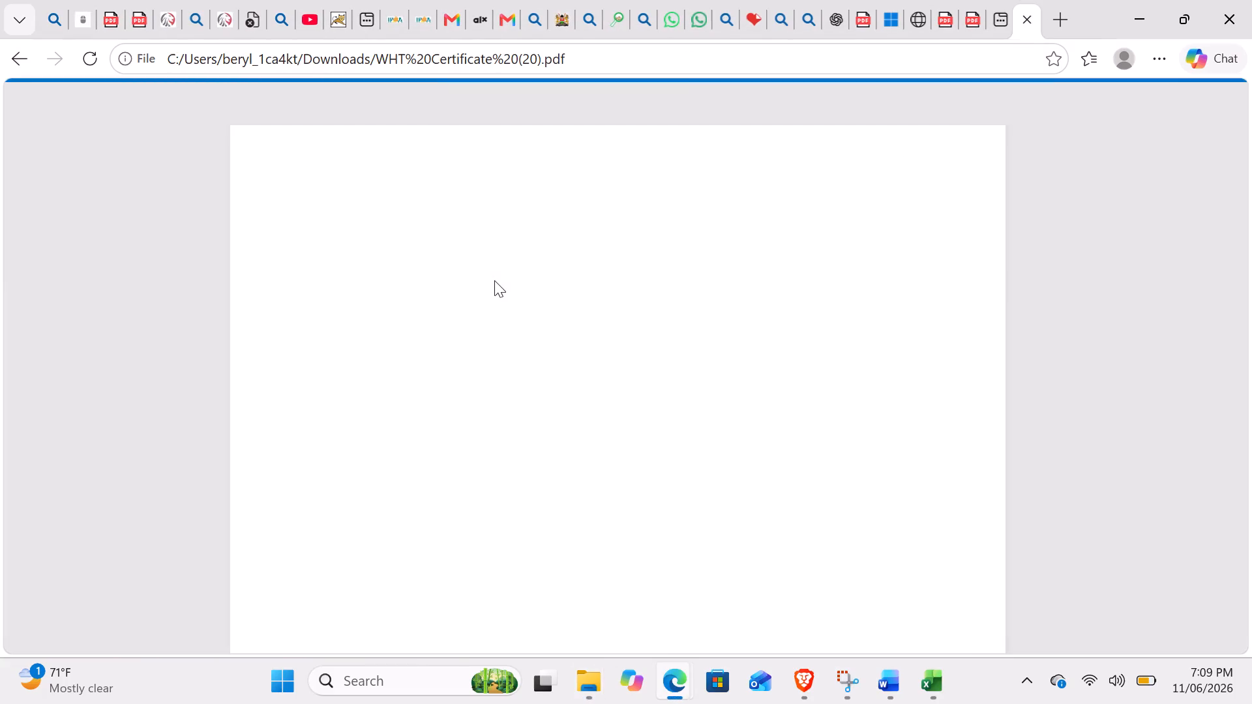
{"action": "scroll", "coordinate": [631, 582], "scroll_direction": "down", "scroll_amount": 2}
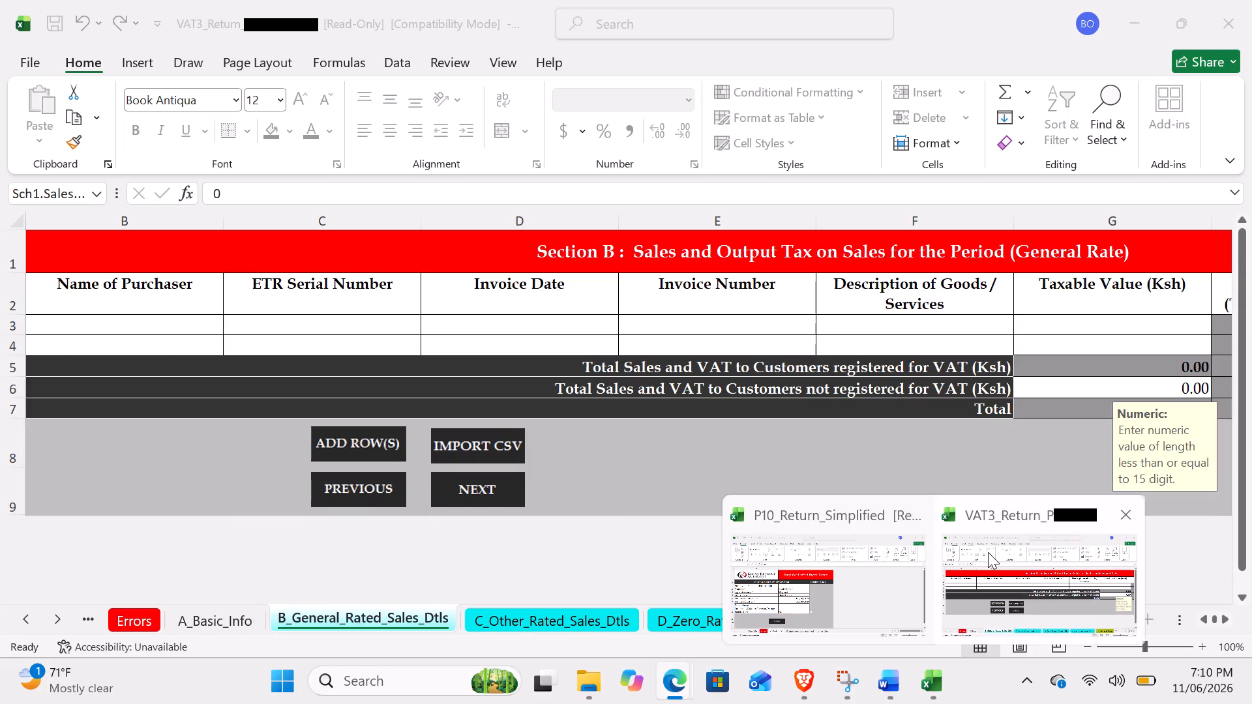
Back in the VAT3 workbook, set the Section B taxable value for customers not registered for VAT to =262810/1.16.
{"action": "left_click", "coordinate": [983, 576]}
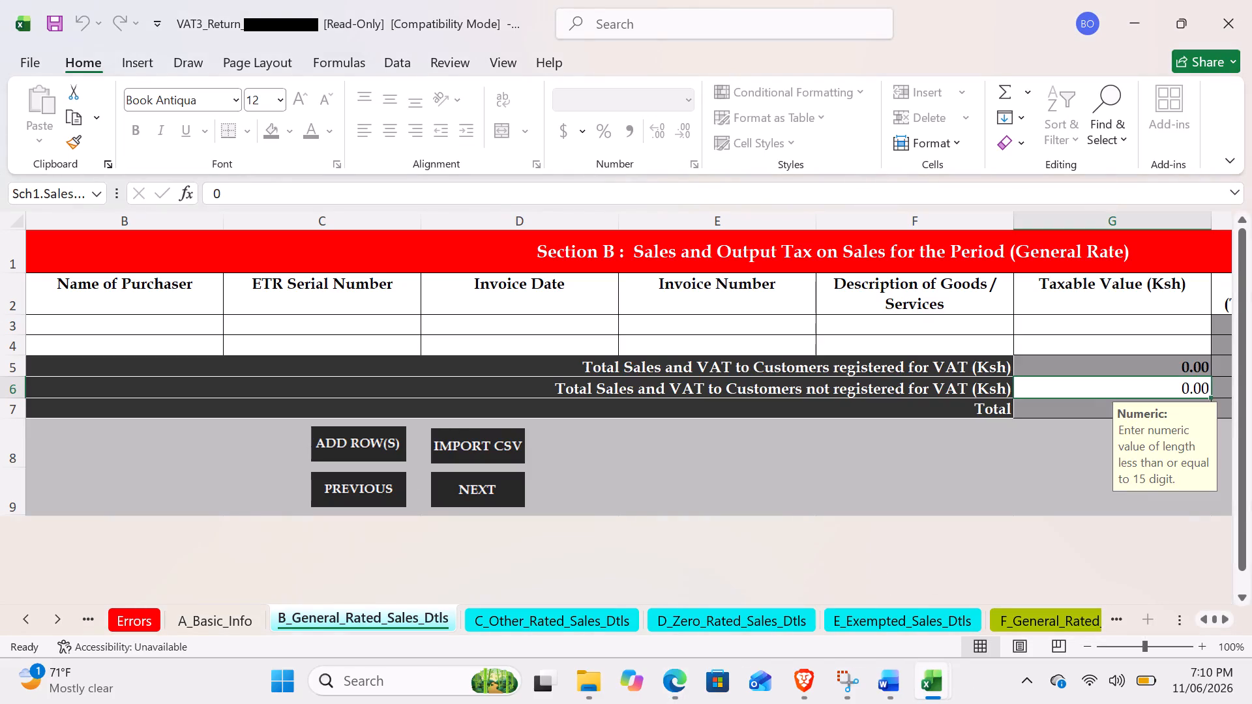
{"action": "left_click", "coordinate": [1054, 390]}
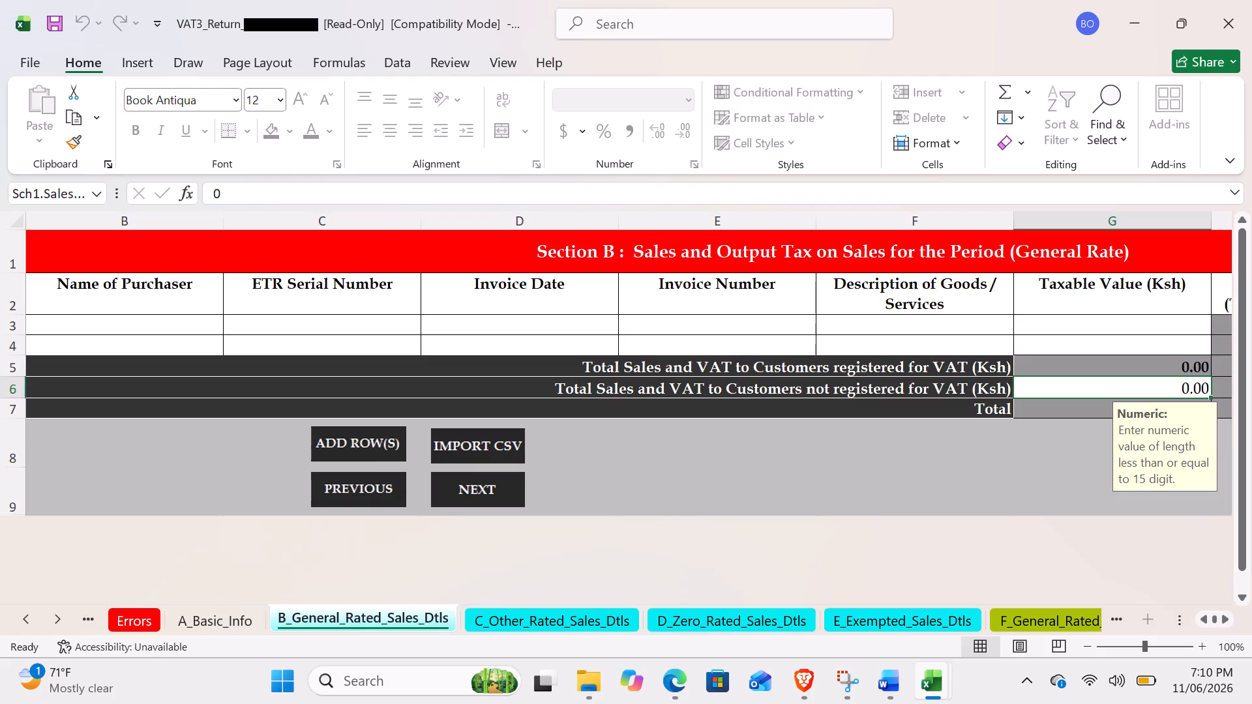
{"action": "key", "text": "equal"}
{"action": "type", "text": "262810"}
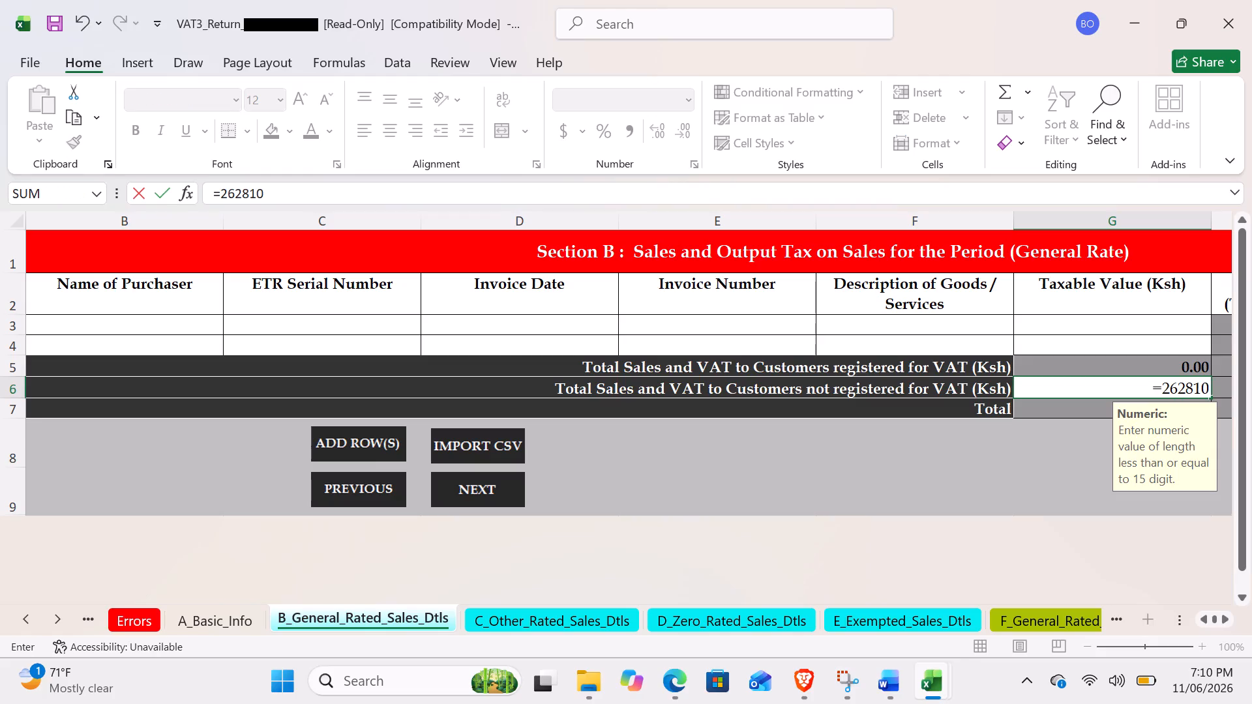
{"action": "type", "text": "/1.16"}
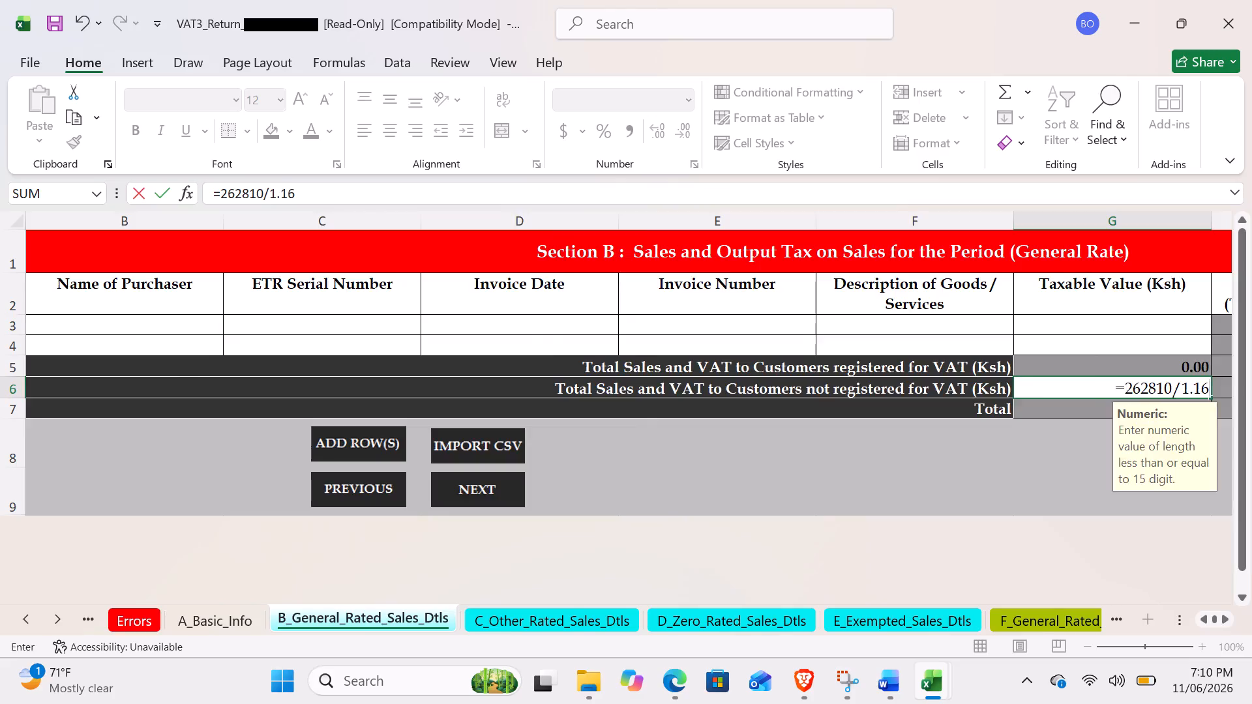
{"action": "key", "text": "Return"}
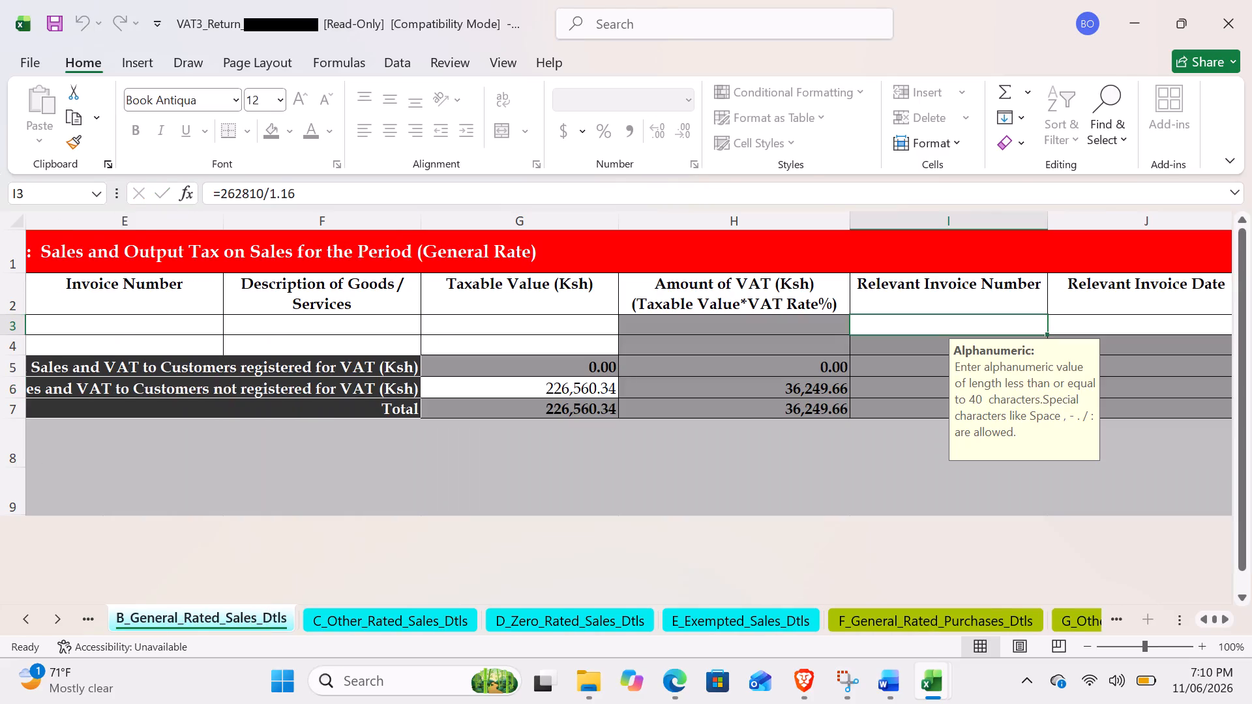
Review the VAT due calculation in O_VAT_Due and the sales and purchases summaries in M_Sales_N_Purchases.
{"action": "triple_click", "coordinate": [59, 625]}
{"action": "triple_click", "coordinate": [59, 625]}
{"action": "double_click", "coordinate": [59, 625]}
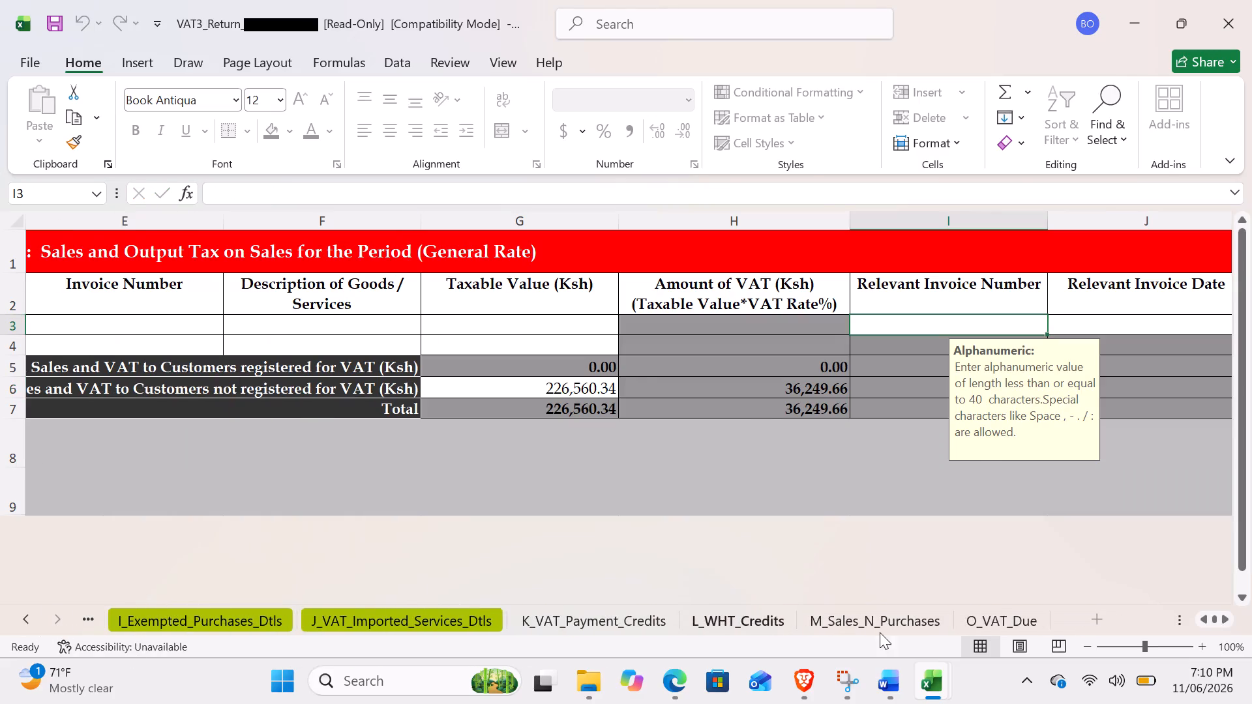
{"action": "left_click", "coordinate": [994, 625]}
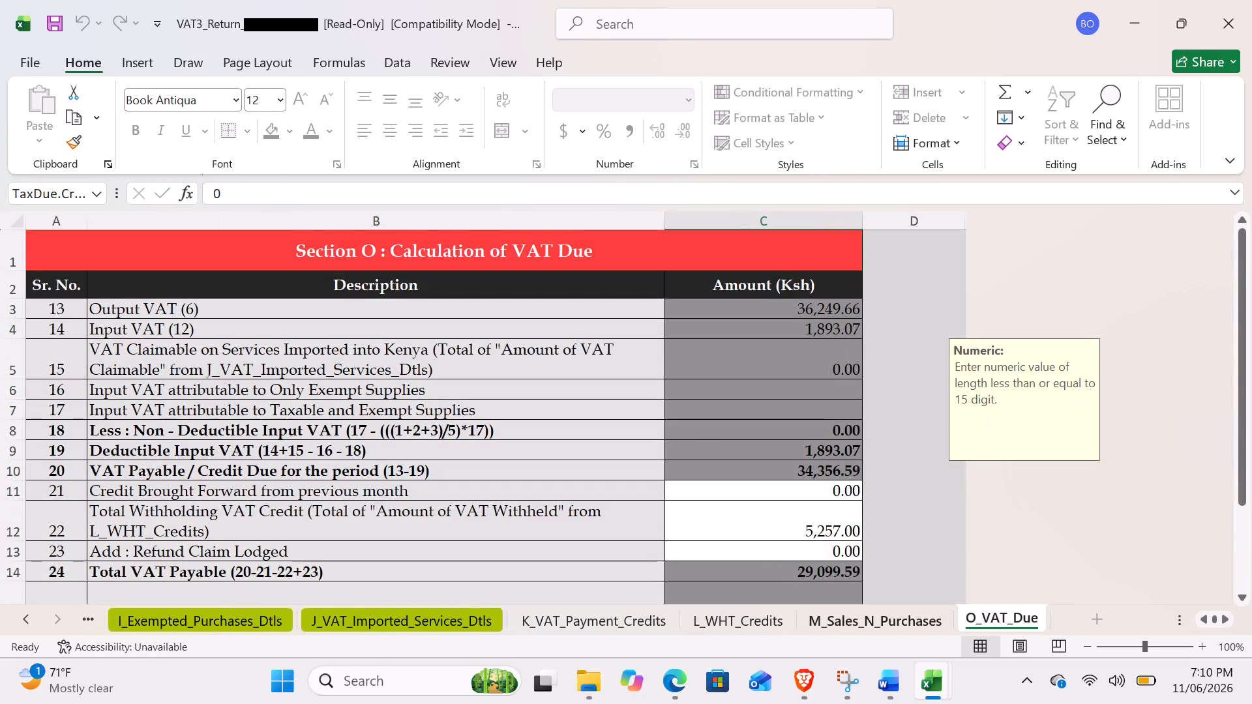
{"action": "scroll", "coordinate": [792, 537], "scroll_direction": "down", "scroll_amount": 1}
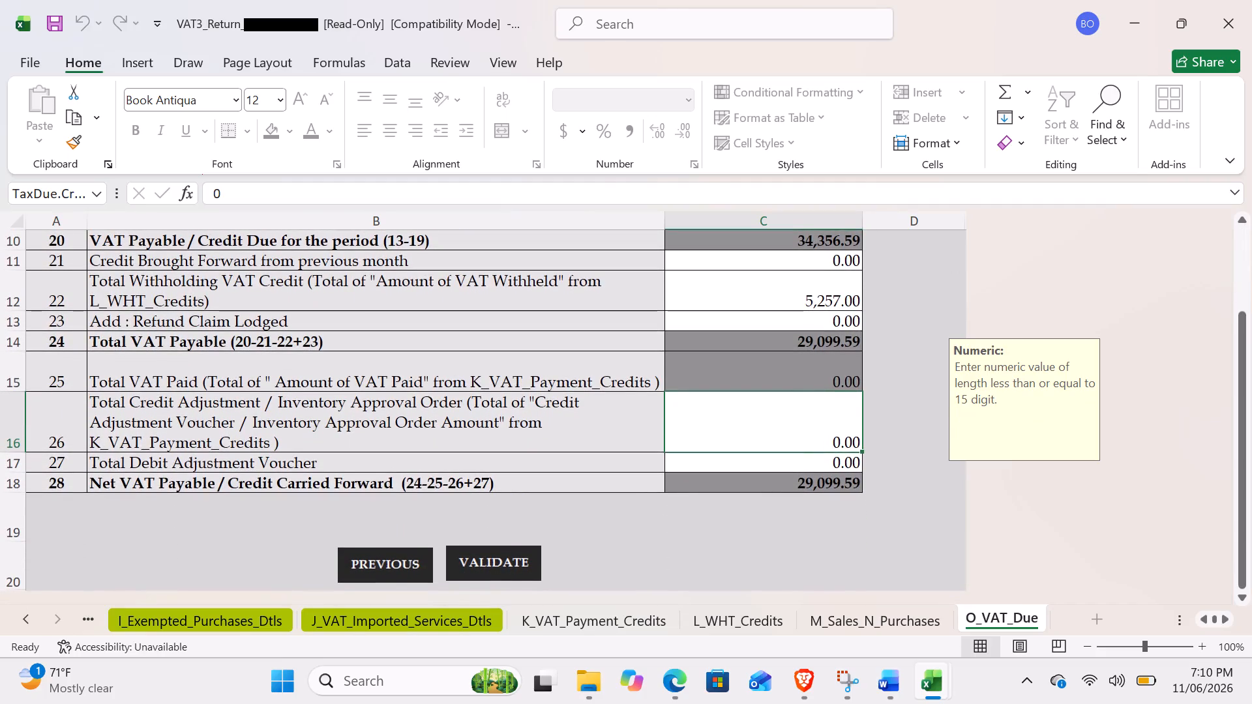
{"action": "left_click", "coordinate": [755, 297]}
{"action": "left_click_drag", "start_coordinate": [799, 357], "coordinate": [974, 328]}
{"action": "left_click", "coordinate": [840, 627]}
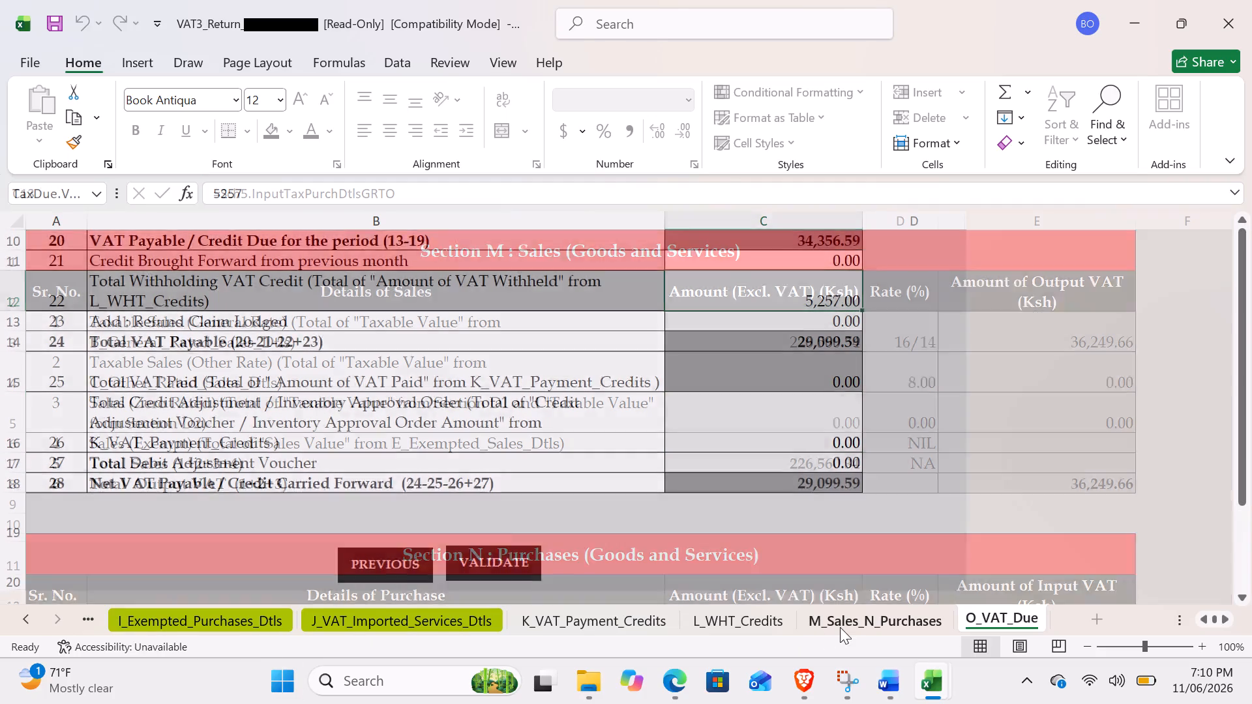
{"action": "scroll", "coordinate": [848, 506], "scroll_direction": "down", "scroll_amount": 1}
{"action": "scroll", "coordinate": [848, 506], "scroll_direction": "up", "scroll_amount": 1}
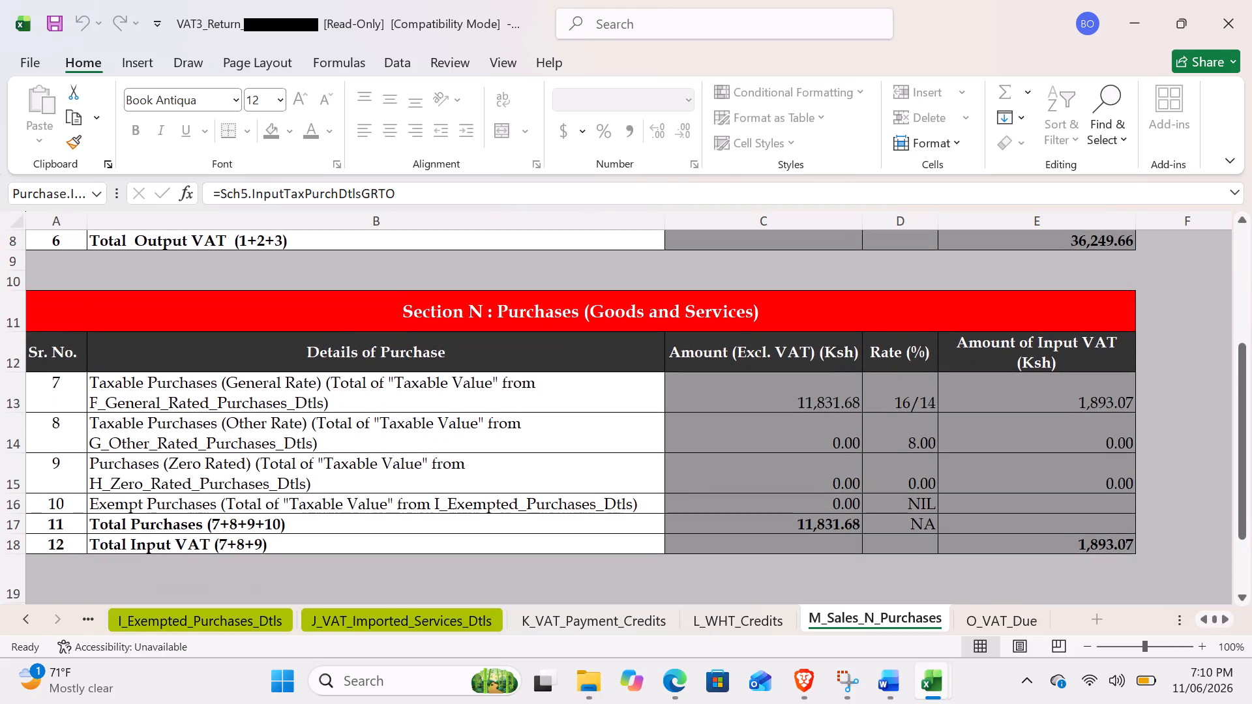
Validate the VAT3 workbook from the O_VAT_Due sheet and generate its zip upload file.
{"action": "left_click", "coordinate": [983, 613]}
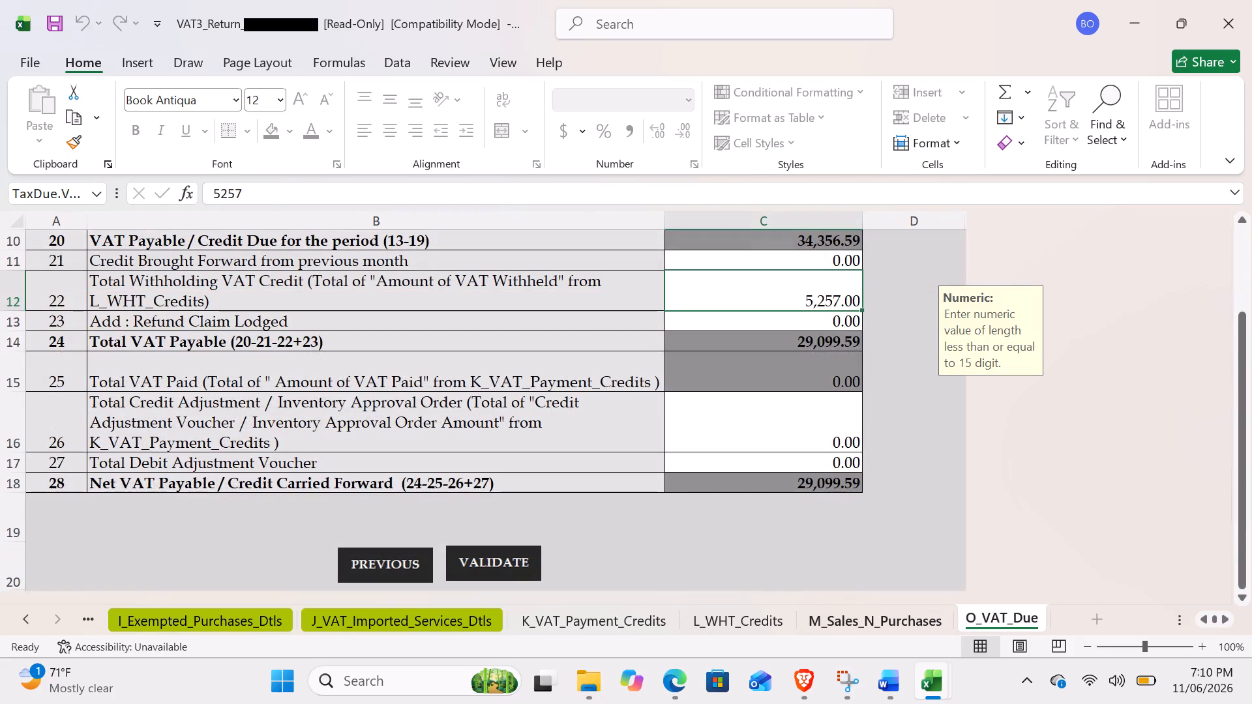
{"action": "left_click", "coordinate": [520, 557]}
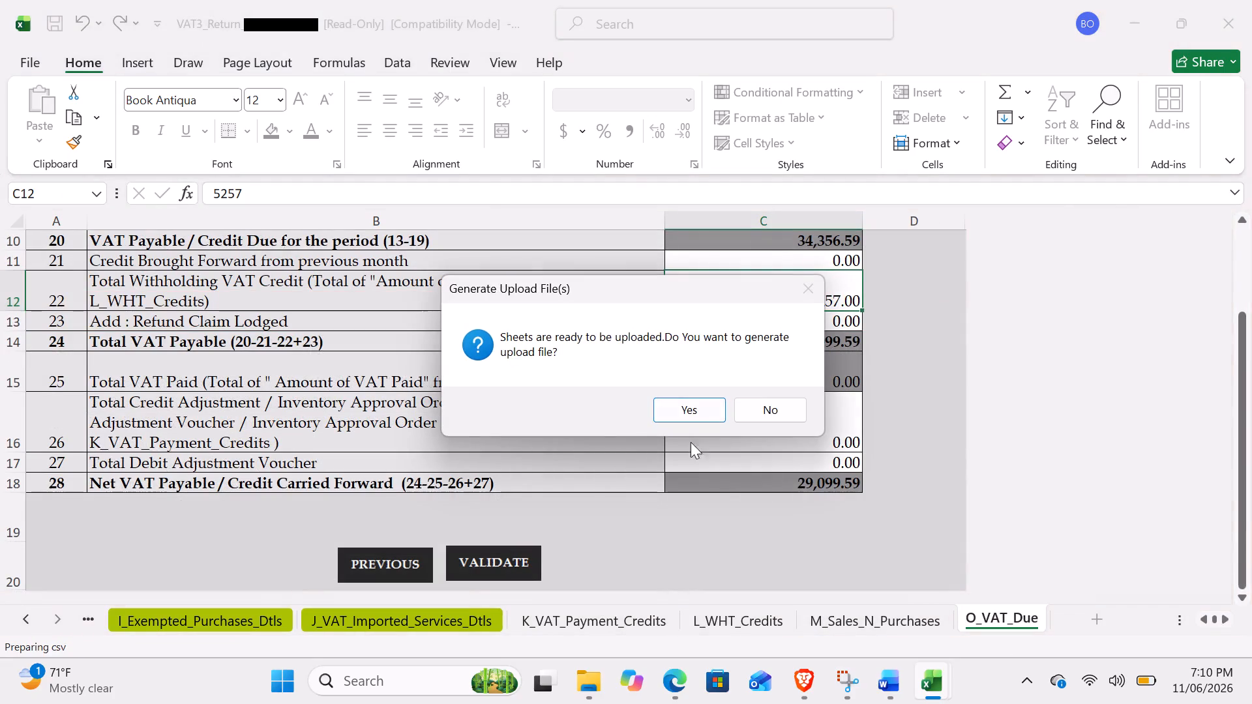
{"action": "left_click", "coordinate": [684, 416]}
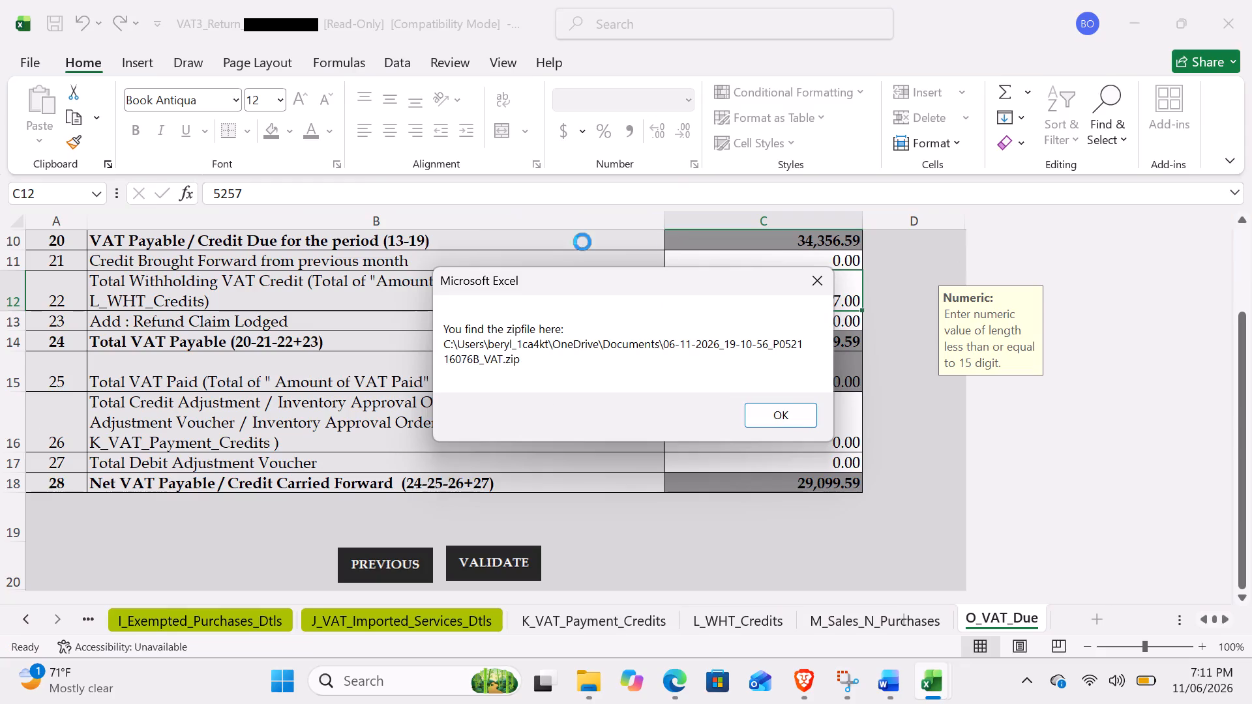
{"action": "left_click", "coordinate": [773, 414]}
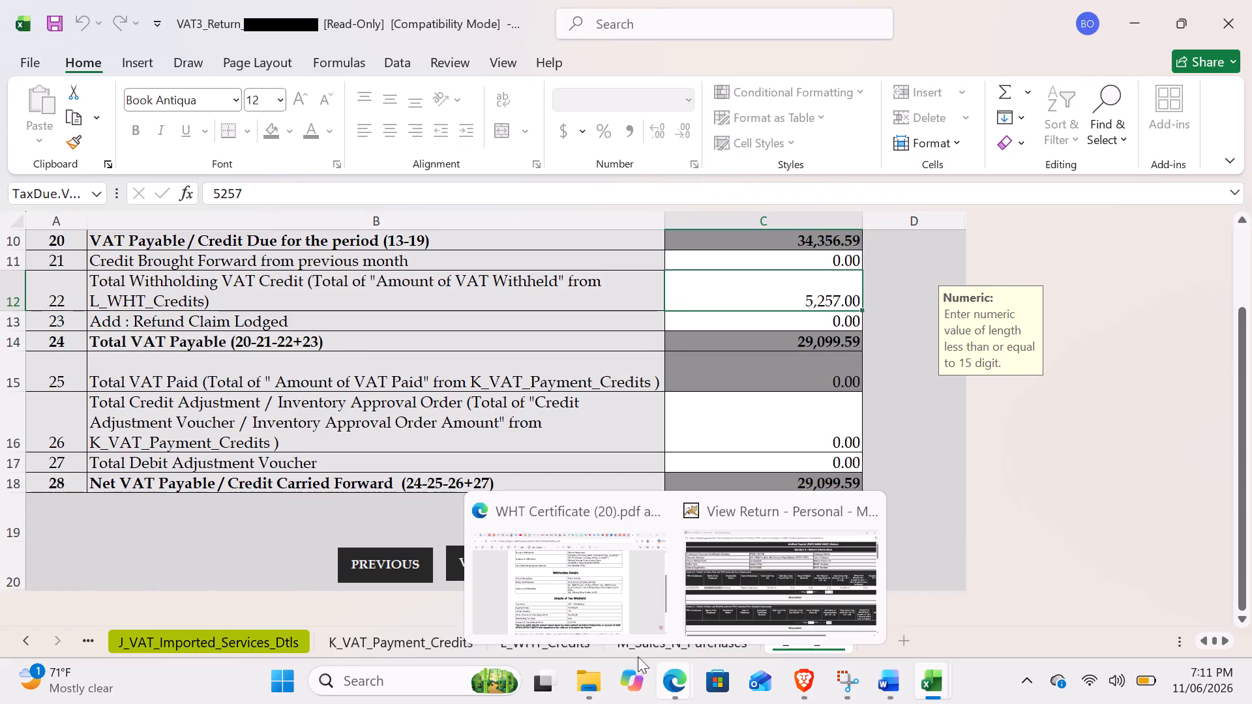
In Zion Developers Limited's iTax account in Edge, open the e-Returns filing form for the Value Added Tax (VAT) obligation.
{"action": "left_click", "coordinate": [600, 599]}
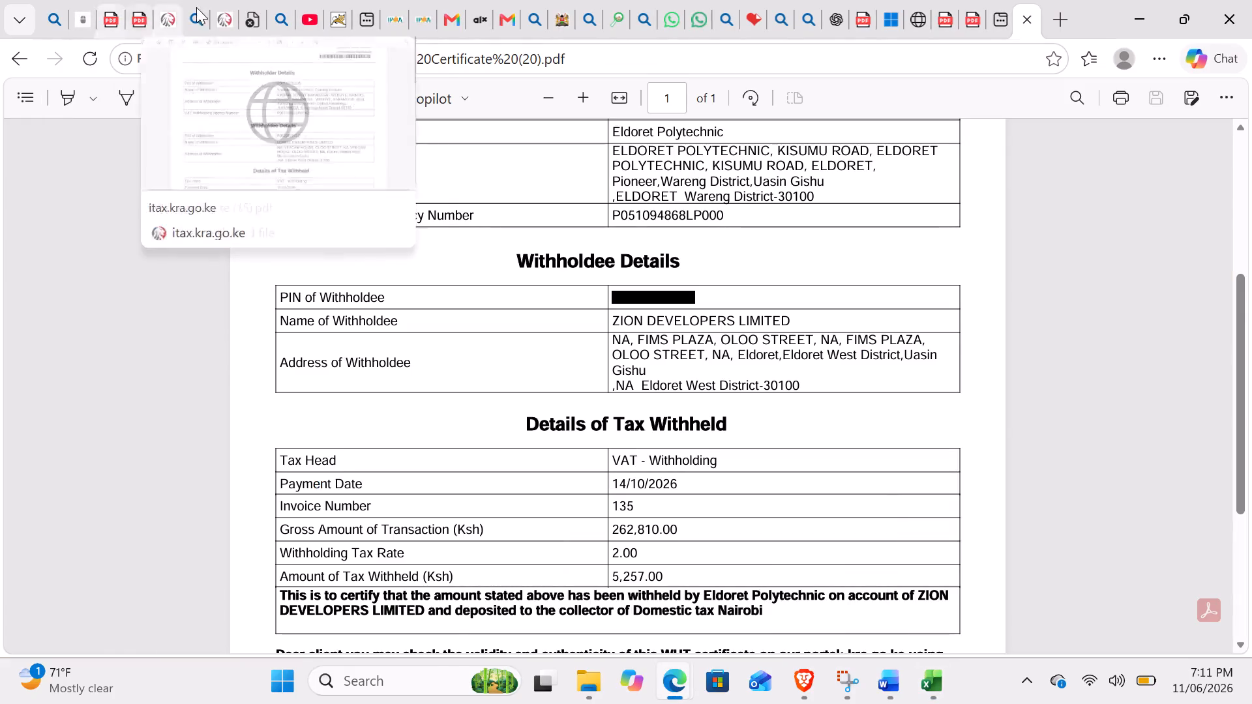
{"action": "left_click", "coordinate": [220, 10]}
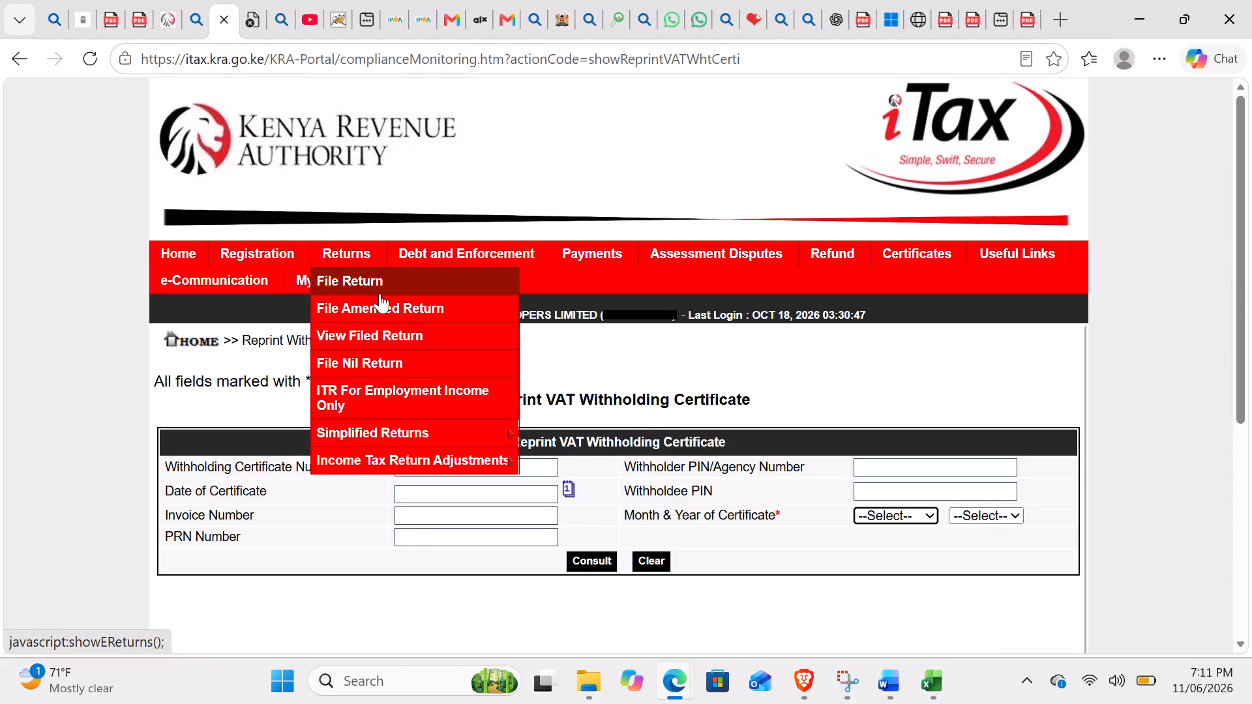
{"action": "left_click", "coordinate": [361, 287]}
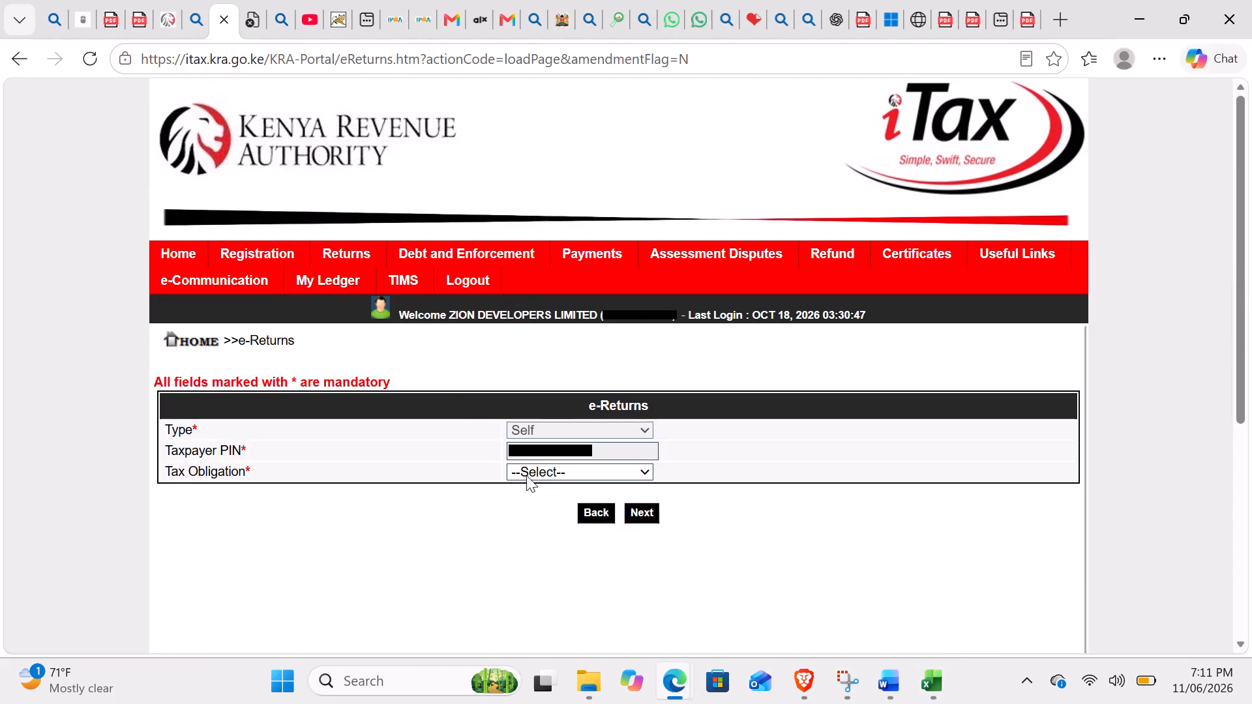
{"action": "left_click", "coordinate": [537, 482]}
{"action": "left_click", "coordinate": [542, 471]}
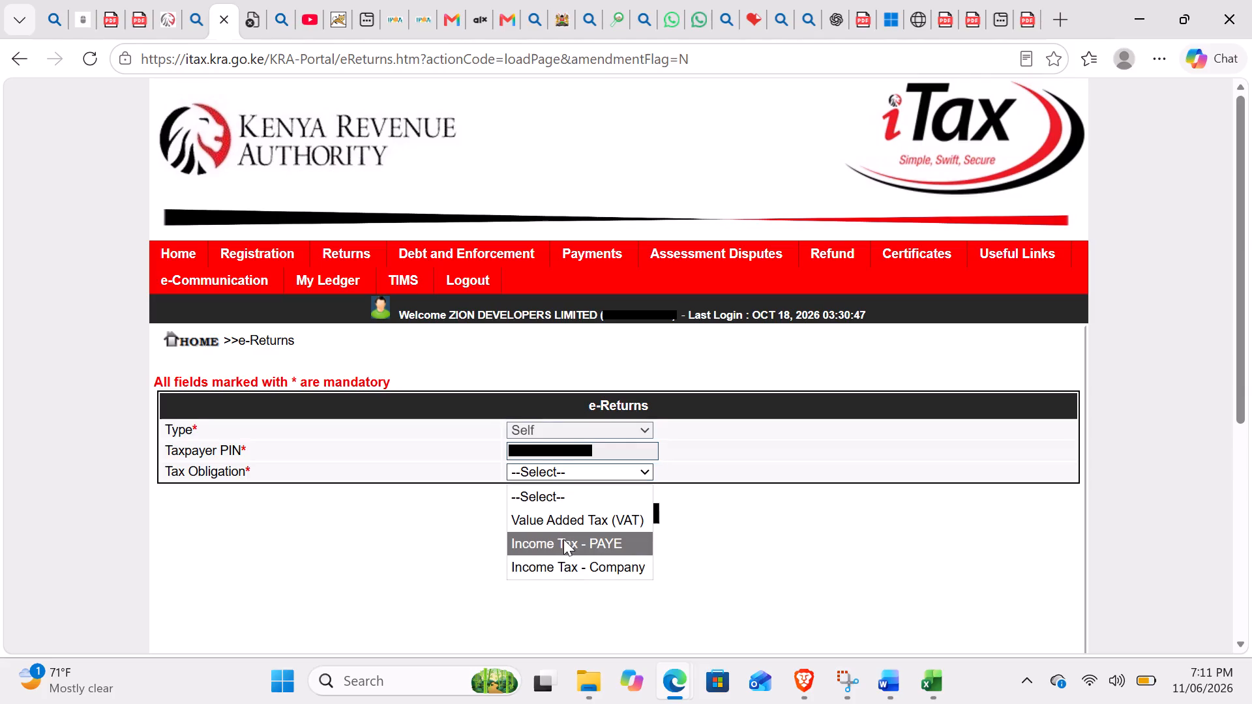
{"action": "left_click", "coordinate": [563, 528]}
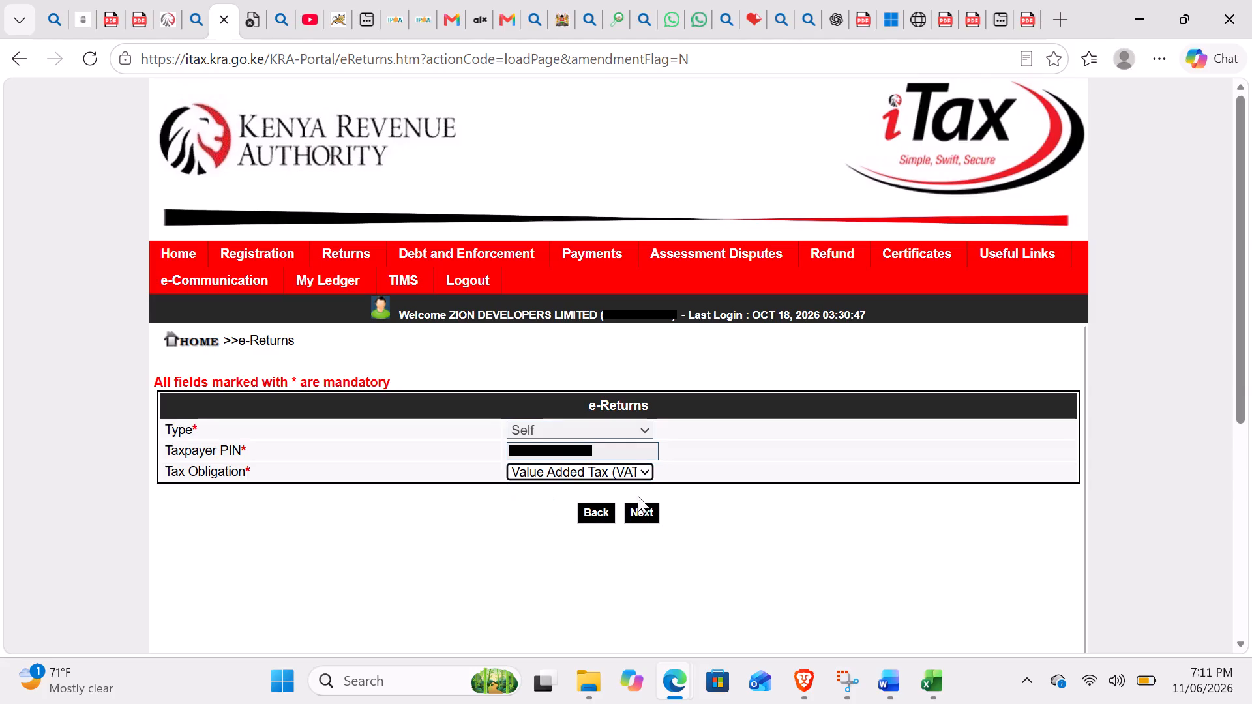
{"action": "left_click", "coordinate": [639, 506]}
Agree to the terms and conditions and attach the 06-11-2026_19-10-56 VAT zip from Documents to the VAT form.
{"action": "scroll", "coordinate": [659, 510], "scroll_direction": "down", "scroll_amount": 1}
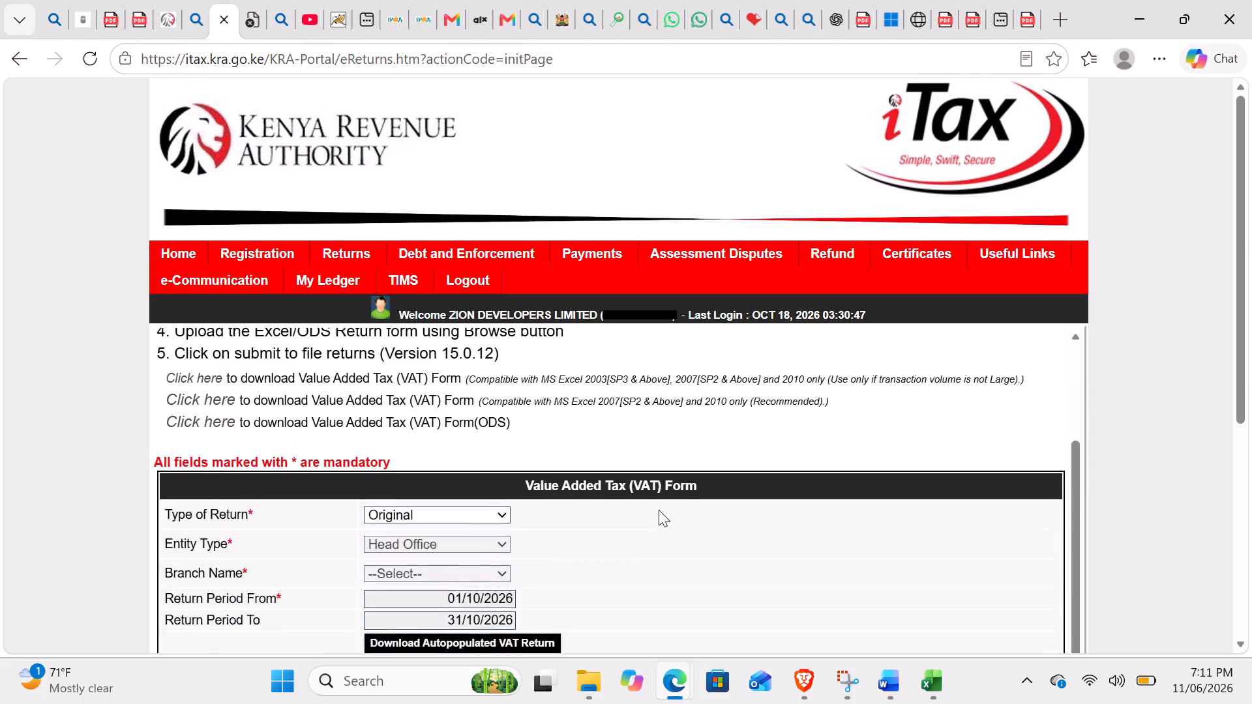
{"action": "scroll", "coordinate": [659, 510], "scroll_direction": "down", "scroll_amount": 1}
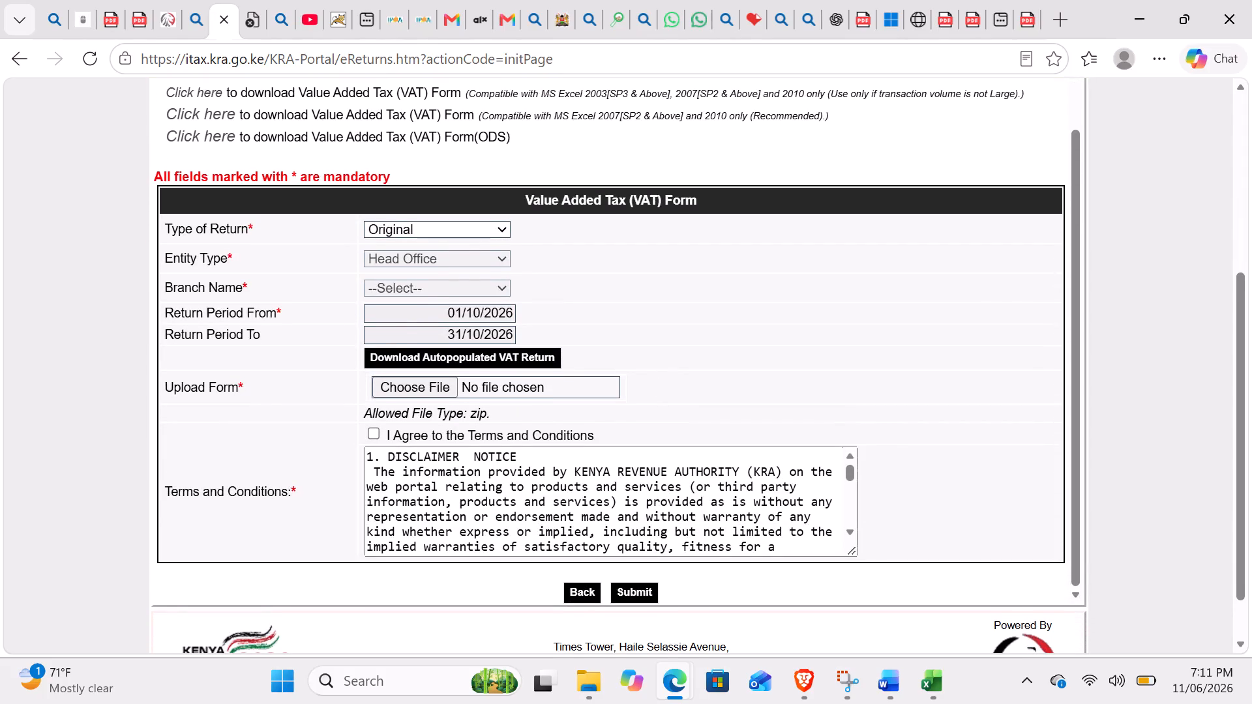
{"action": "left_click", "coordinate": [374, 437]}
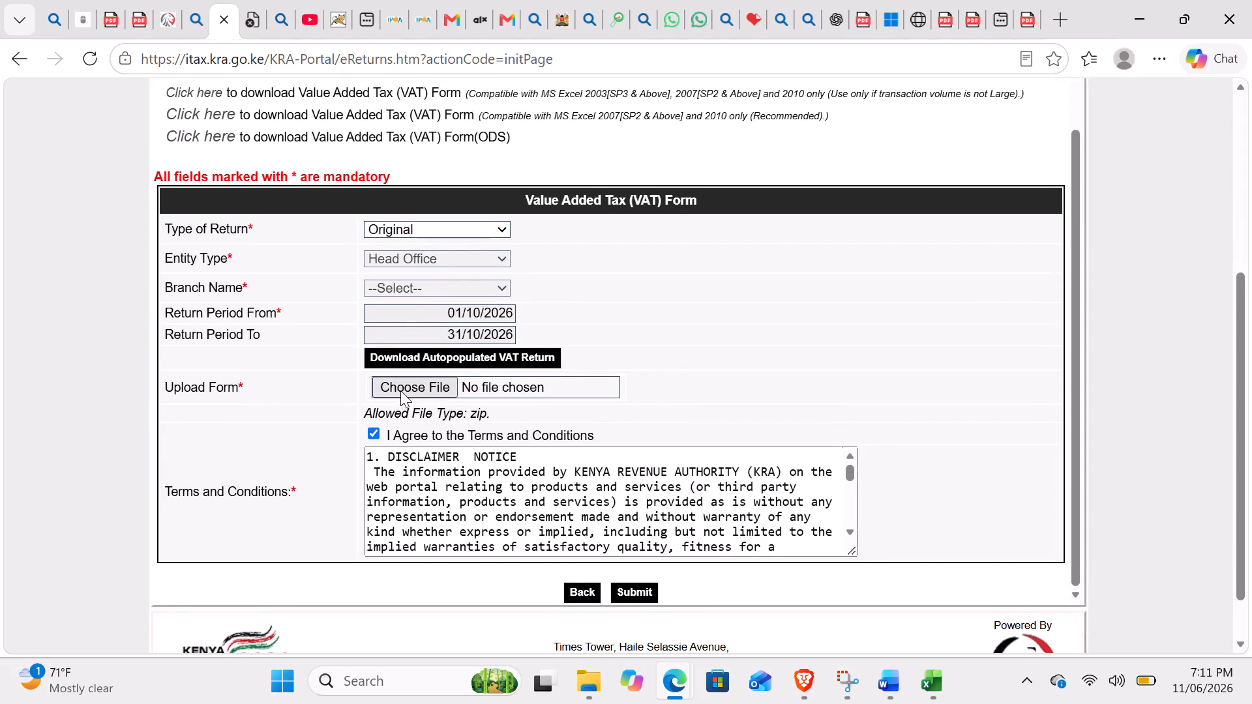
{"action": "left_click", "coordinate": [400, 390]}
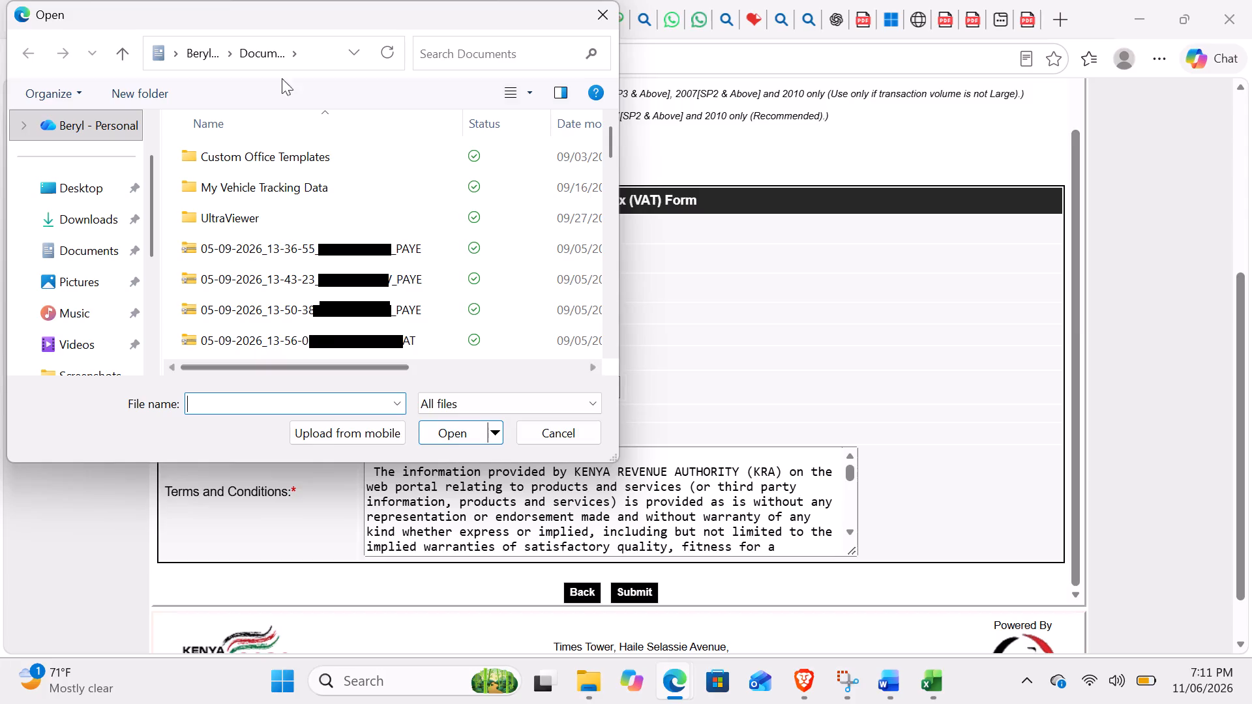
{"action": "left_click", "coordinate": [105, 257]}
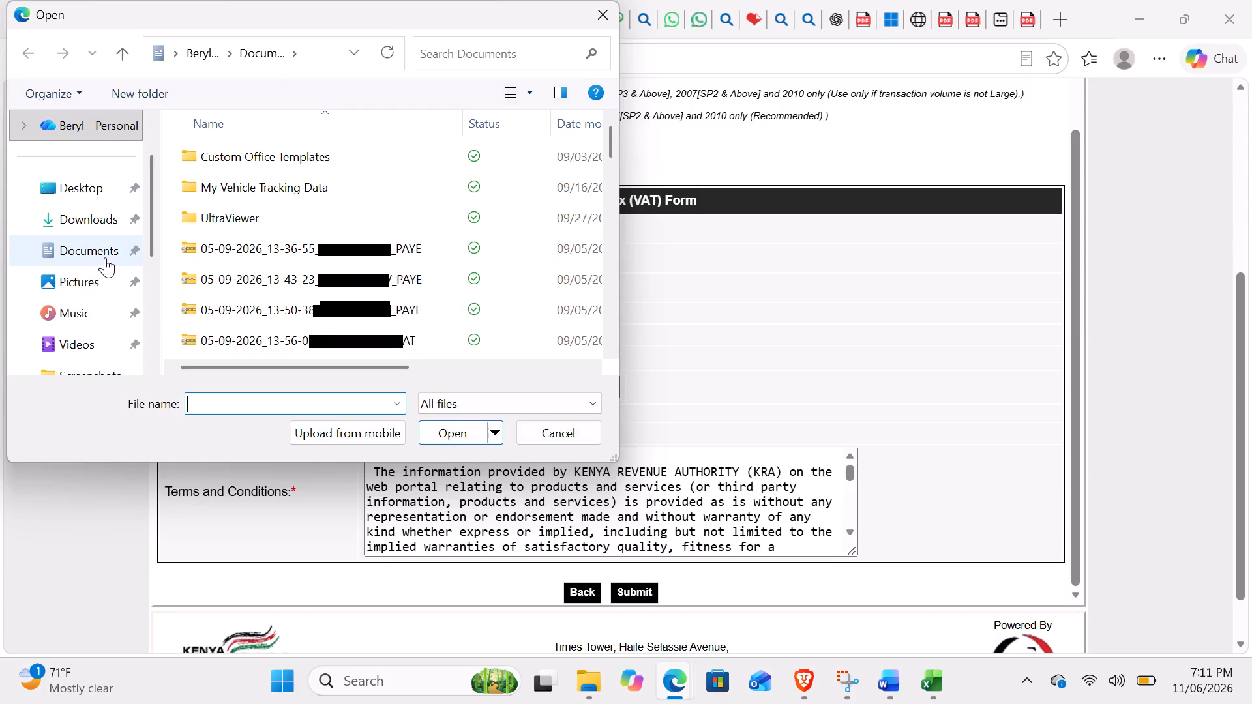
{"action": "scroll", "coordinate": [272, 326], "scroll_direction": "down", "scroll_amount": 2}
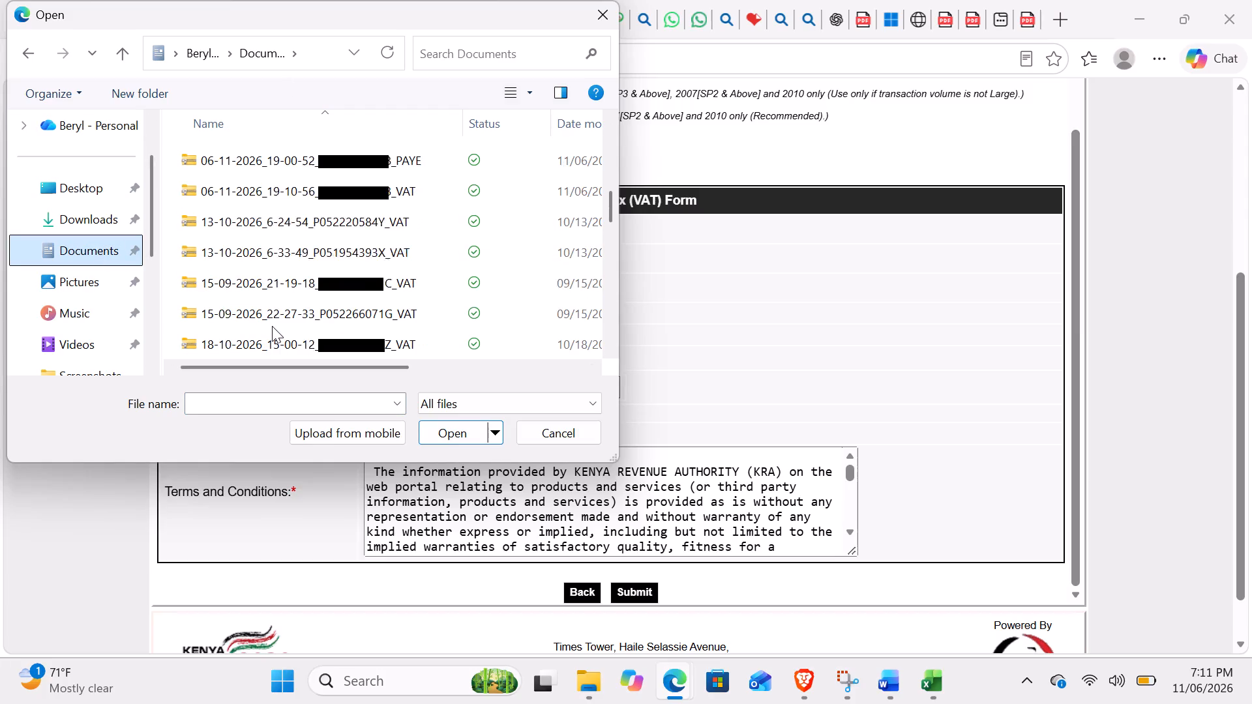
{"action": "scroll", "coordinate": [272, 326], "scroll_direction": "down", "scroll_amount": 1}
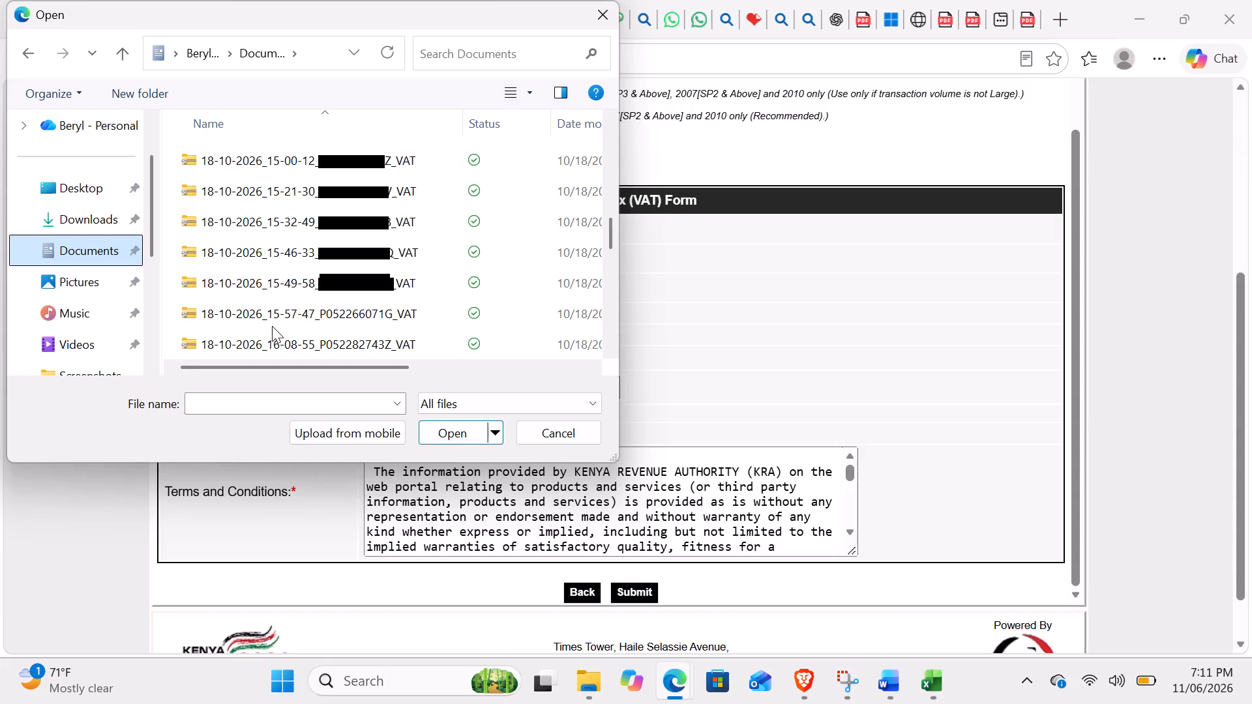
{"action": "scroll", "coordinate": [272, 326], "scroll_direction": "up", "scroll_amount": 1}
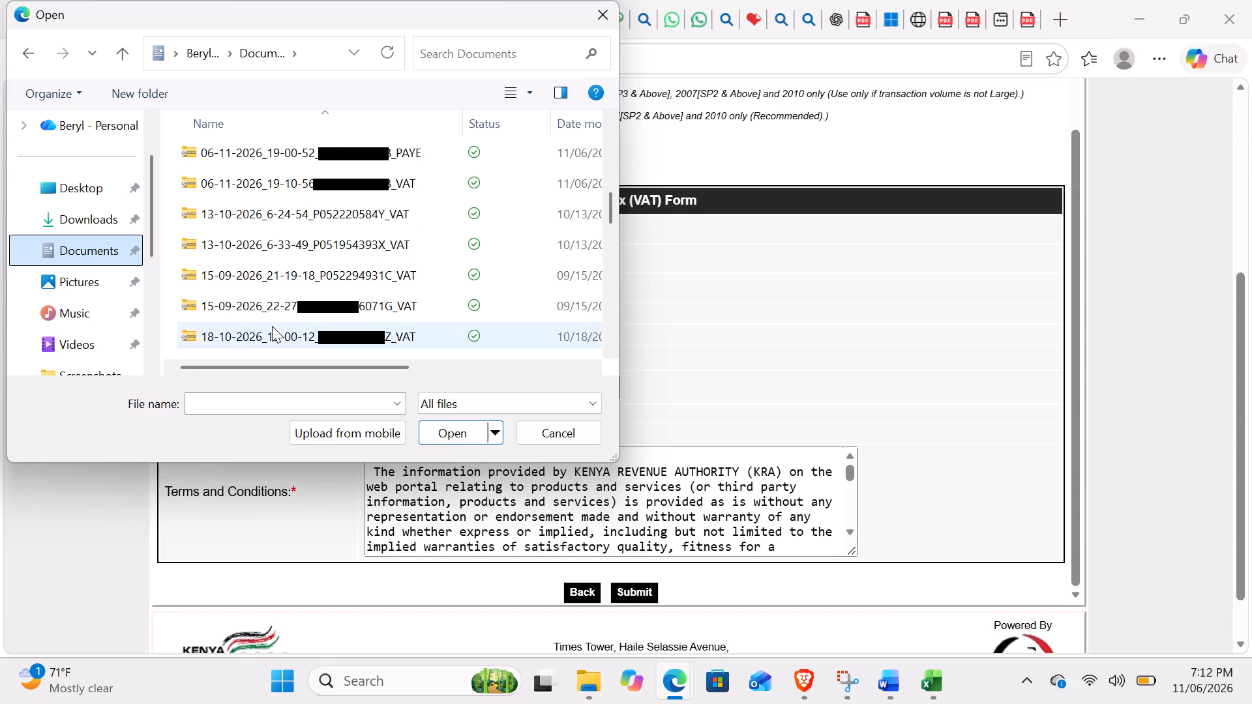
{"action": "scroll", "coordinate": [272, 326], "scroll_direction": "up", "scroll_amount": 1}
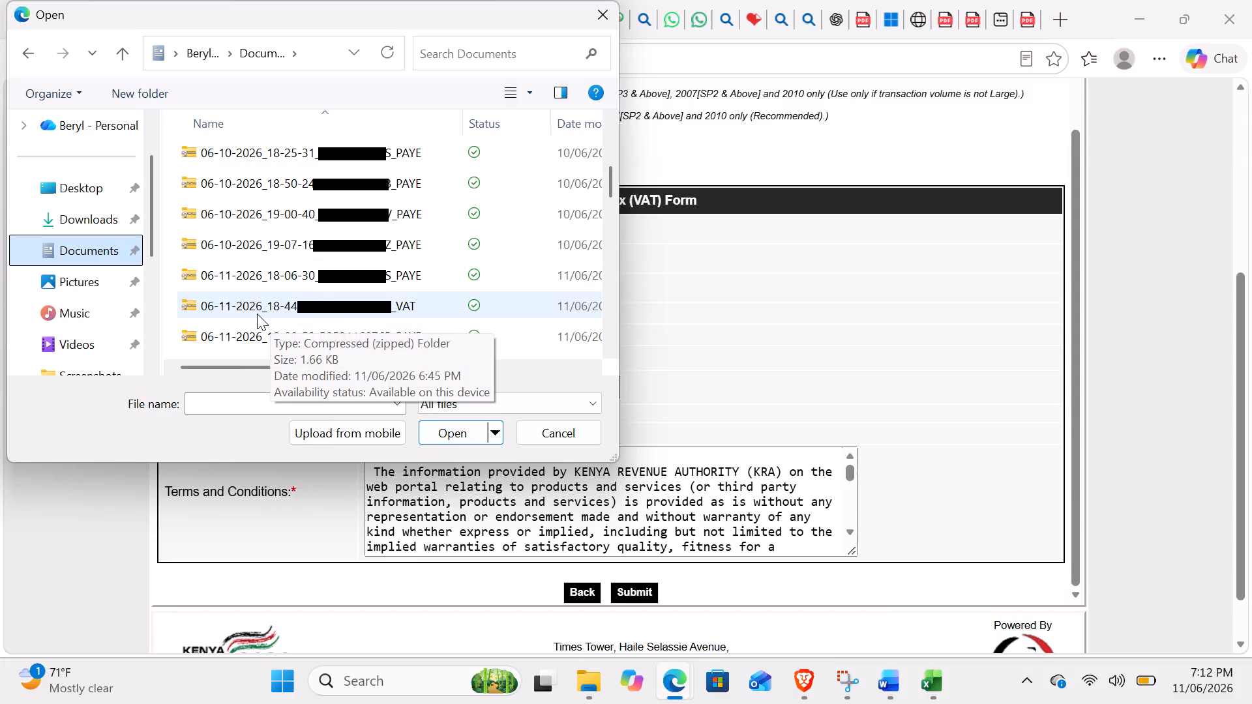
{"action": "scroll", "coordinate": [257, 314], "scroll_direction": "down", "scroll_amount": 2}
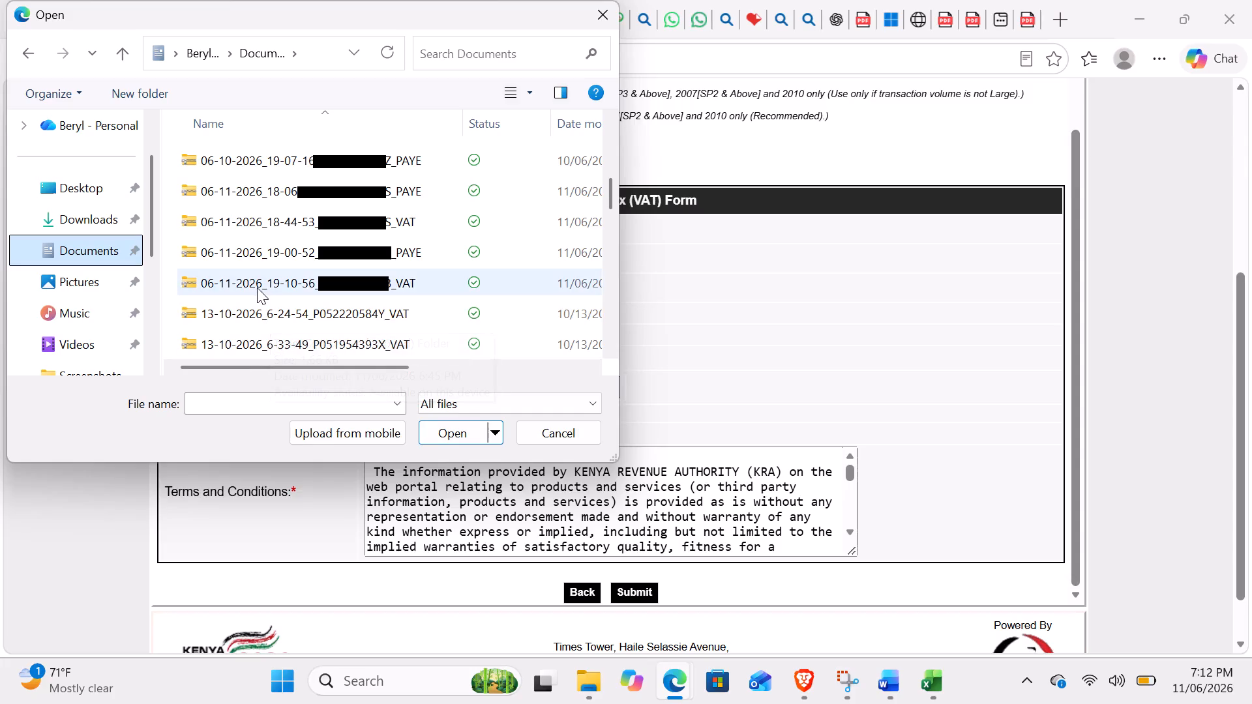
{"action": "double_click", "coordinate": [256, 287]}
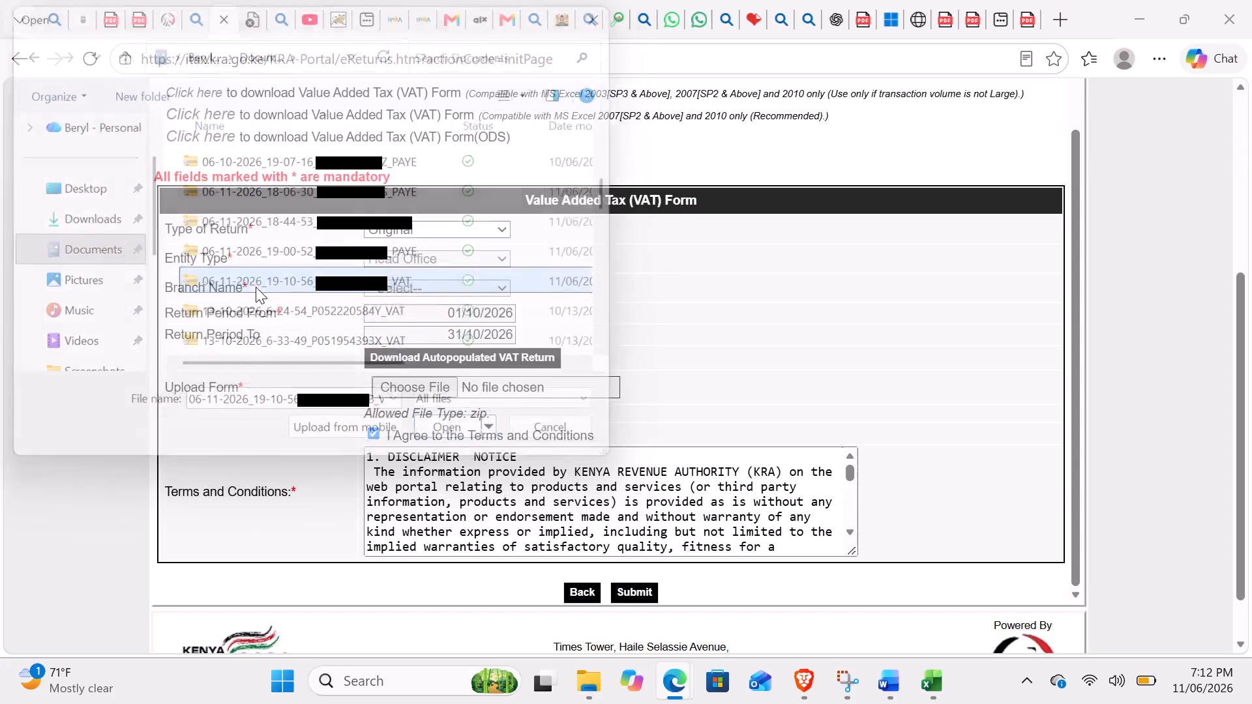
Submit the original October 2026 VAT return and dismiss the iTax survey.
{"action": "left_click", "coordinate": [619, 587]}
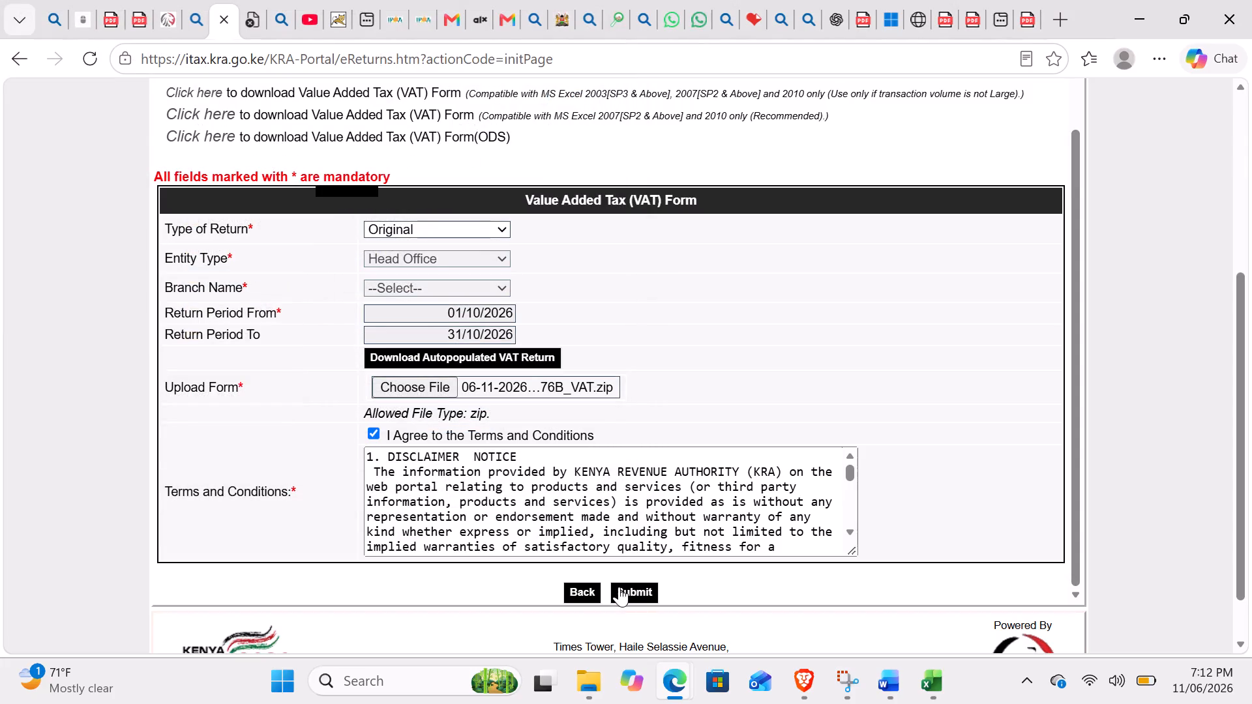
{"action": "left_click", "coordinate": [741, 185]}
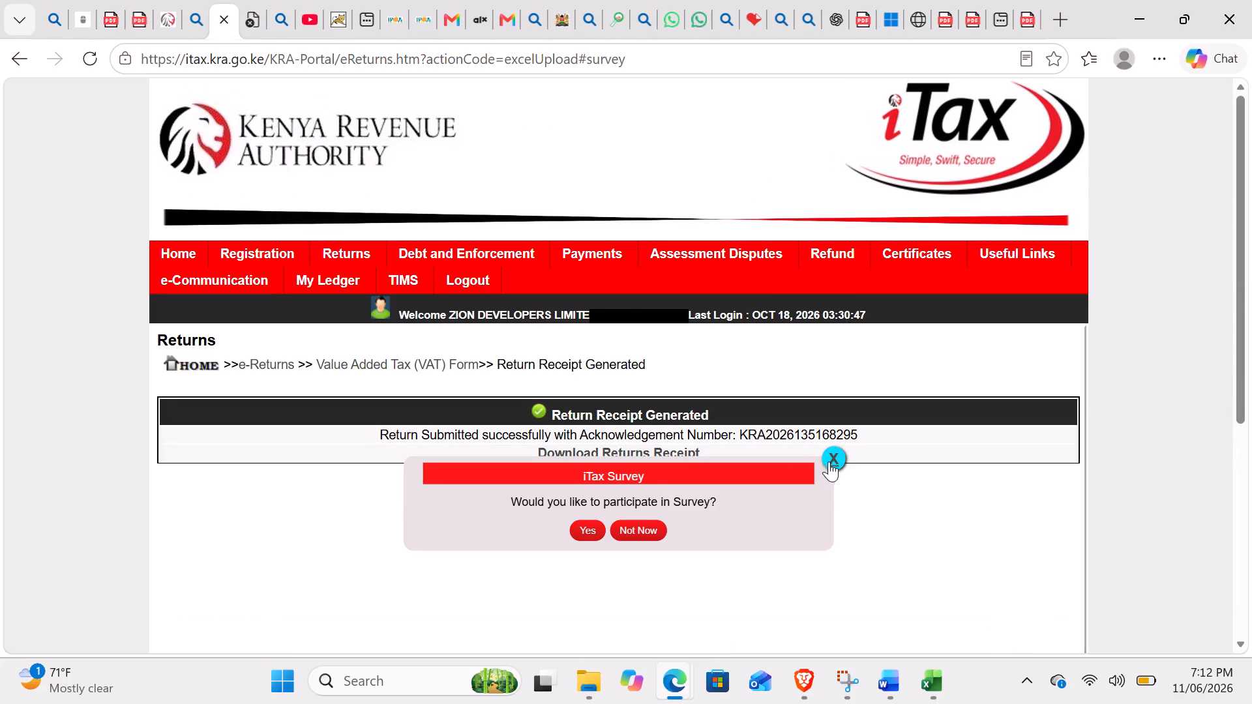
{"action": "left_click", "coordinate": [835, 459]}
Open the payment registration form from the return receipt and add the October 2026 VAT self-assessment payment of Ksh 29,100.
{"action": "left_click", "coordinate": [644, 488]}
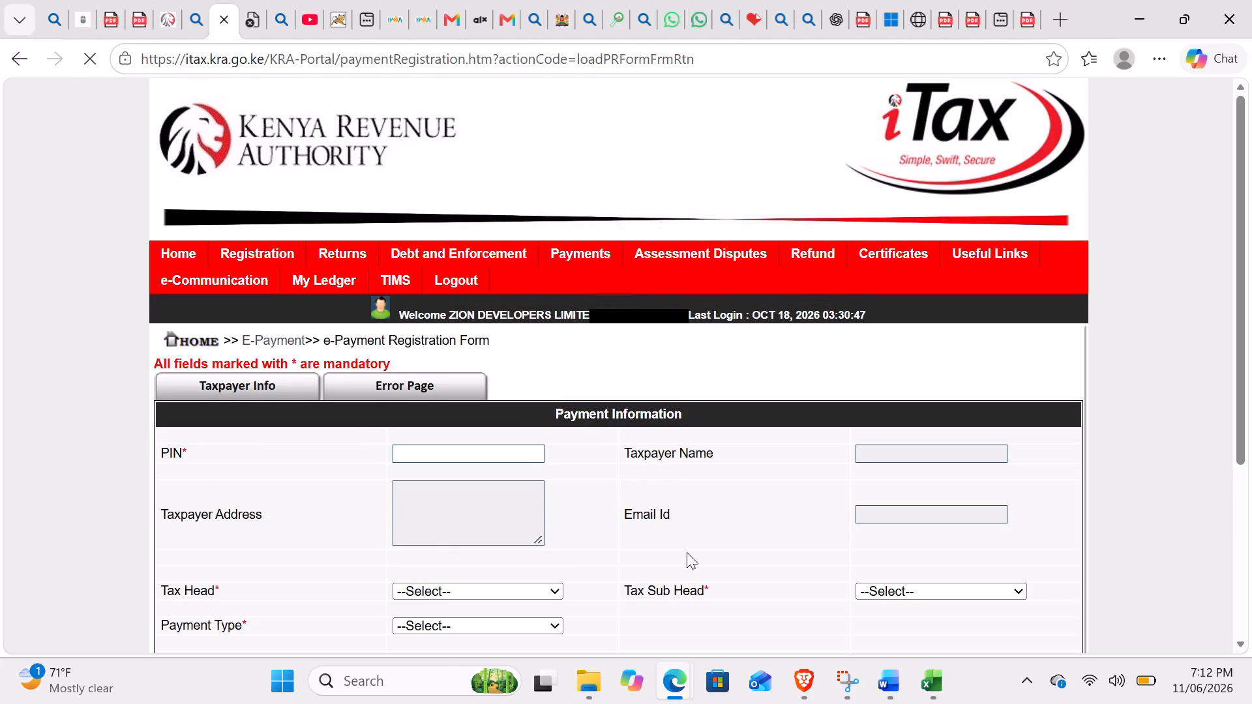
{"action": "scroll", "coordinate": [687, 552], "scroll_direction": "down", "scroll_amount": 1}
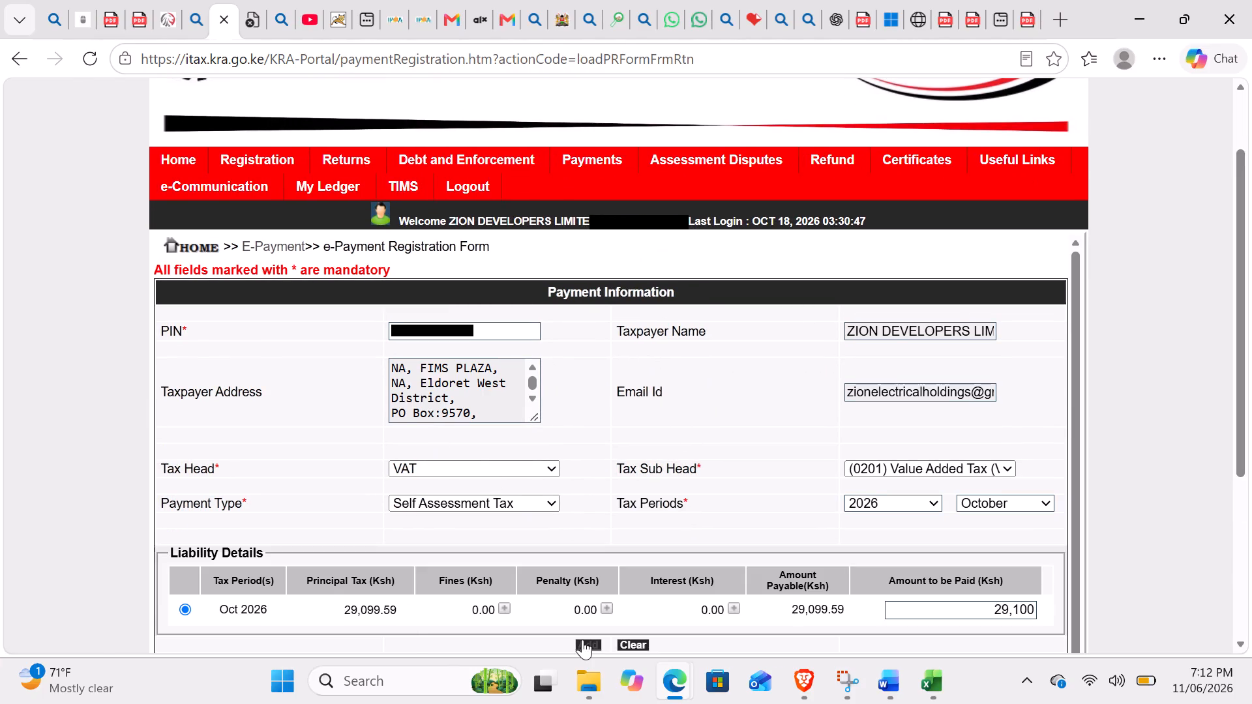
{"action": "scroll", "coordinate": [685, 518], "scroll_direction": "down", "scroll_amount": 1}
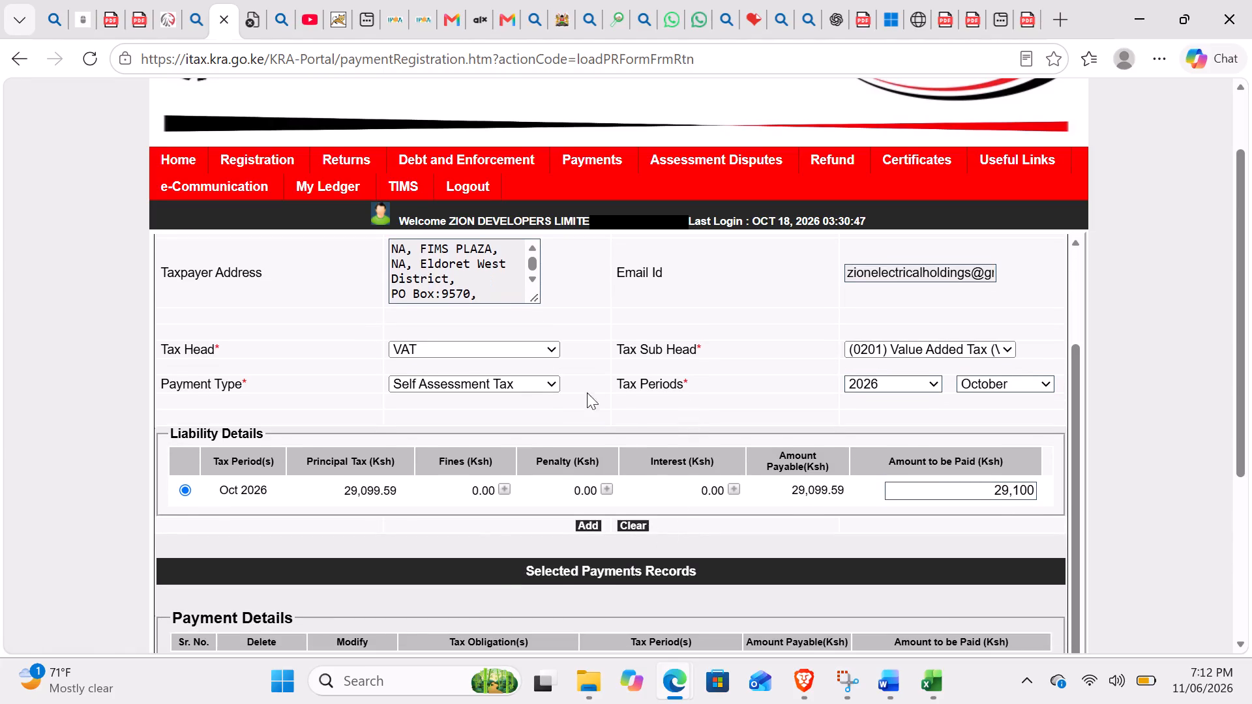
{"action": "left_click", "coordinate": [591, 527]}
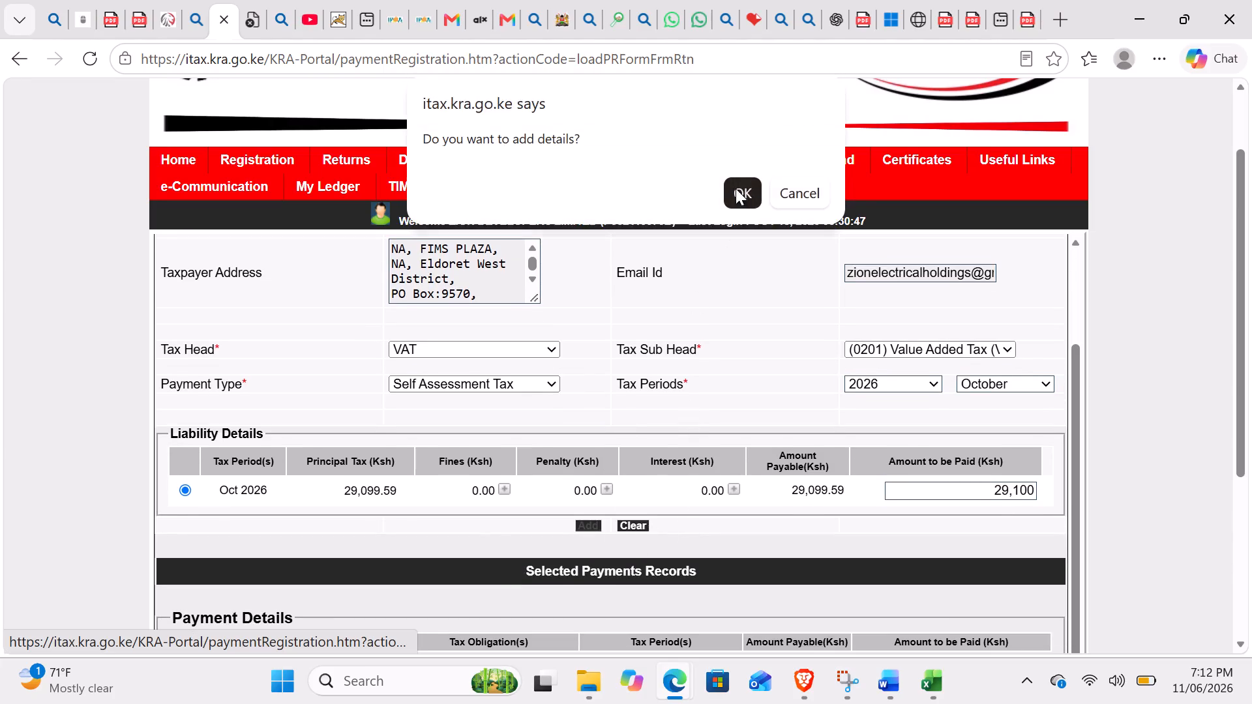
{"action": "left_click", "coordinate": [736, 187]}
Set the mode of payment to Other Payment Modes, submit the payment registration and dismiss the survey.
{"action": "scroll", "coordinate": [640, 399], "scroll_direction": "down", "scroll_amount": 2}
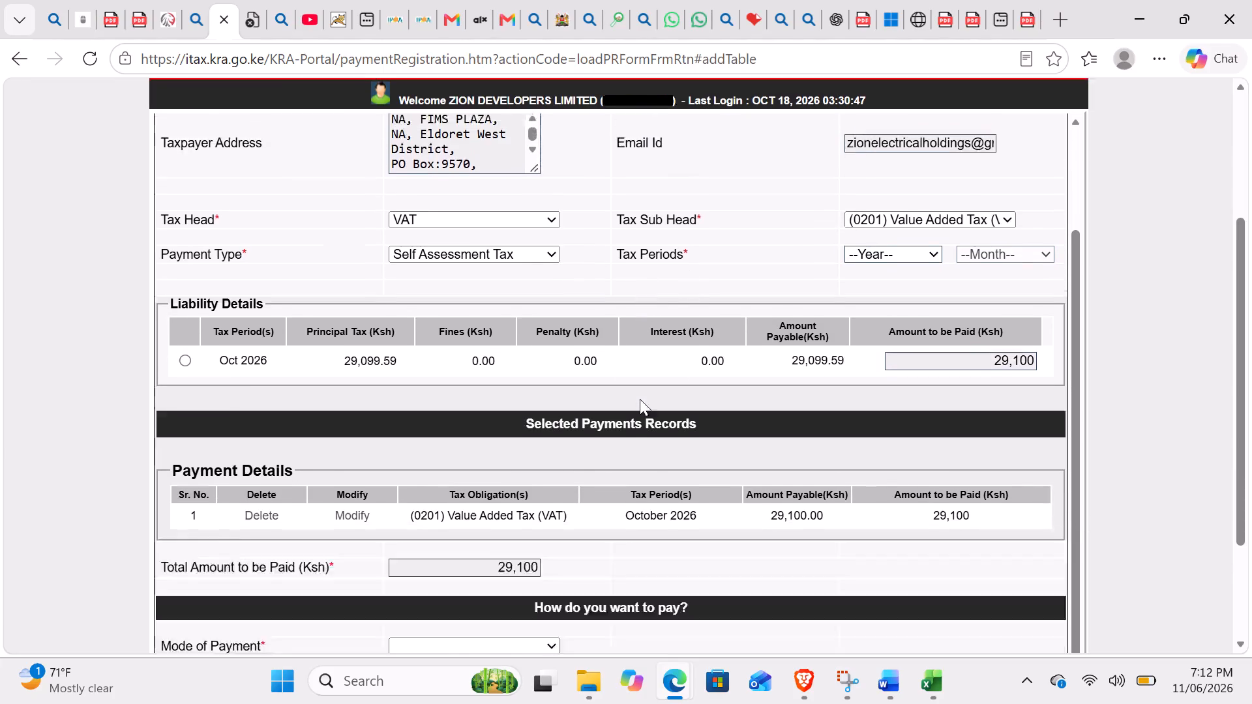
{"action": "scroll", "coordinate": [640, 399], "scroll_direction": "down", "scroll_amount": 1}
{"action": "left_click", "coordinate": [535, 487]}
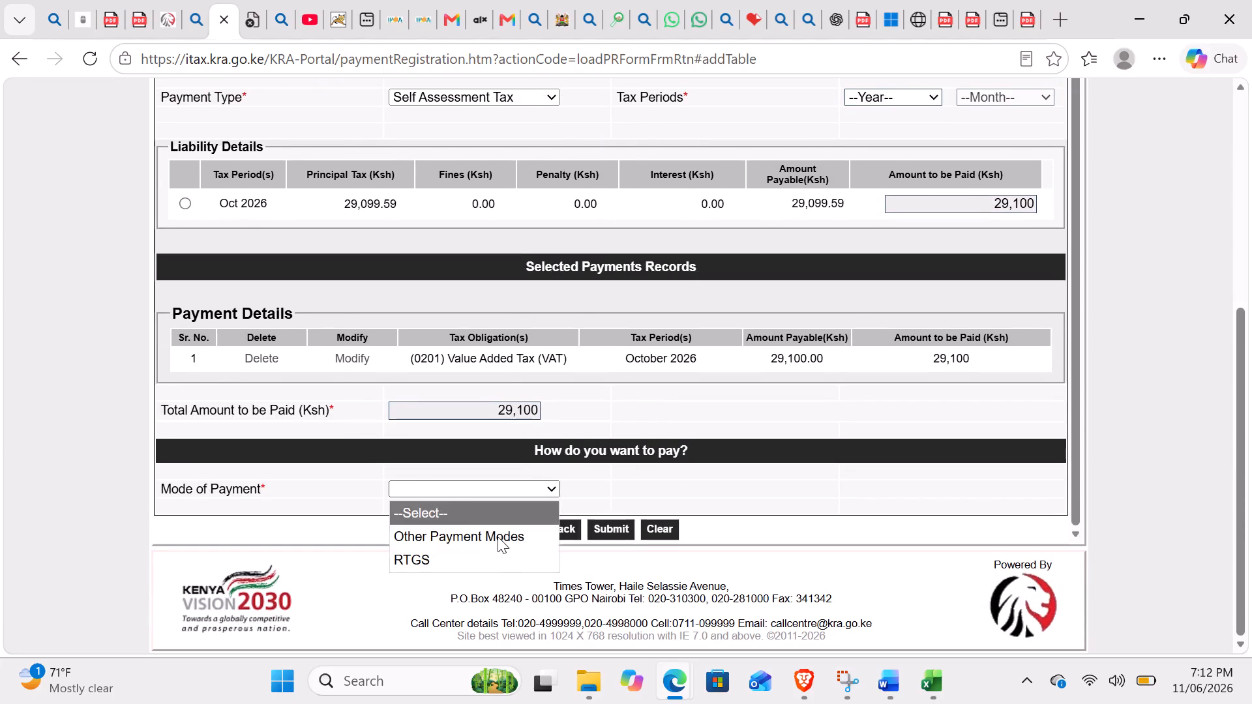
{"action": "left_click", "coordinate": [496, 536]}
{"action": "left_click", "coordinate": [608, 529]}
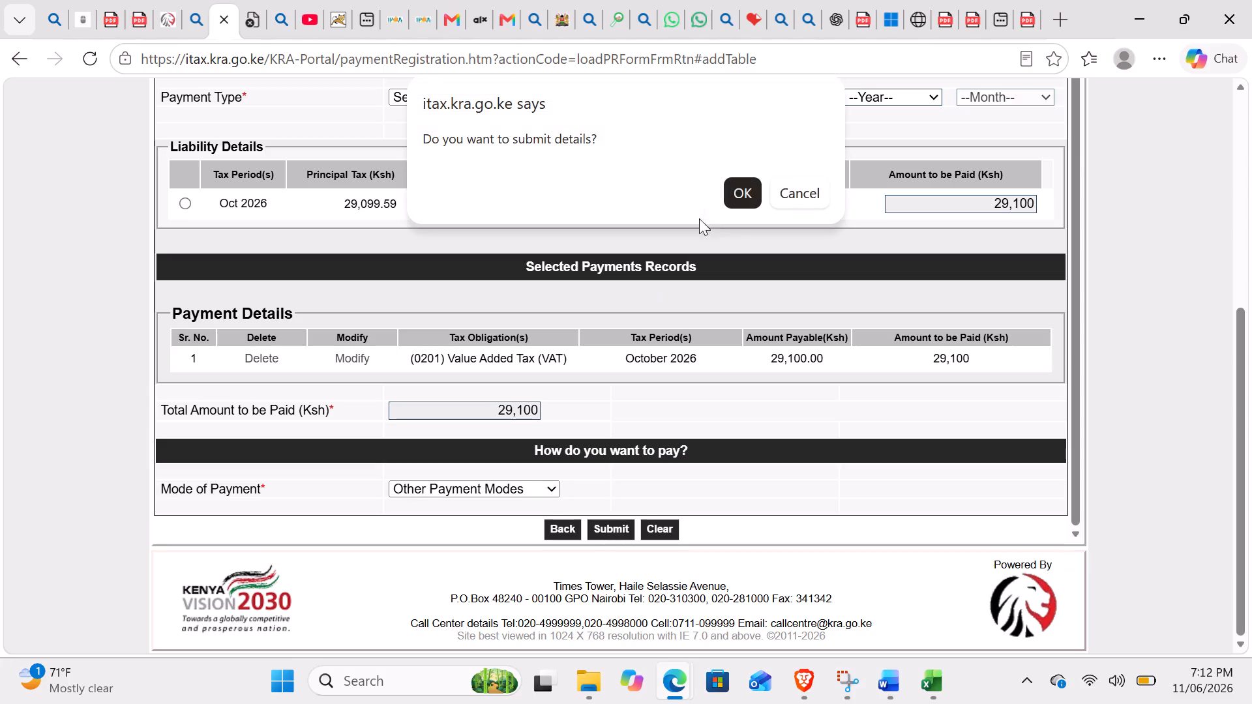
{"action": "left_click", "coordinate": [736, 200]}
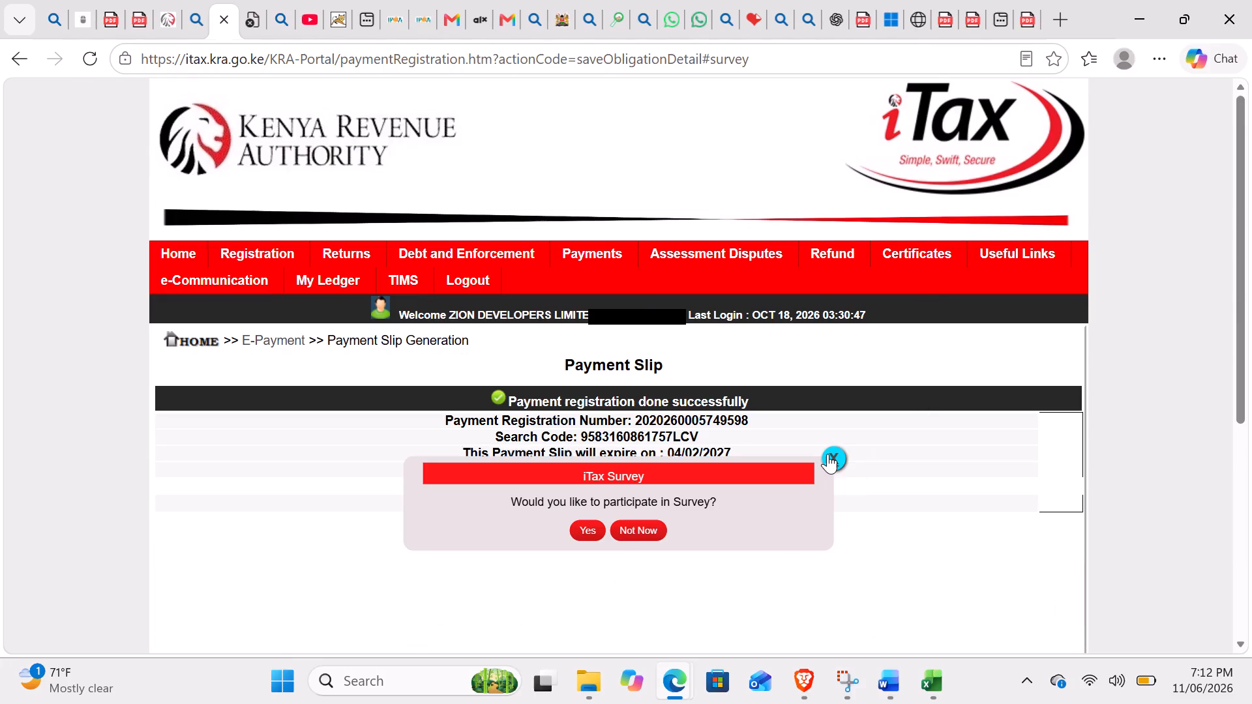
{"action": "left_click", "coordinate": [827, 454]}
Download the VAT payment slip.
{"action": "left_click", "coordinate": [576, 467]}
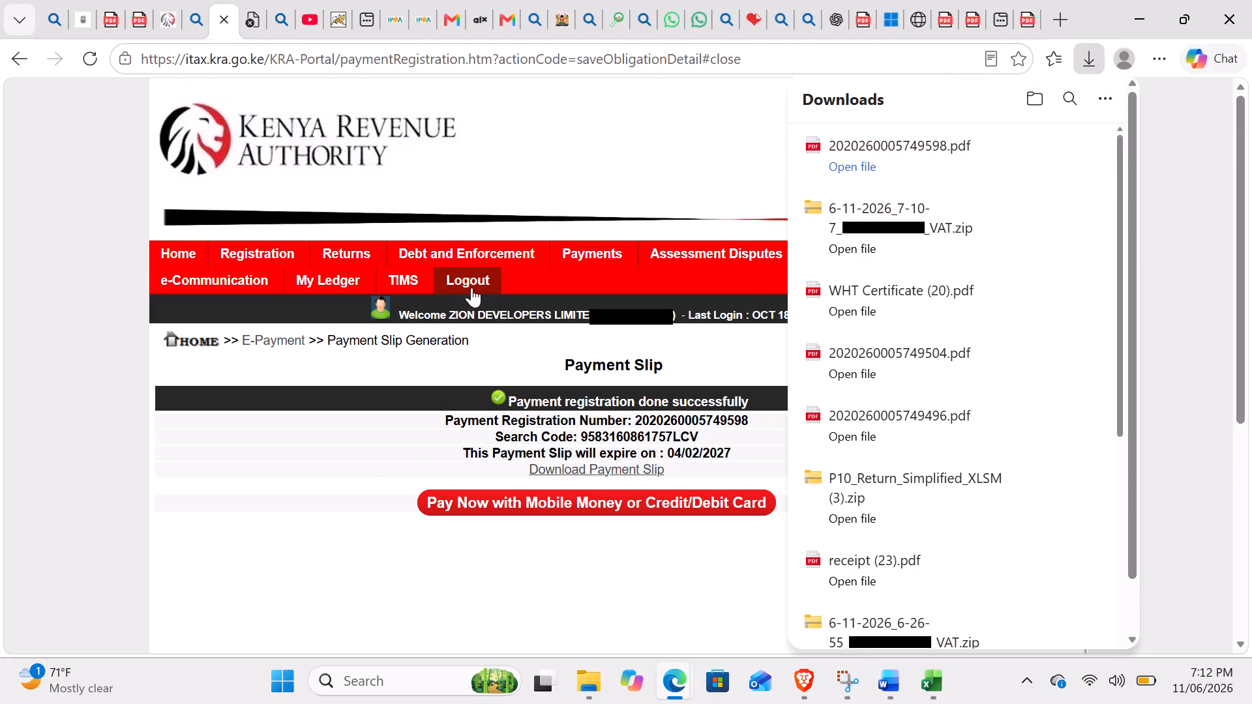
Log out of Zion Developers Limited's iTax account.
{"action": "left_click", "coordinate": [469, 286]}
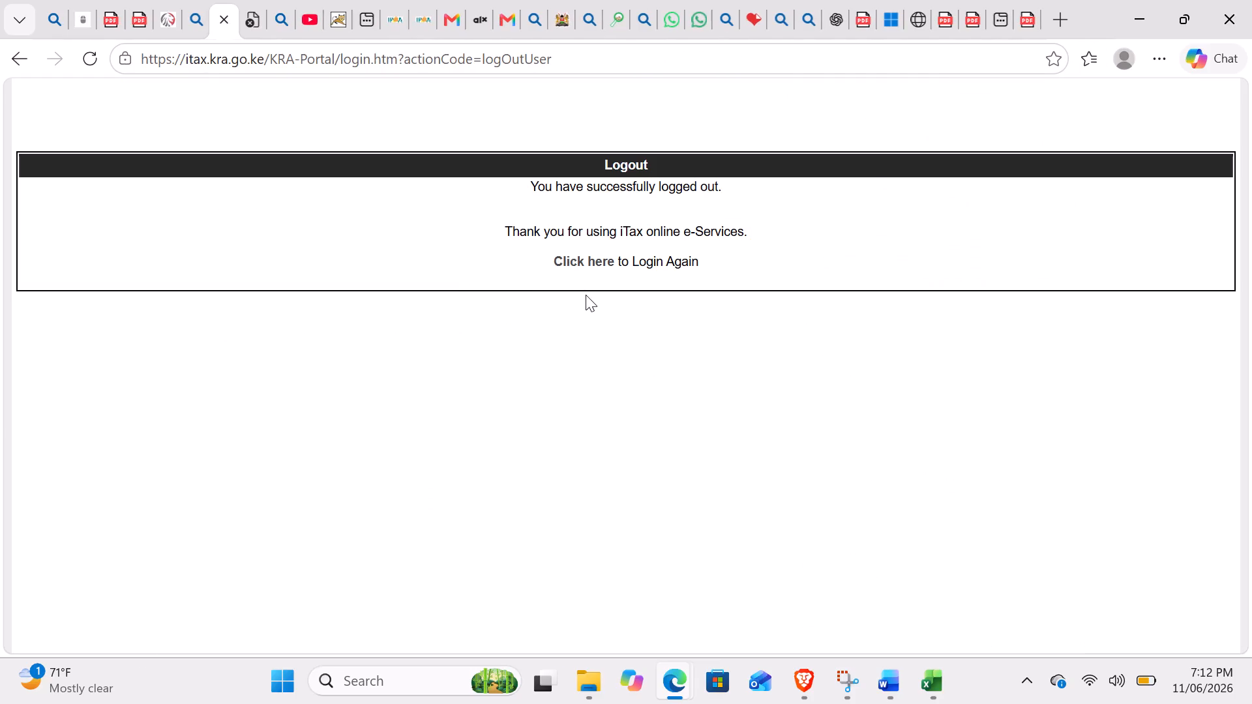
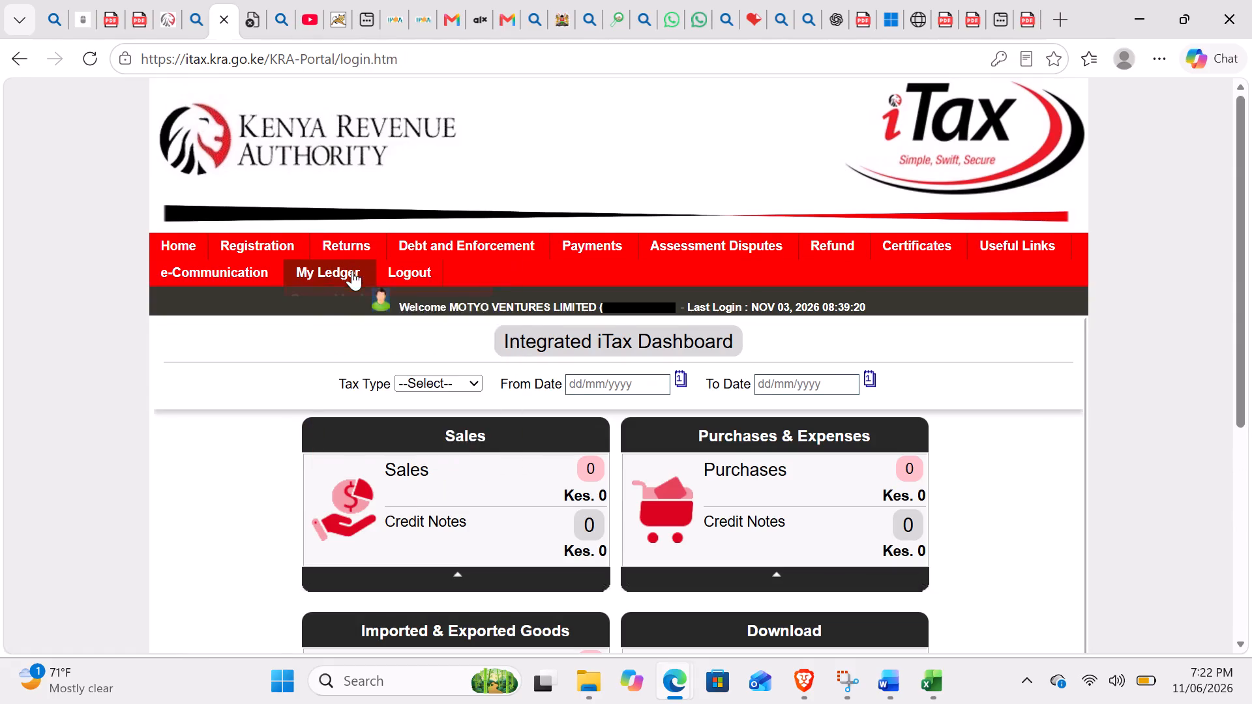
Consult Motyo Ventures Limited's filed returns for the Income Tax - PAYE obligation.
{"action": "left_click", "coordinate": [514, 473]}
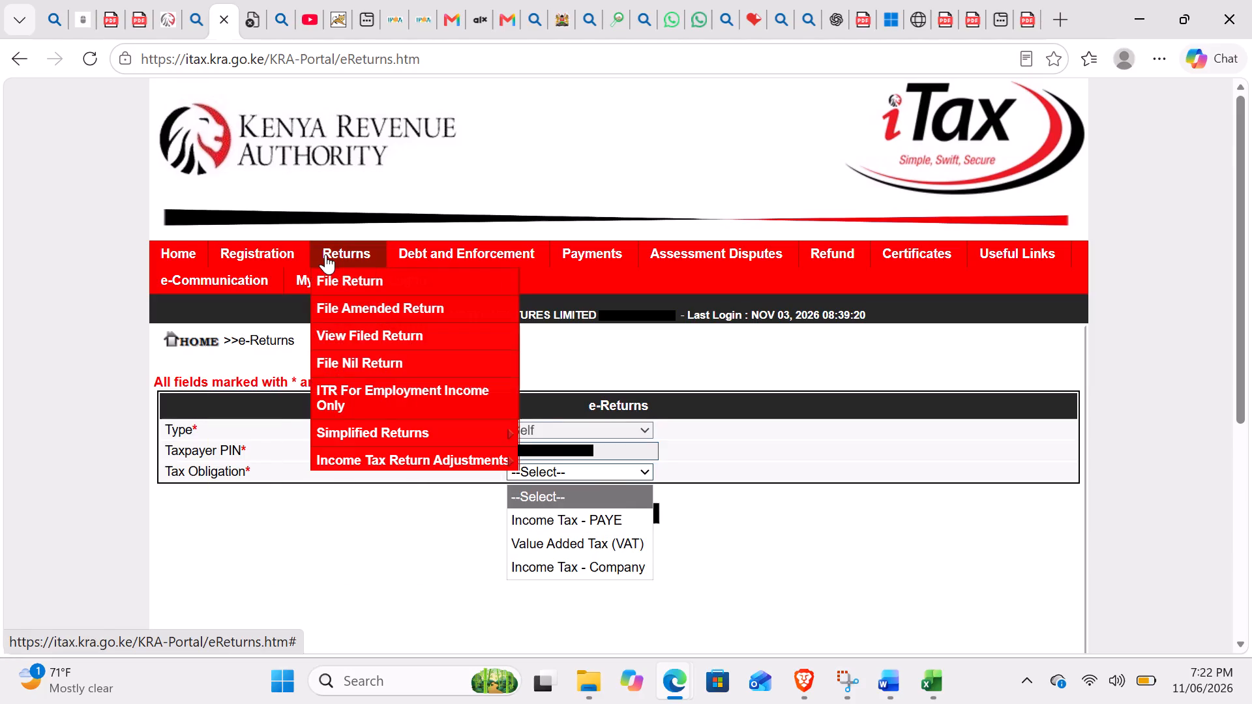
{"action": "left_click", "coordinate": [361, 336]}
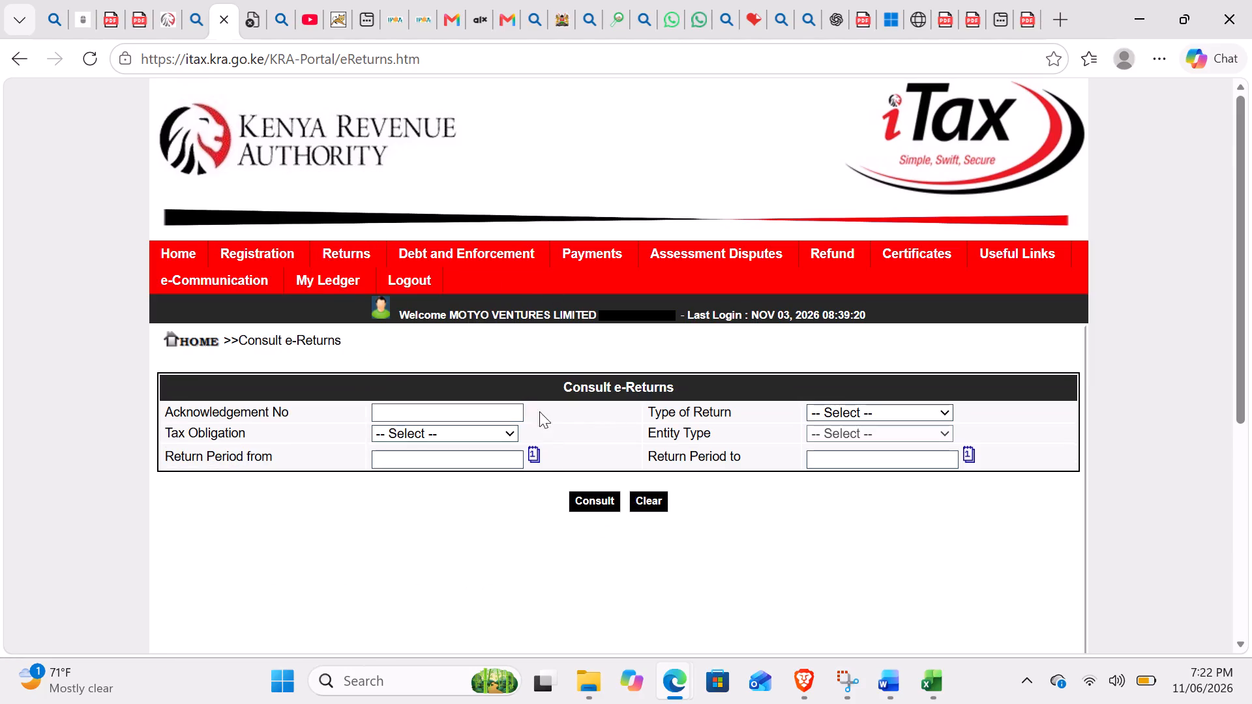
{"action": "left_click", "coordinate": [507, 436]}
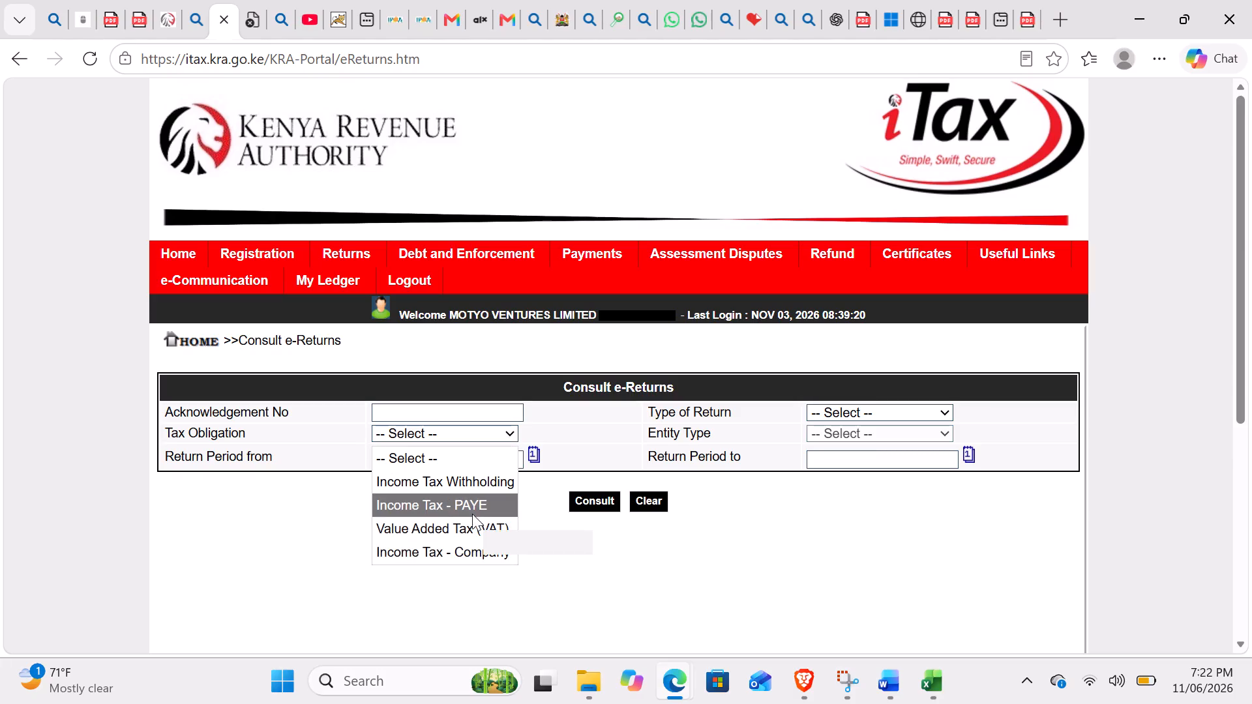
{"action": "left_click", "coordinate": [470, 511]}
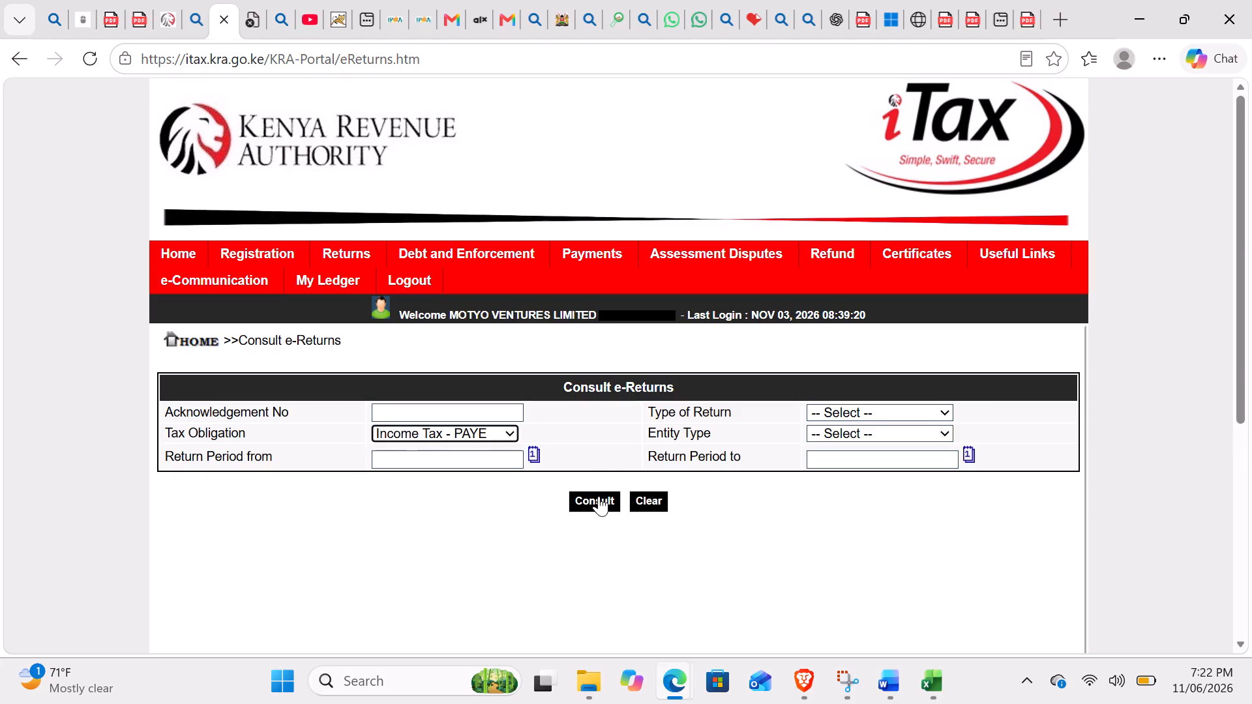
{"action": "left_click", "coordinate": [593, 501]}
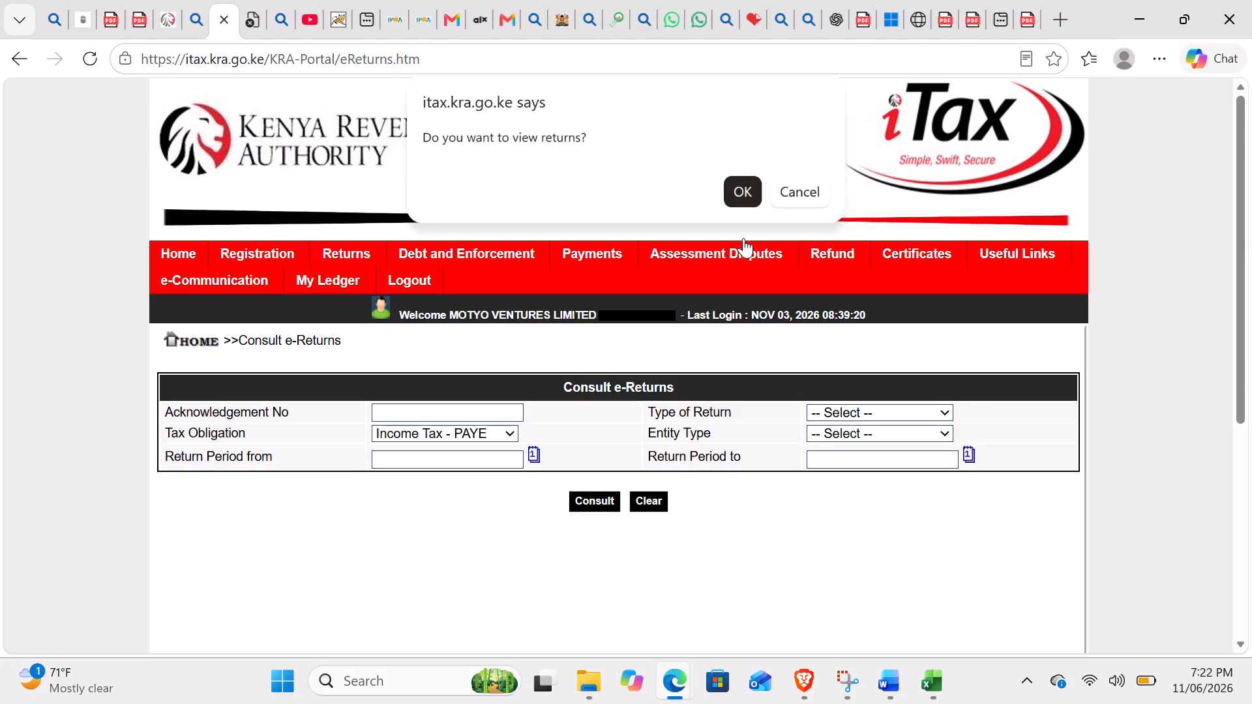
{"action": "left_click", "coordinate": [747, 183]}
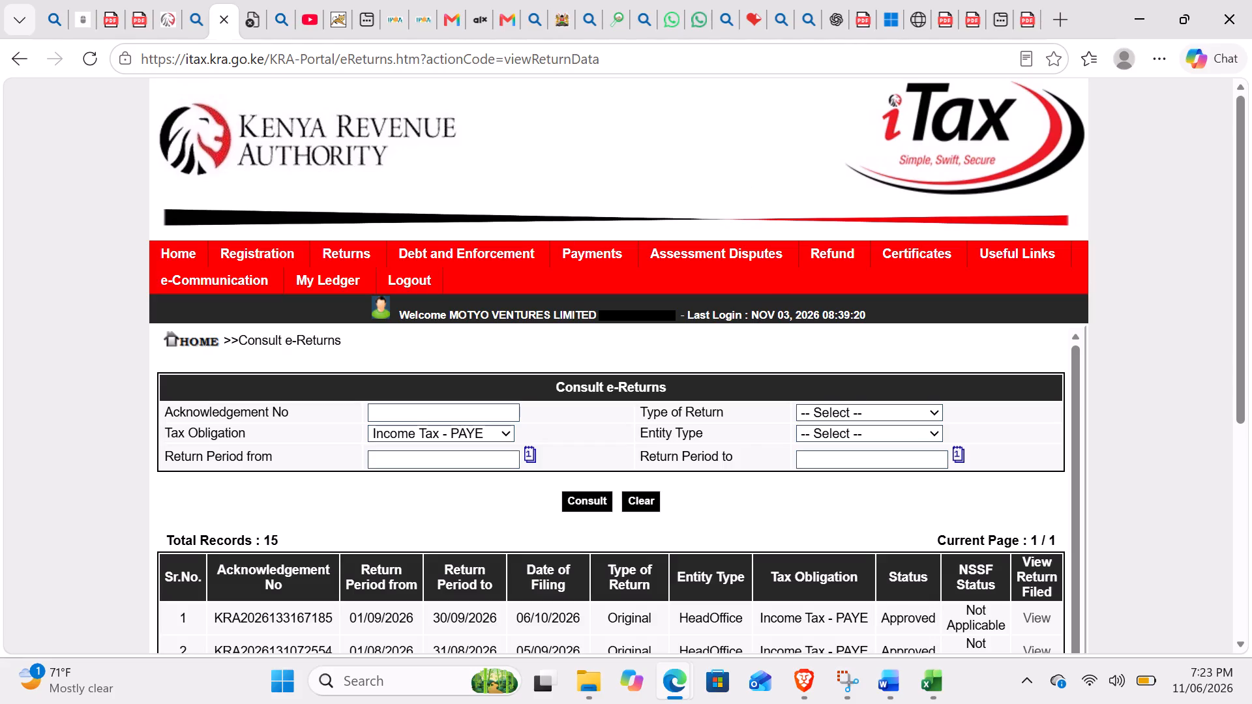
Look through the filed PAYE returns and open the return for 01/09/2026 to 30/09/2026.
{"action": "scroll", "coordinate": [694, 515], "scroll_direction": "down", "scroll_amount": 2}
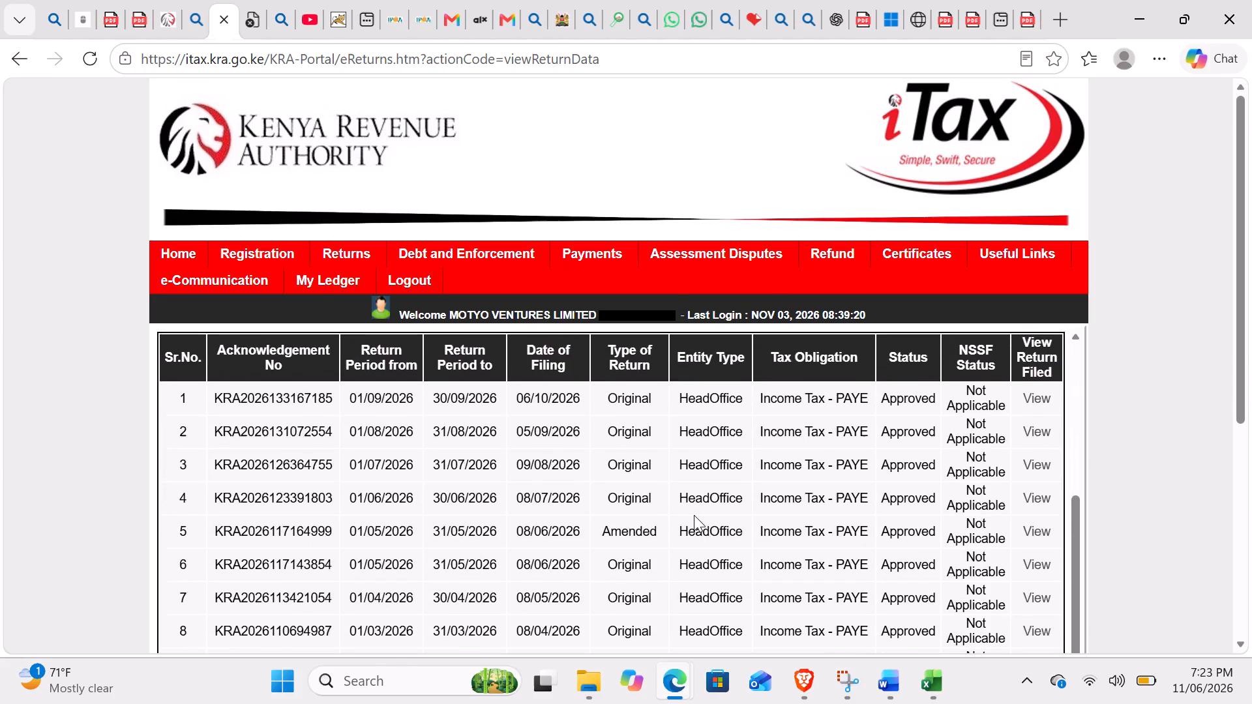
{"action": "scroll", "coordinate": [694, 515], "scroll_direction": "up", "scroll_amount": 1}
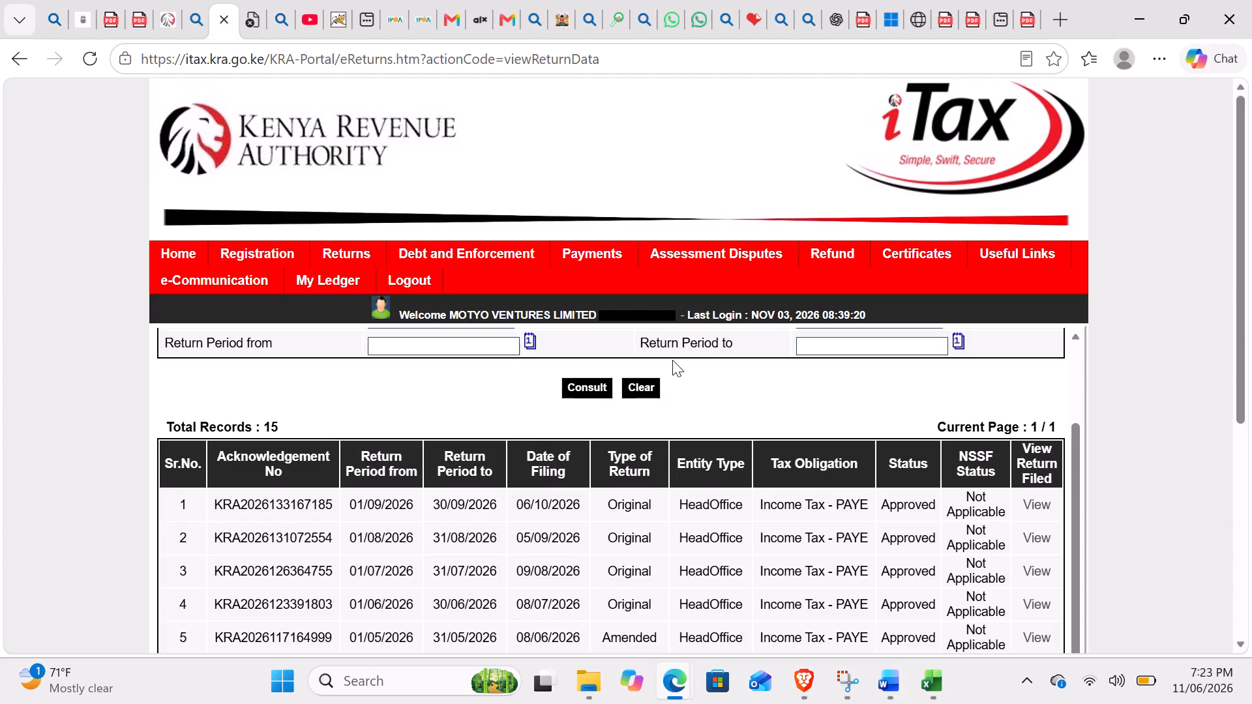
{"action": "scroll", "coordinate": [672, 360], "scroll_direction": "up", "scroll_amount": 2}
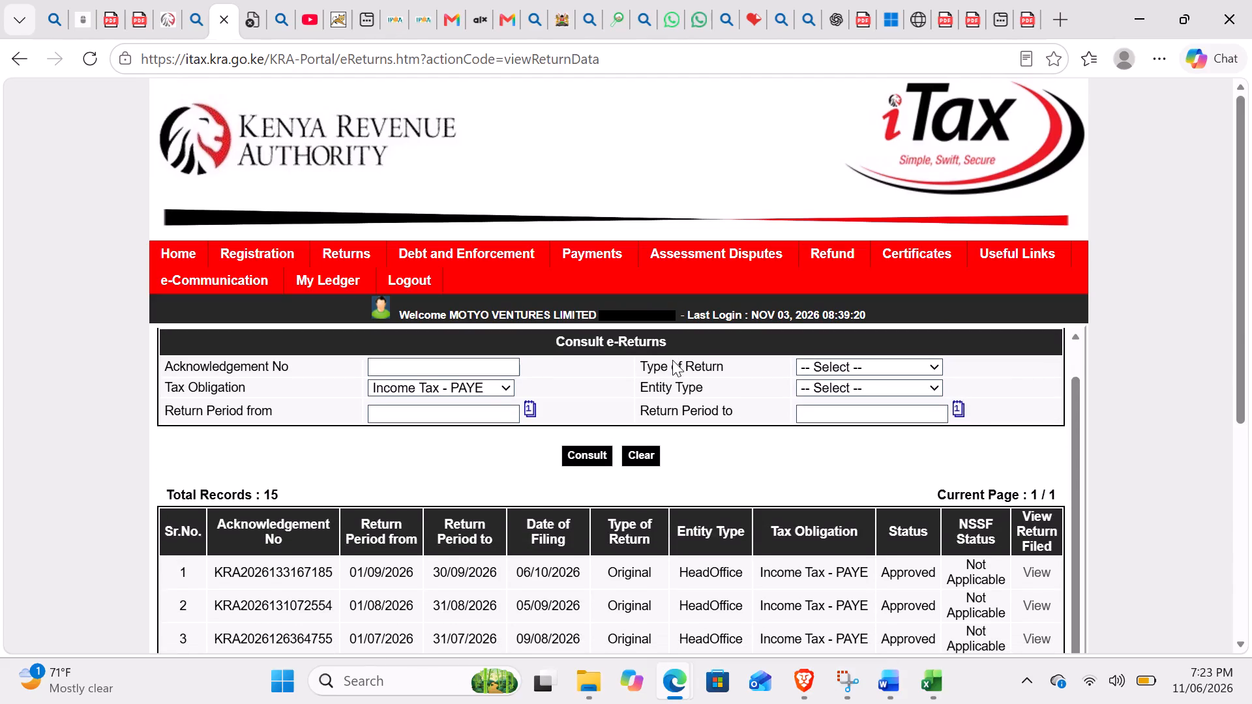
{"action": "scroll", "coordinate": [672, 360], "scroll_direction": "up", "scroll_amount": 1}
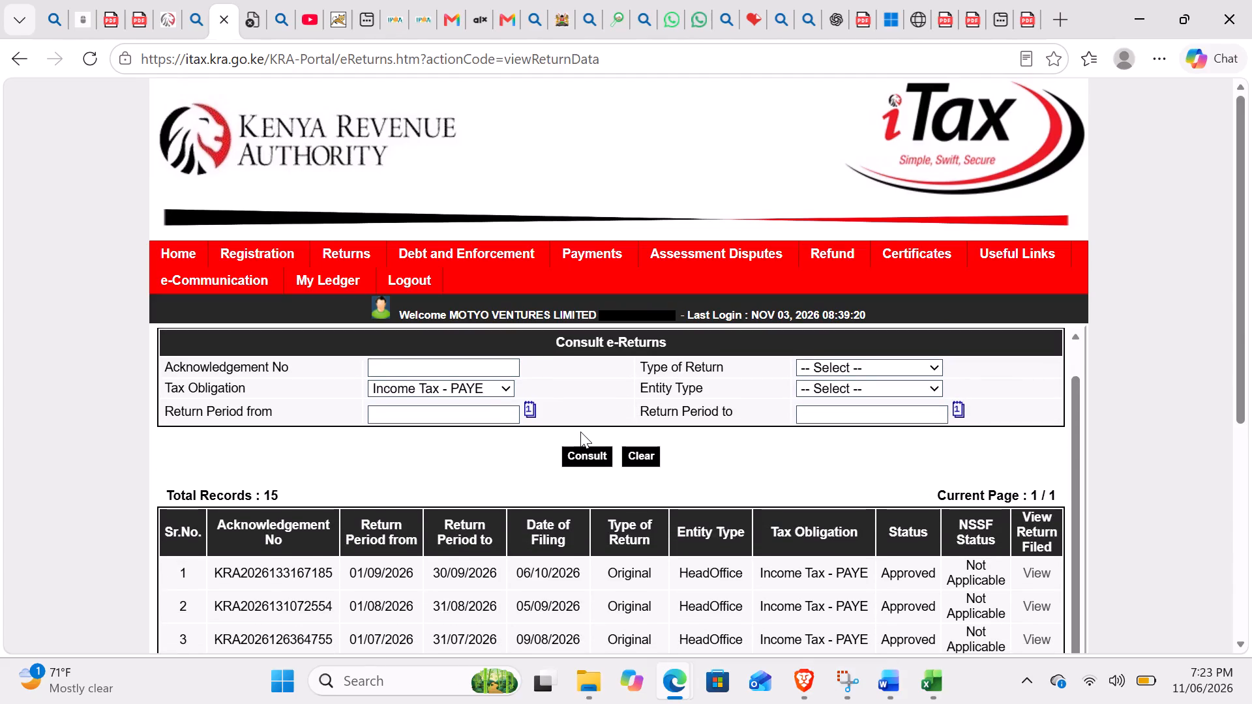
{"action": "left_click", "coordinate": [588, 456]}
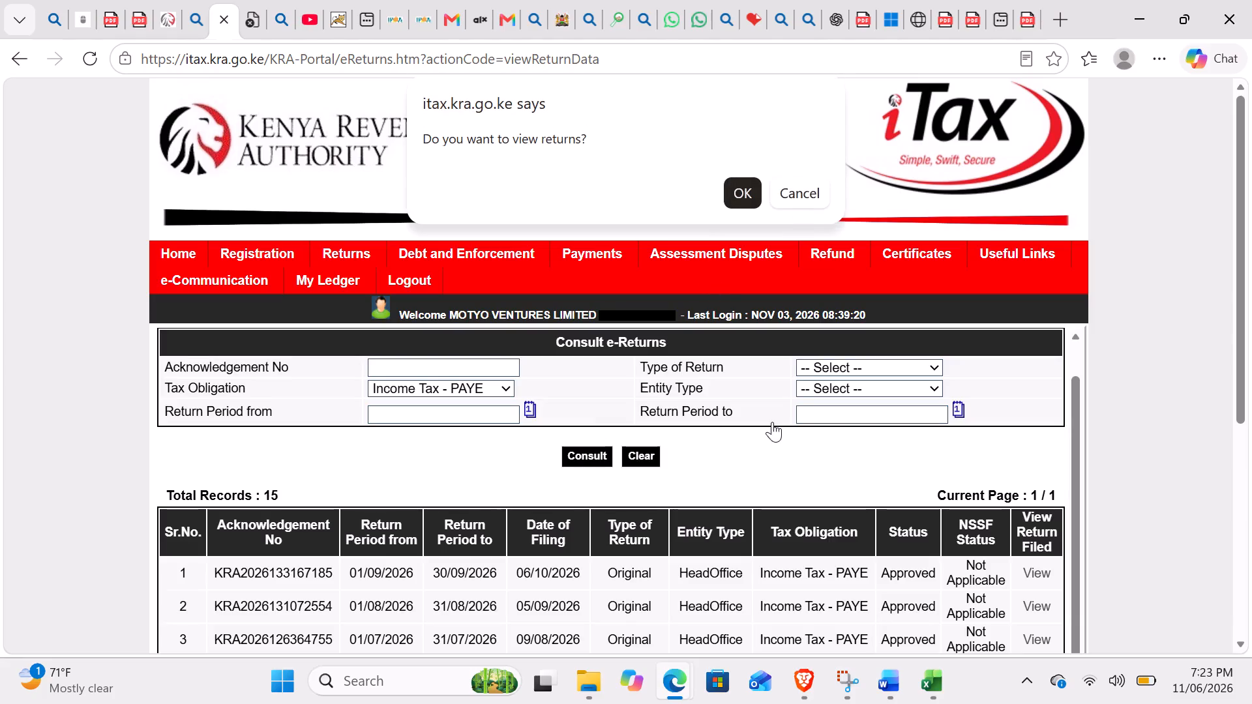
{"action": "left_click", "coordinate": [788, 199]}
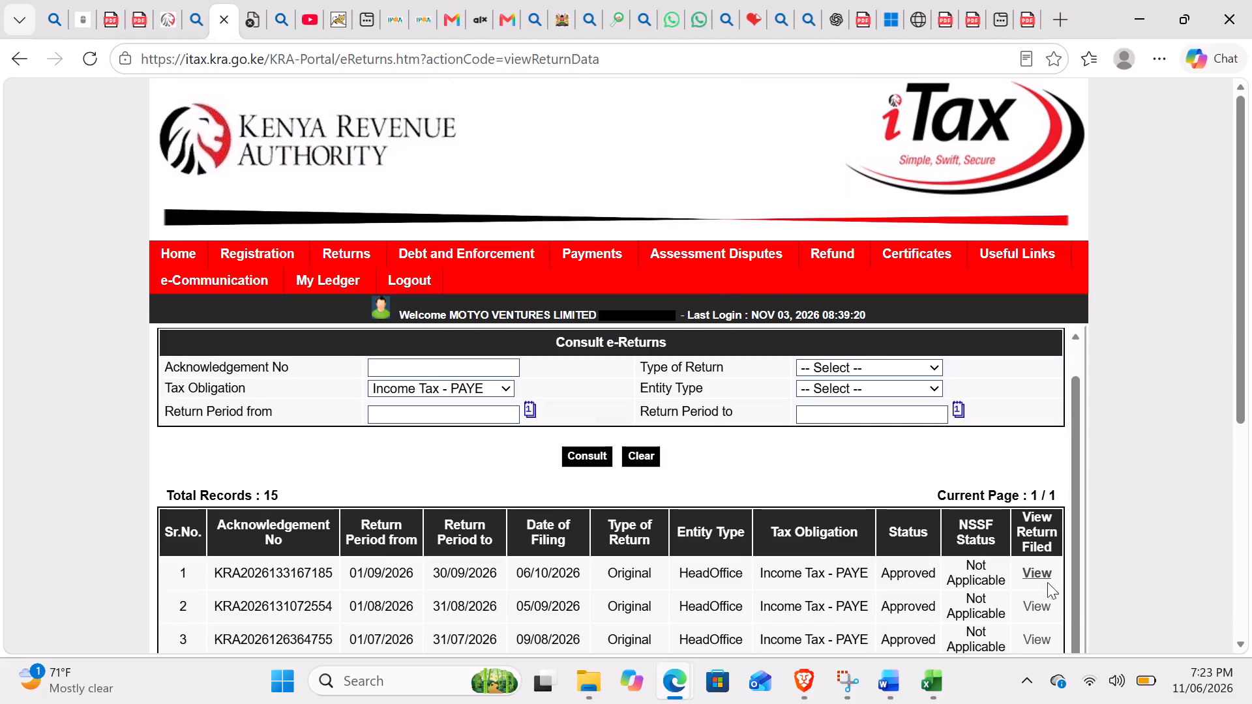
{"action": "left_click", "coordinate": [1040, 576]}
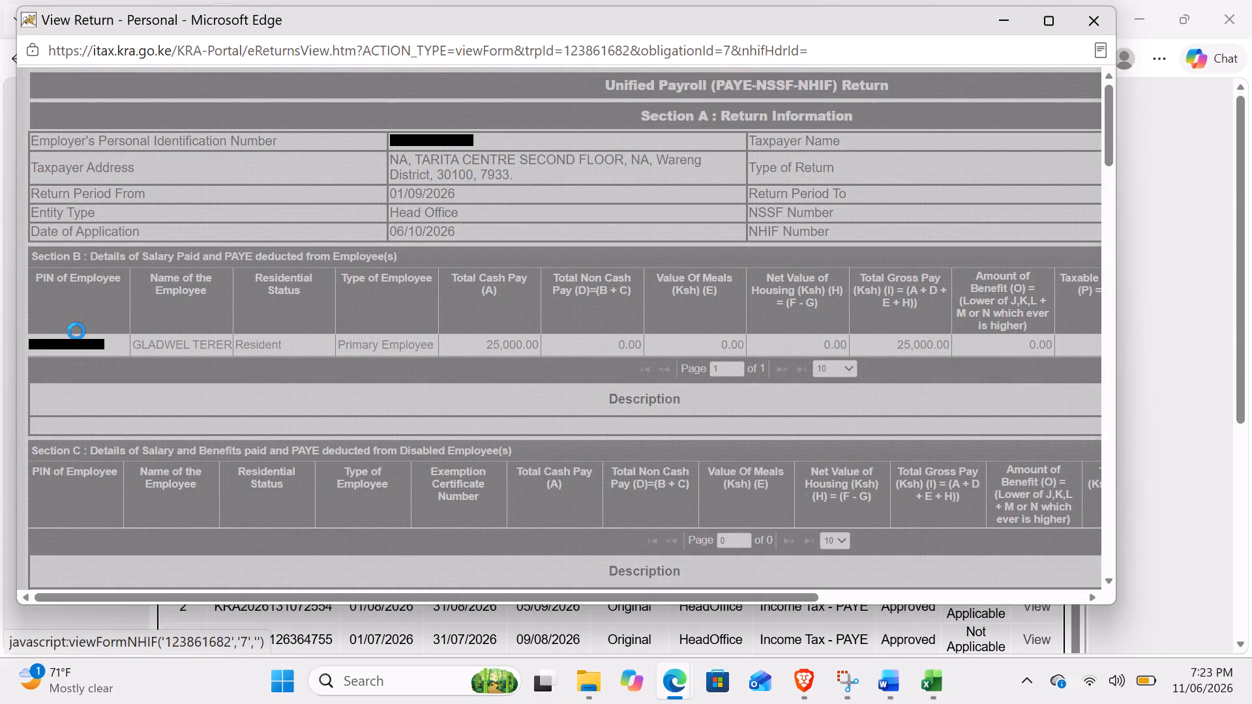
Copy the employee's PIN from the filed return over the employee PIN in the P10_Return_Simplified workbook's B_Employees_Dtls_Simplified sheet.
{"action": "double_click", "coordinate": [70, 345]}
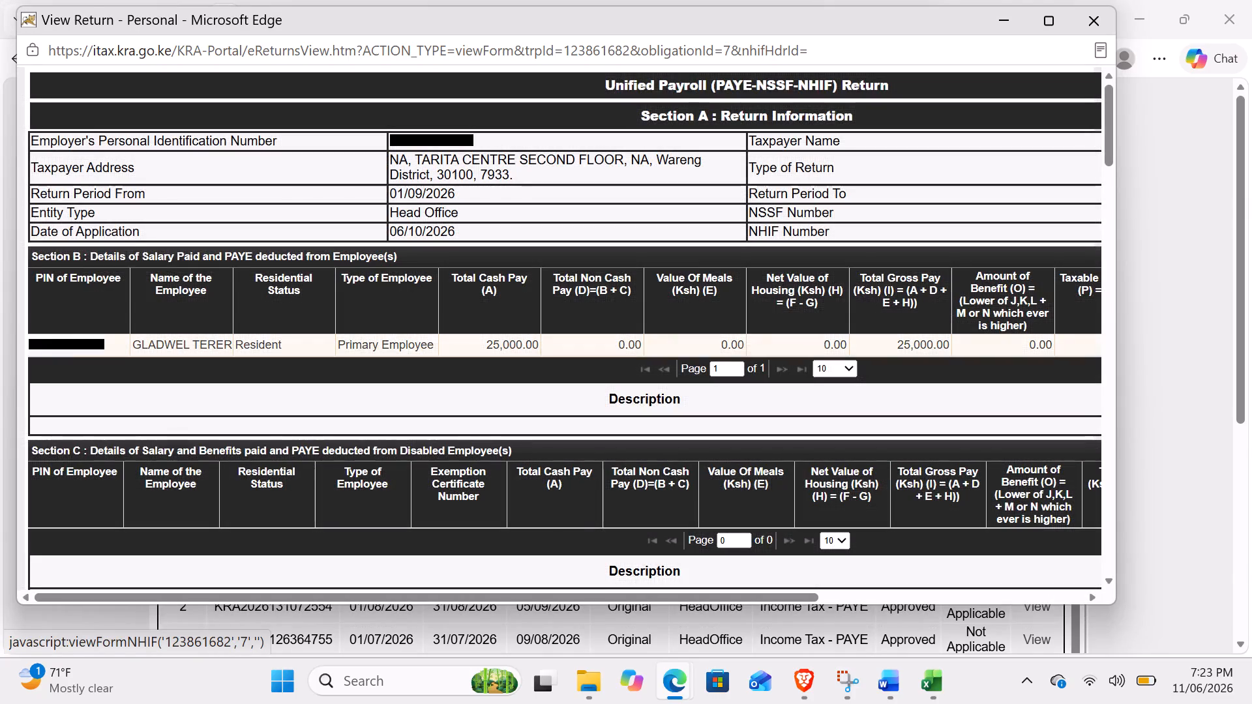
{"action": "key", "text": "ctrl+c"}
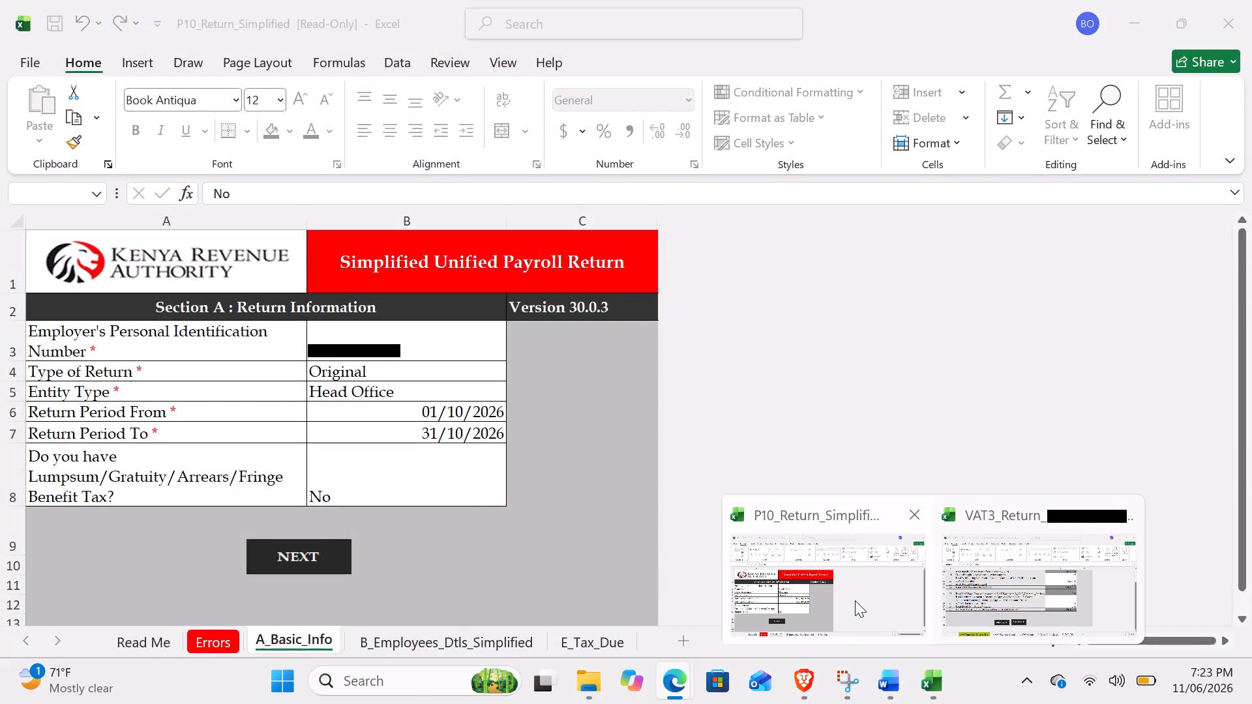
{"action": "left_click", "coordinate": [855, 600]}
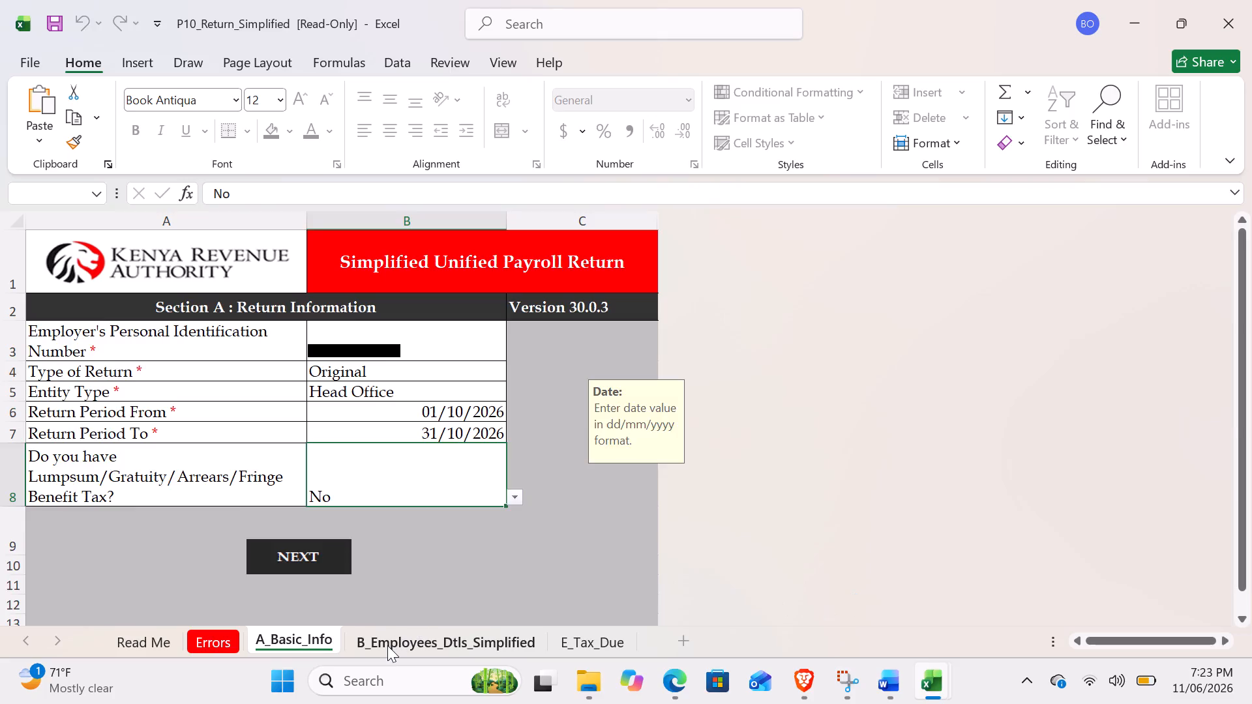
{"action": "left_click", "coordinate": [387, 645]}
{"action": "left_click", "coordinate": [117, 437]}
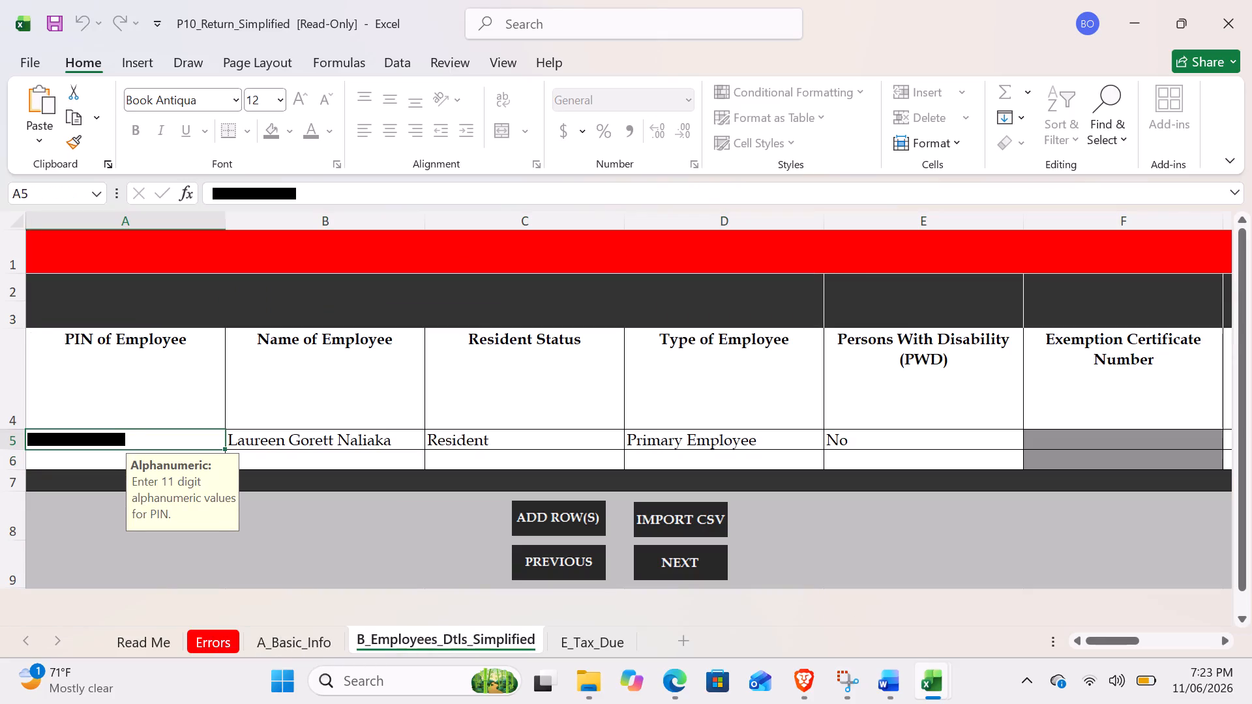
{"action": "left_click", "coordinate": [298, 205]}
{"action": "left_click_drag", "start_coordinate": [300, 201], "coordinate": [184, 195]}
{"action": "key", "text": "ctrl+v"}
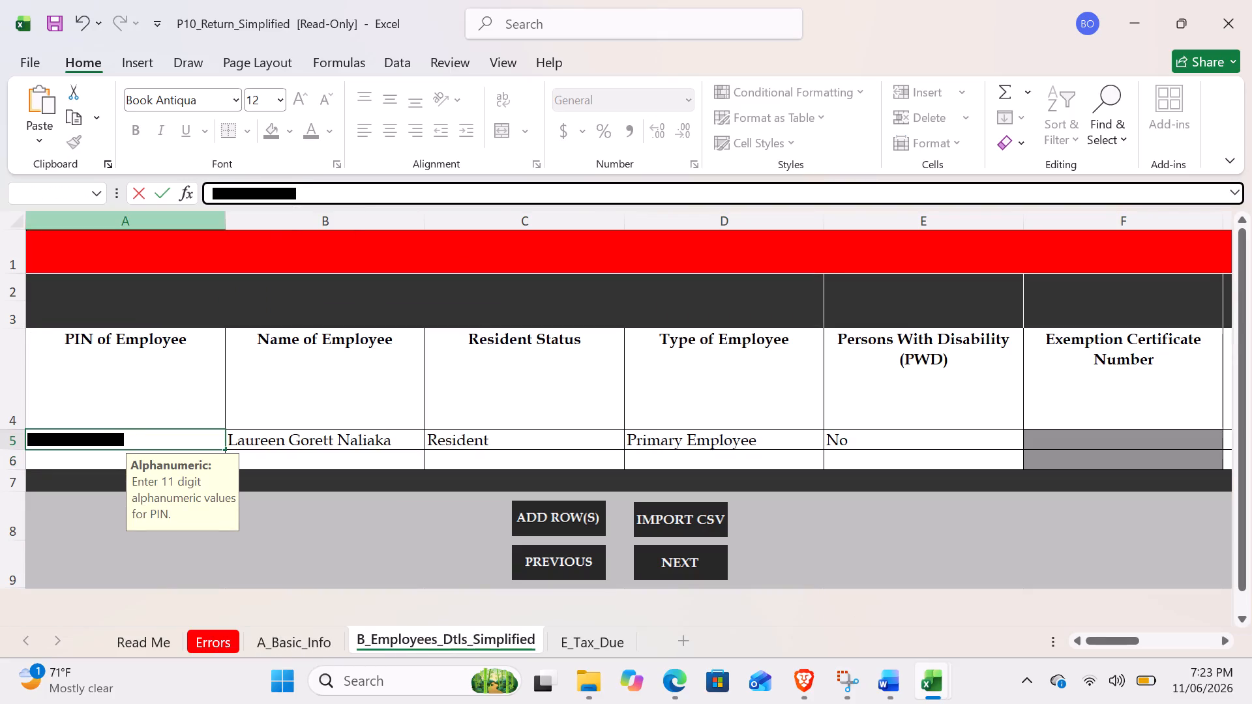
Replace the name in the employee row with the employee name shown on the filed September PAYE return.
{"action": "left_click", "coordinate": [277, 444]}
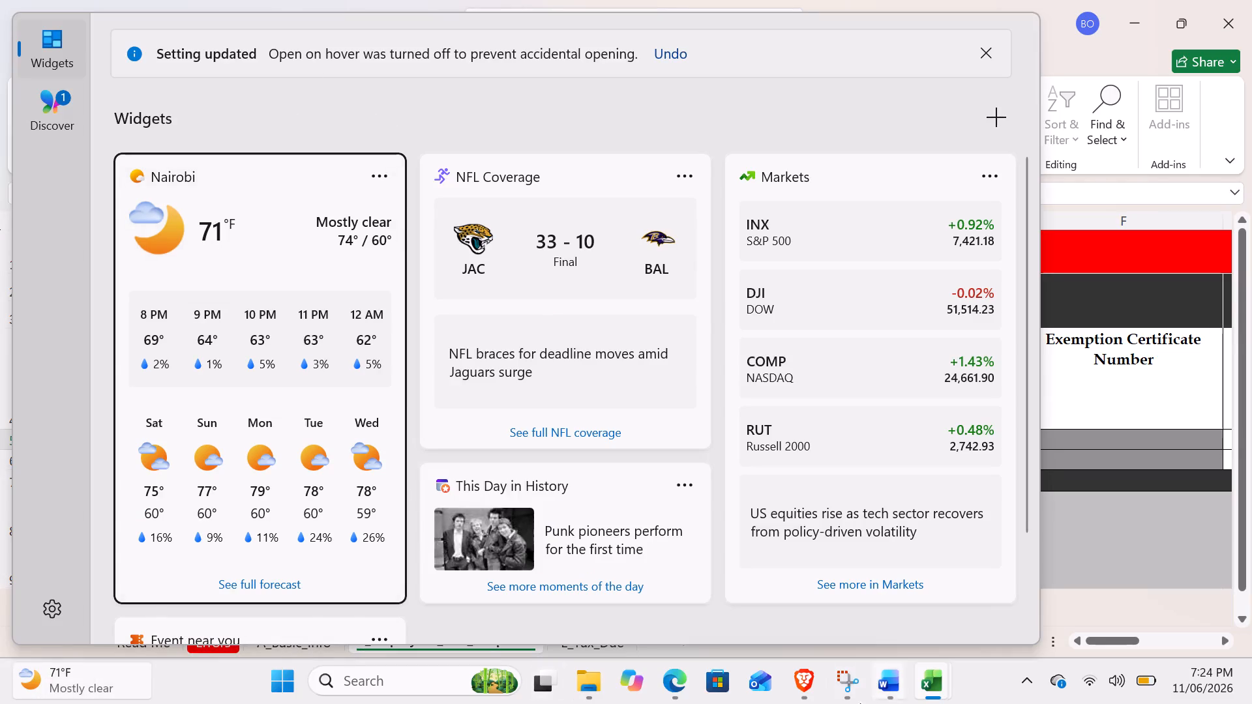
{"action": "left_click", "coordinate": [884, 617]}
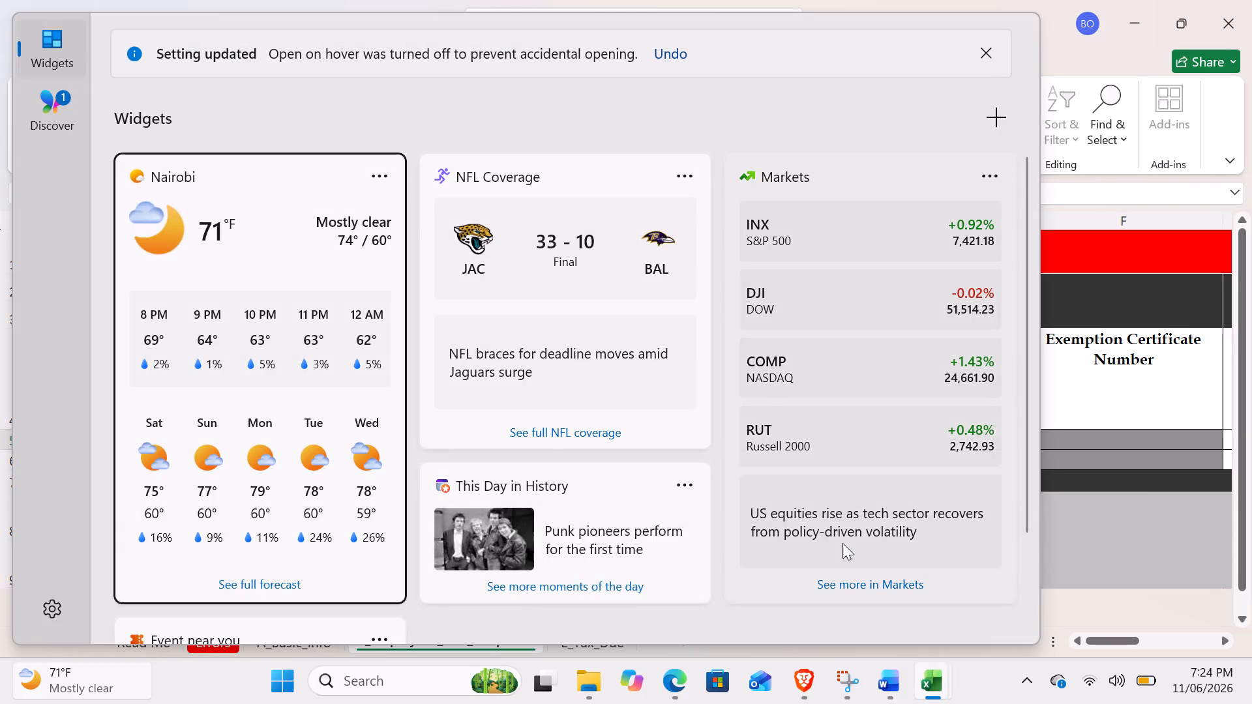
{"action": "left_click", "coordinate": [977, 48]}
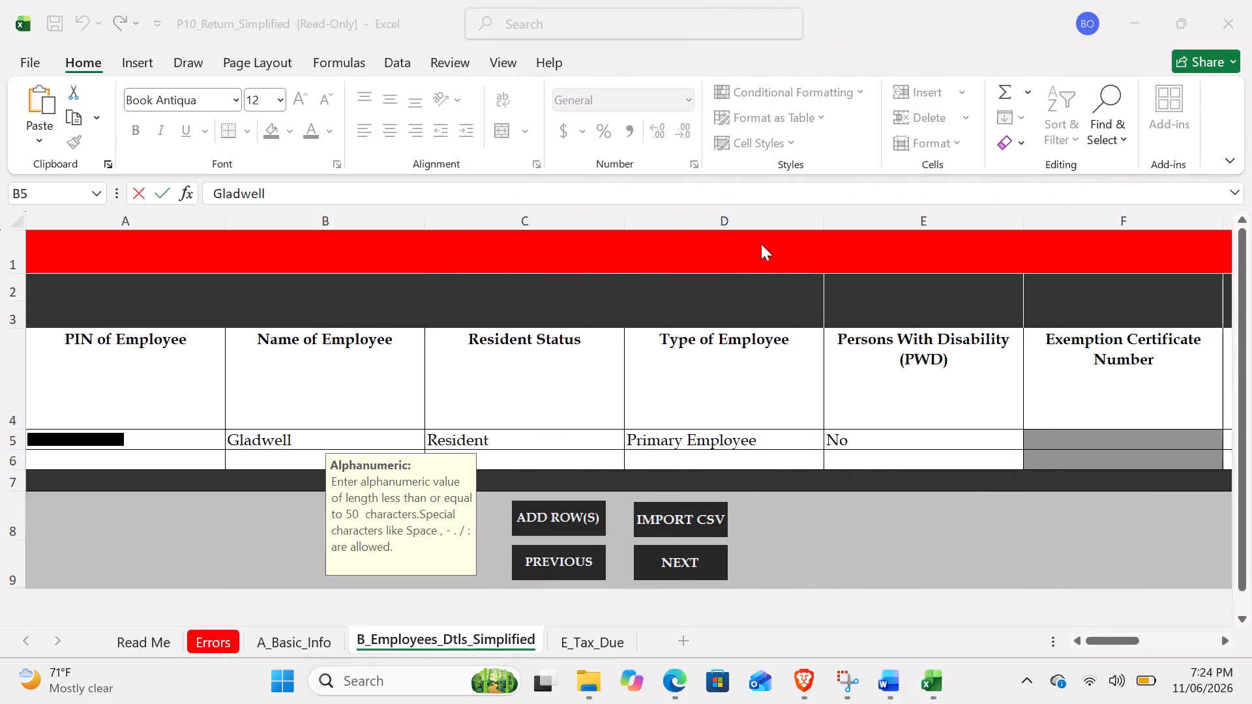
{"action": "left_click", "coordinate": [280, 202]}
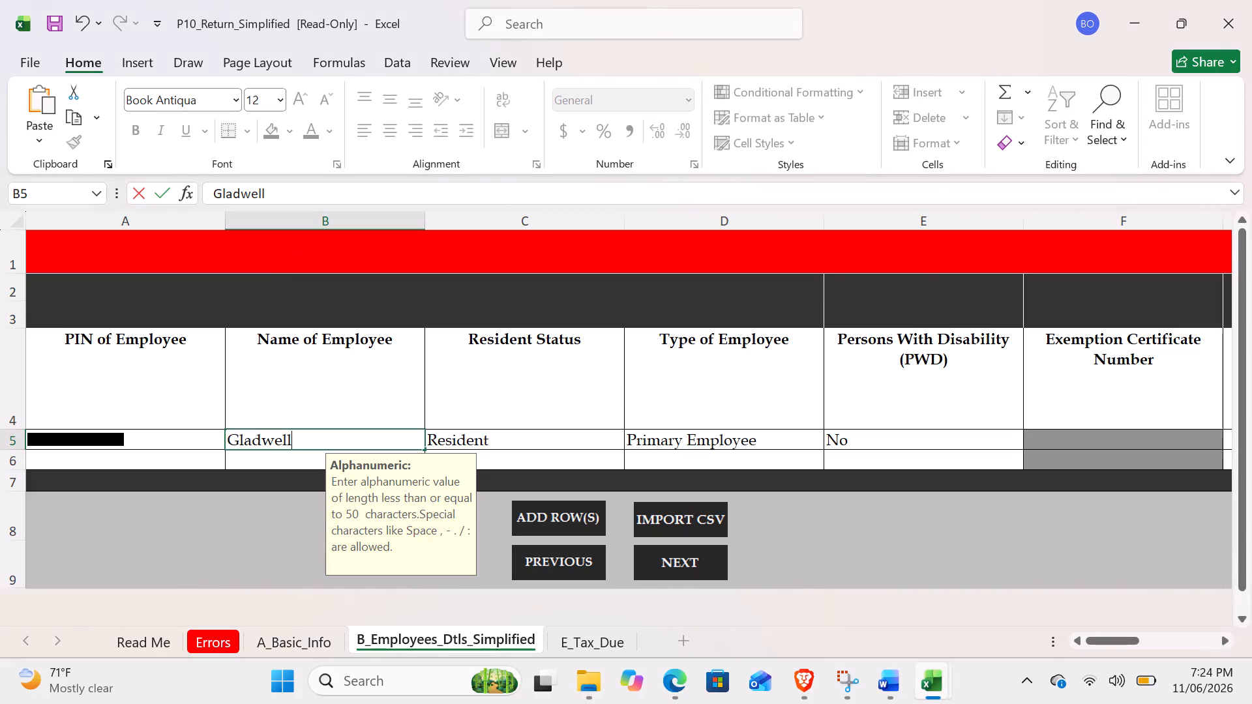
{"action": "left_click", "coordinate": [264, 185]}
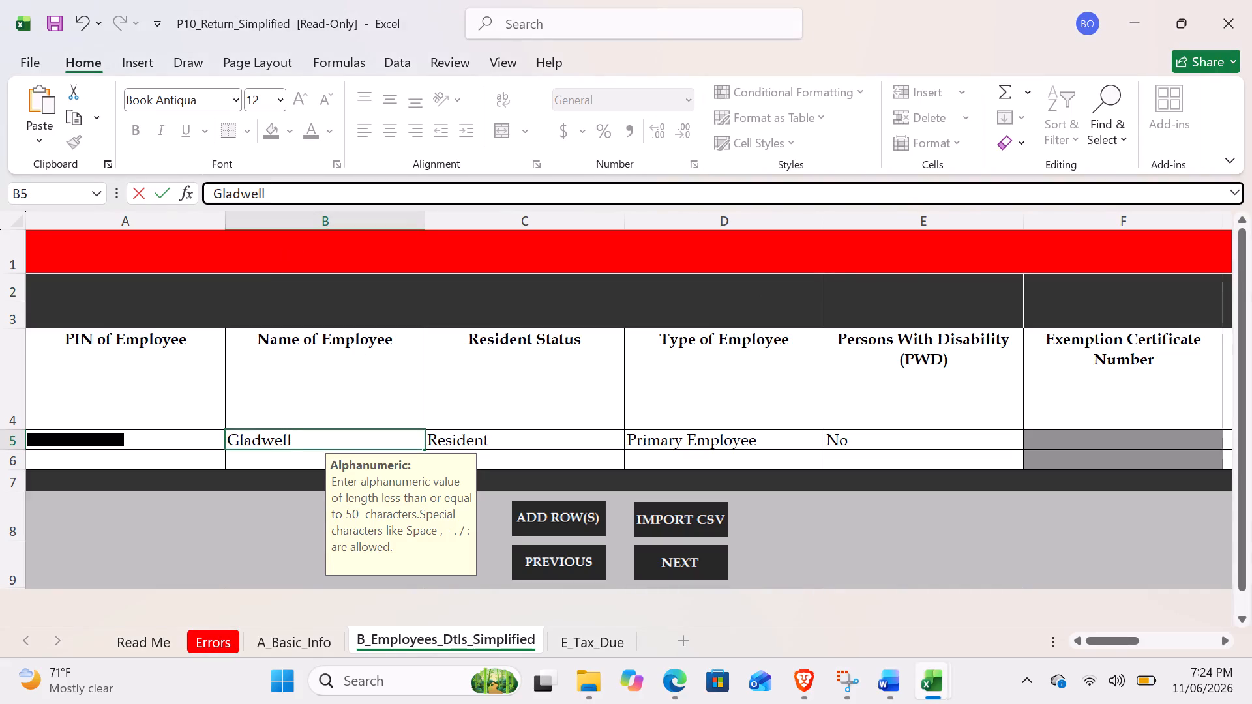
{"action": "key", "text": "BackSpace"}
{"action": "left_click", "coordinate": [664, 435]}
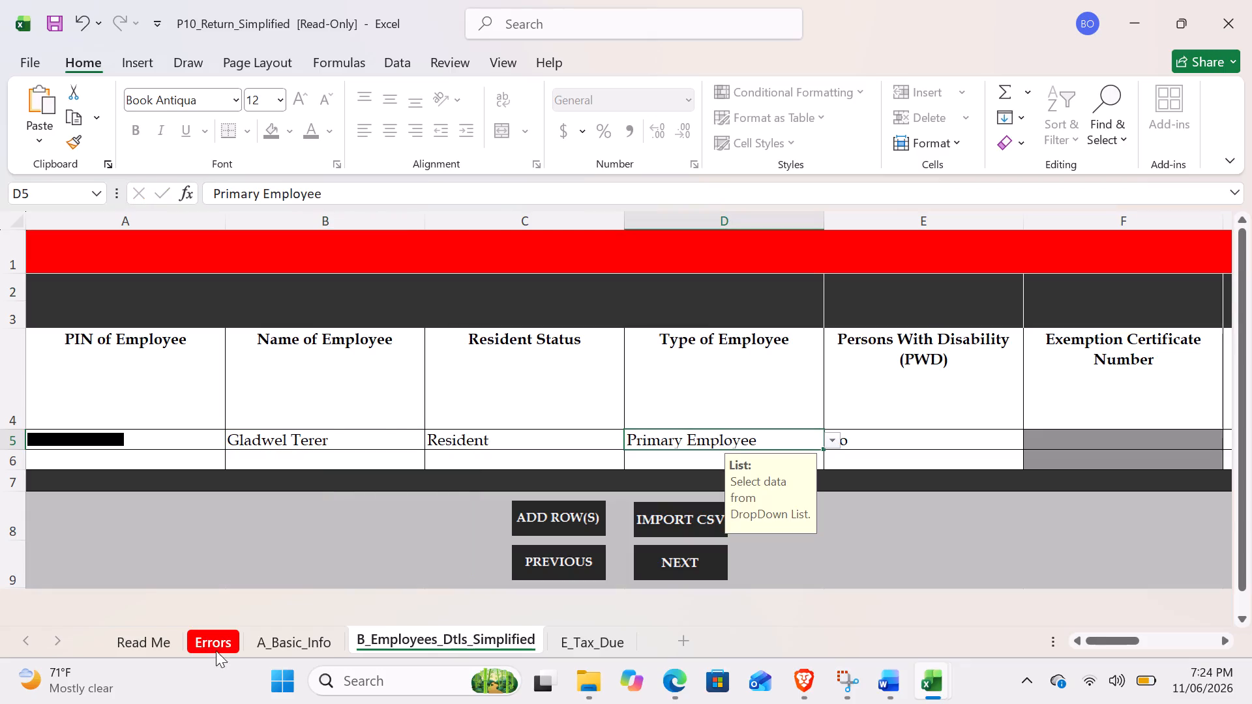
Copy Motyo Ventures Limited's PIN from iTax and replace the employer's PIN in the payroll workbook's A_Basic_Info sheet.
{"action": "left_click", "coordinate": [258, 641]}
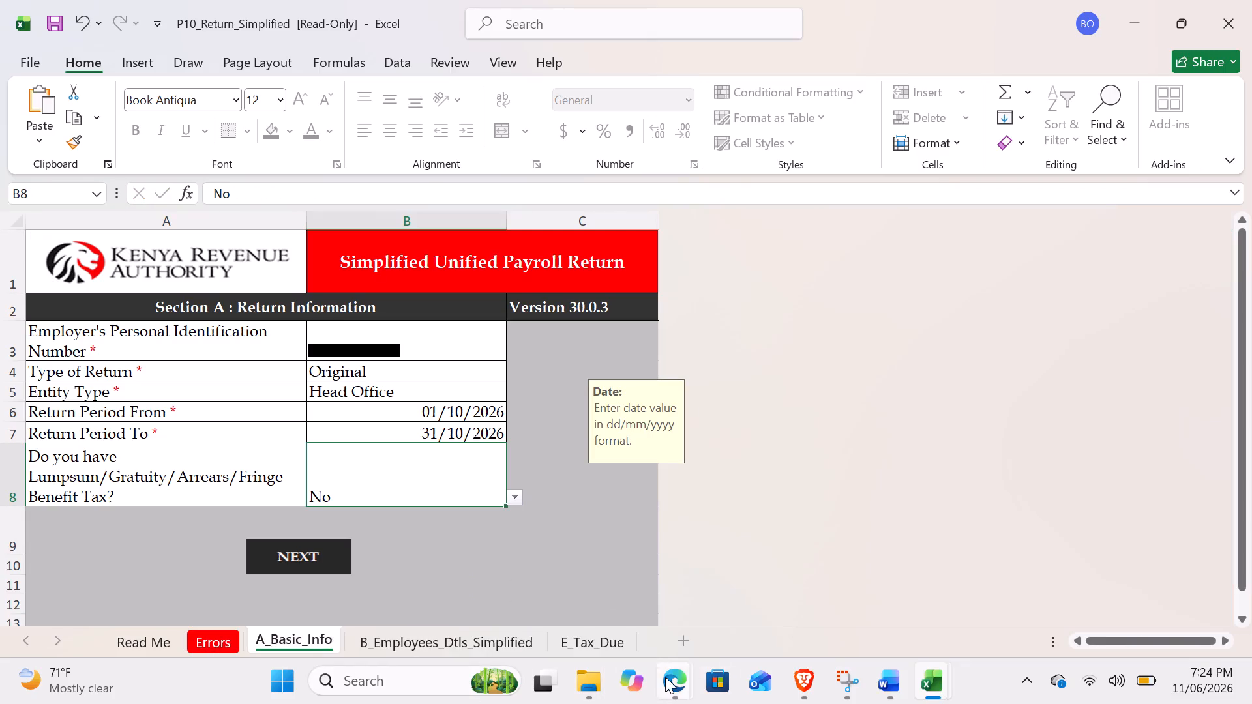
{"action": "left_click", "coordinate": [665, 677]}
{"action": "left_click", "coordinate": [629, 609]}
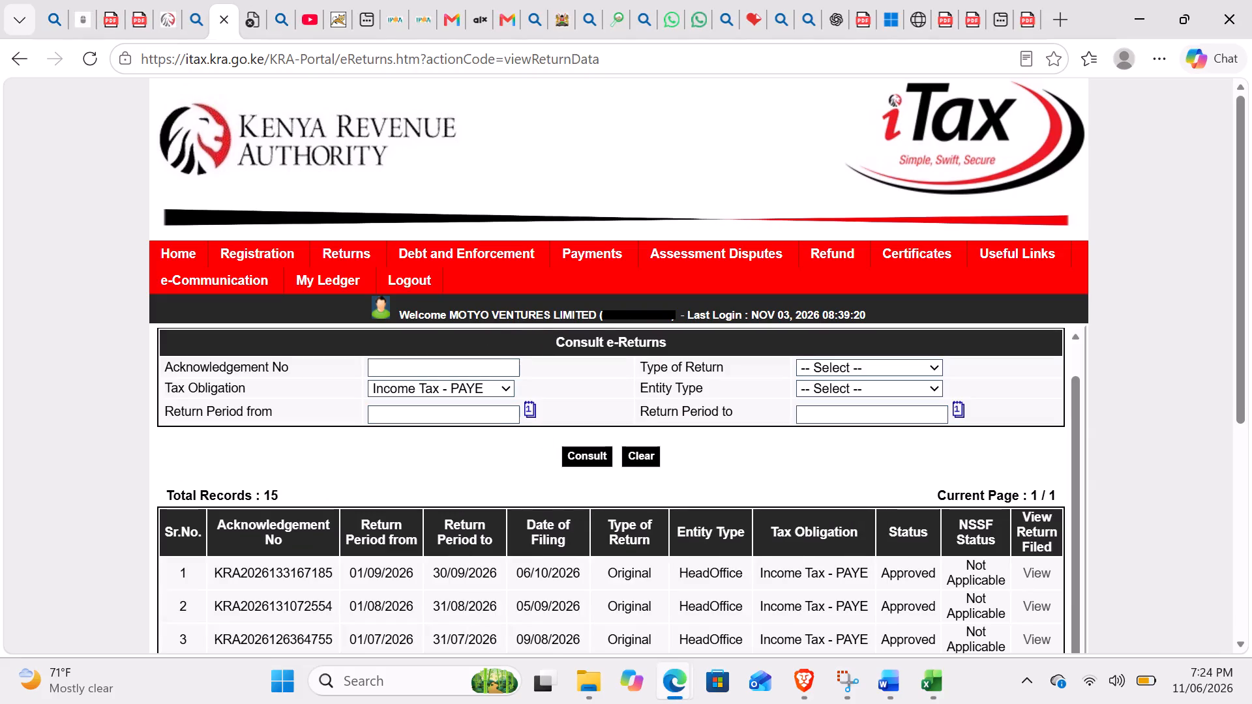
{"action": "double_click", "coordinate": [621, 315]}
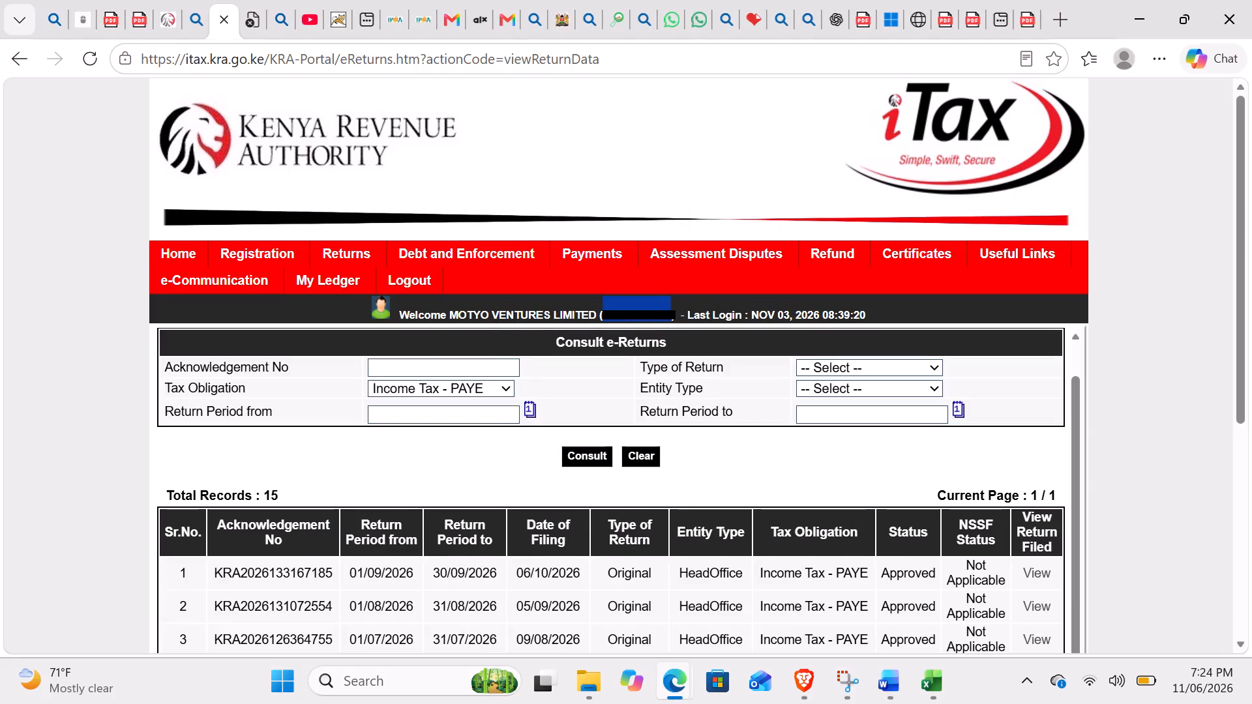
{"action": "key", "text": "ctrl+c"}
{"action": "left_click", "coordinate": [901, 614]}
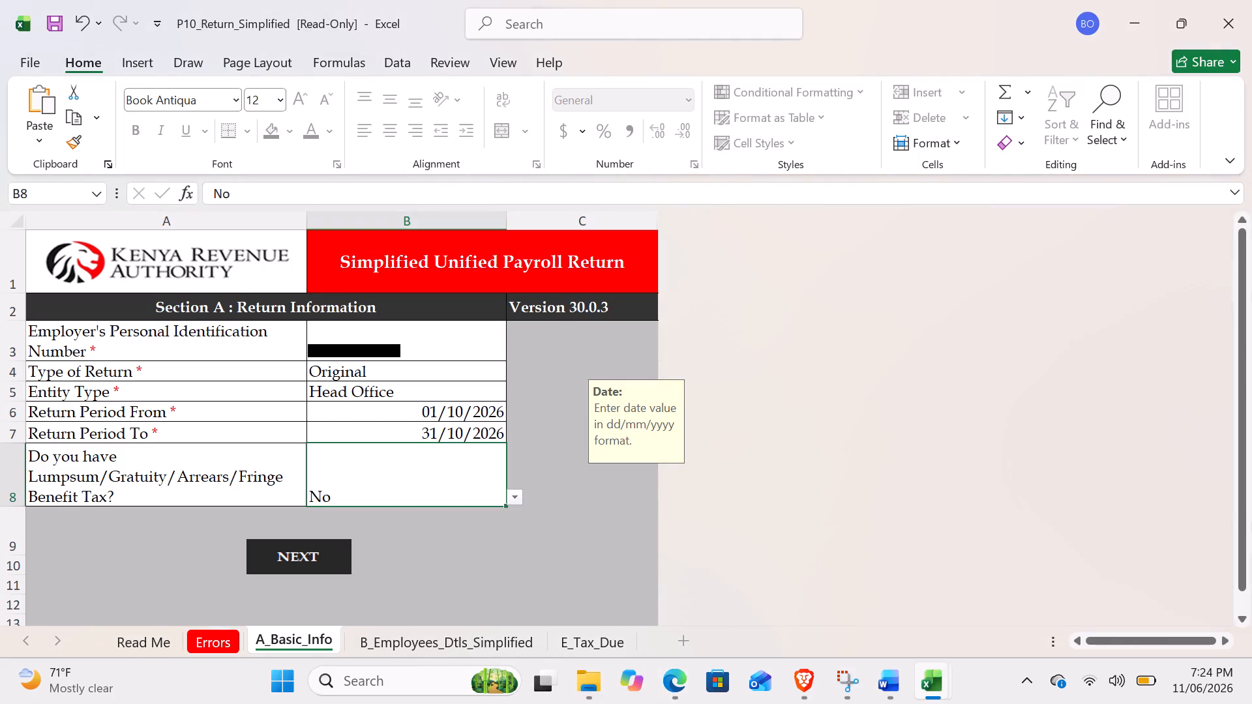
{"action": "left_click", "coordinate": [357, 330]}
{"action": "left_click_drag", "start_coordinate": [311, 198], "coordinate": [213, 189]}
{"action": "key", "text": "ctrl+v"}
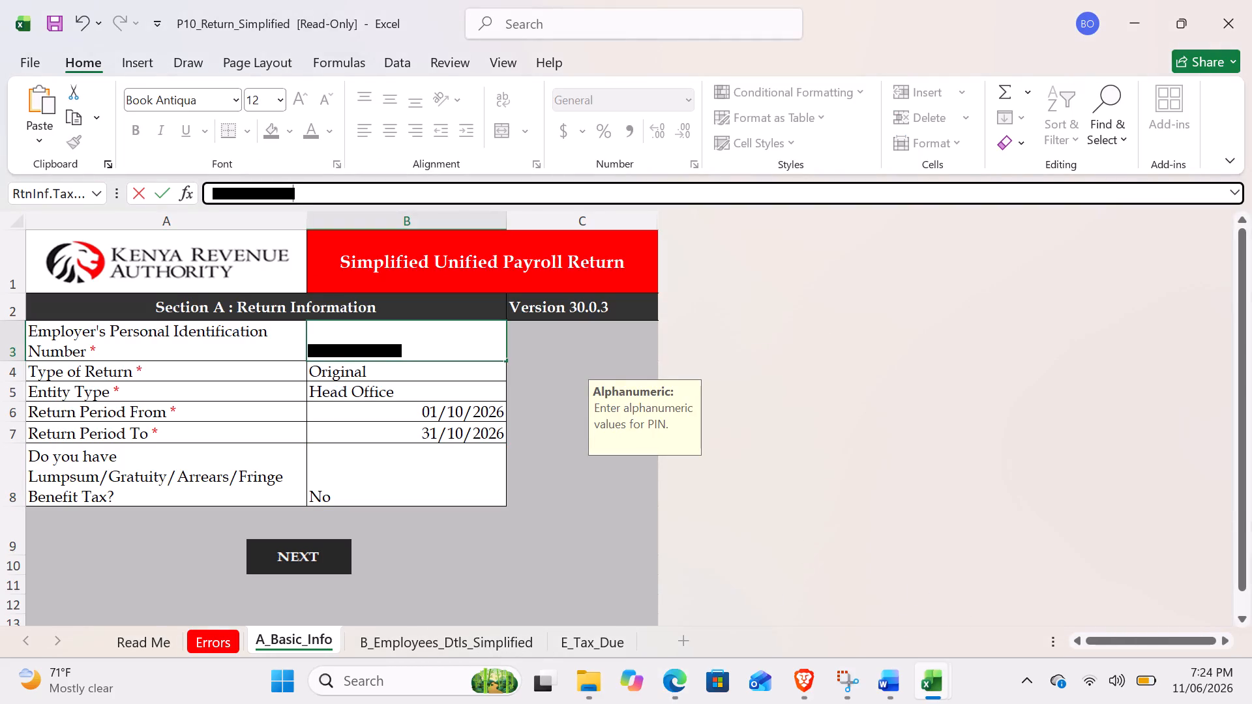
{"action": "left_click", "coordinate": [411, 415]}
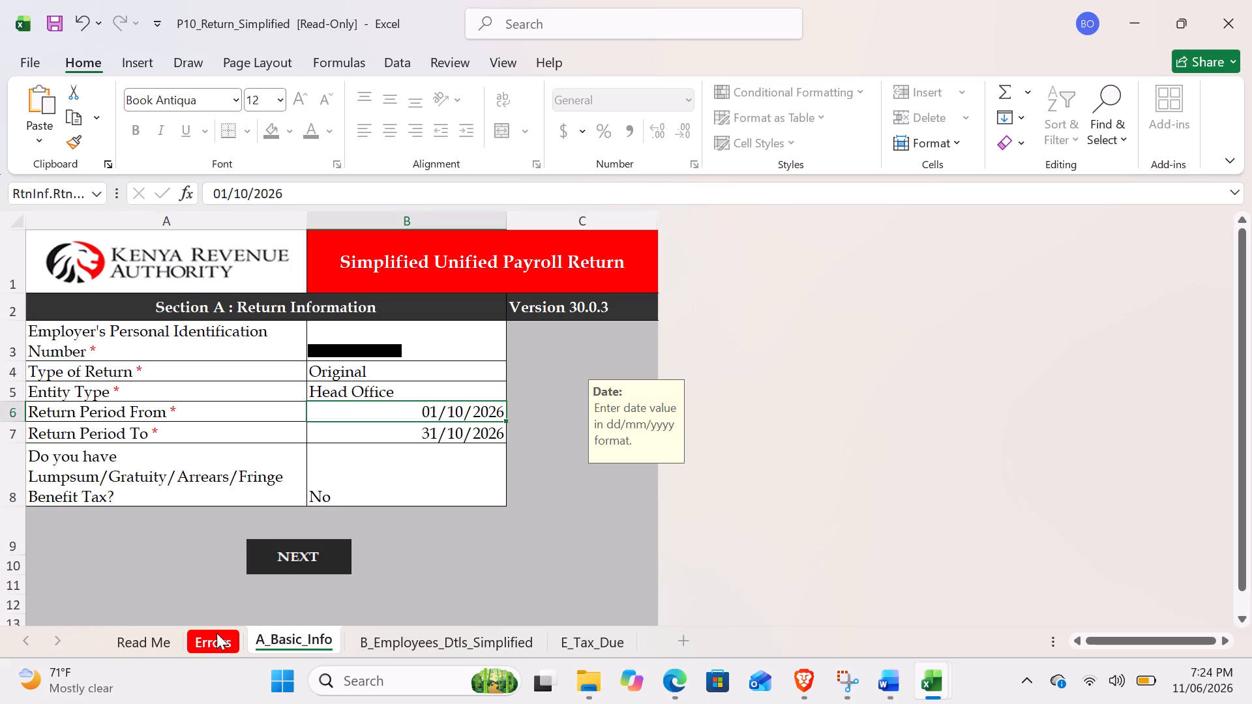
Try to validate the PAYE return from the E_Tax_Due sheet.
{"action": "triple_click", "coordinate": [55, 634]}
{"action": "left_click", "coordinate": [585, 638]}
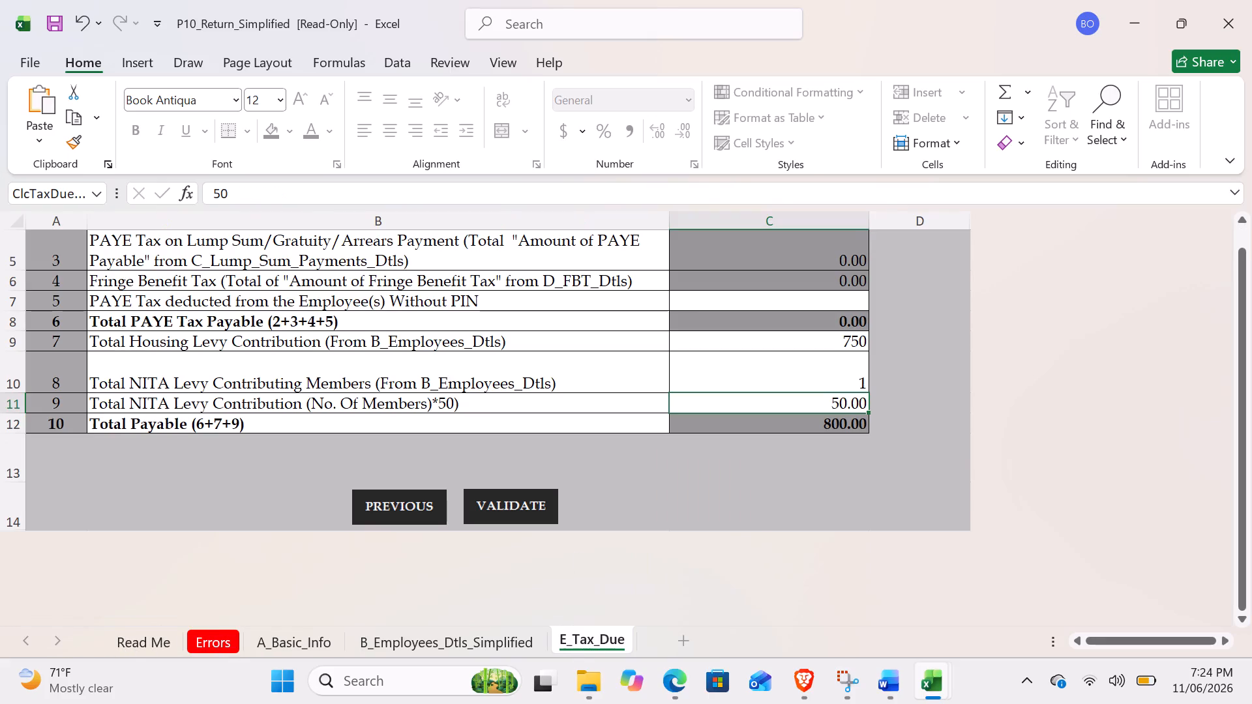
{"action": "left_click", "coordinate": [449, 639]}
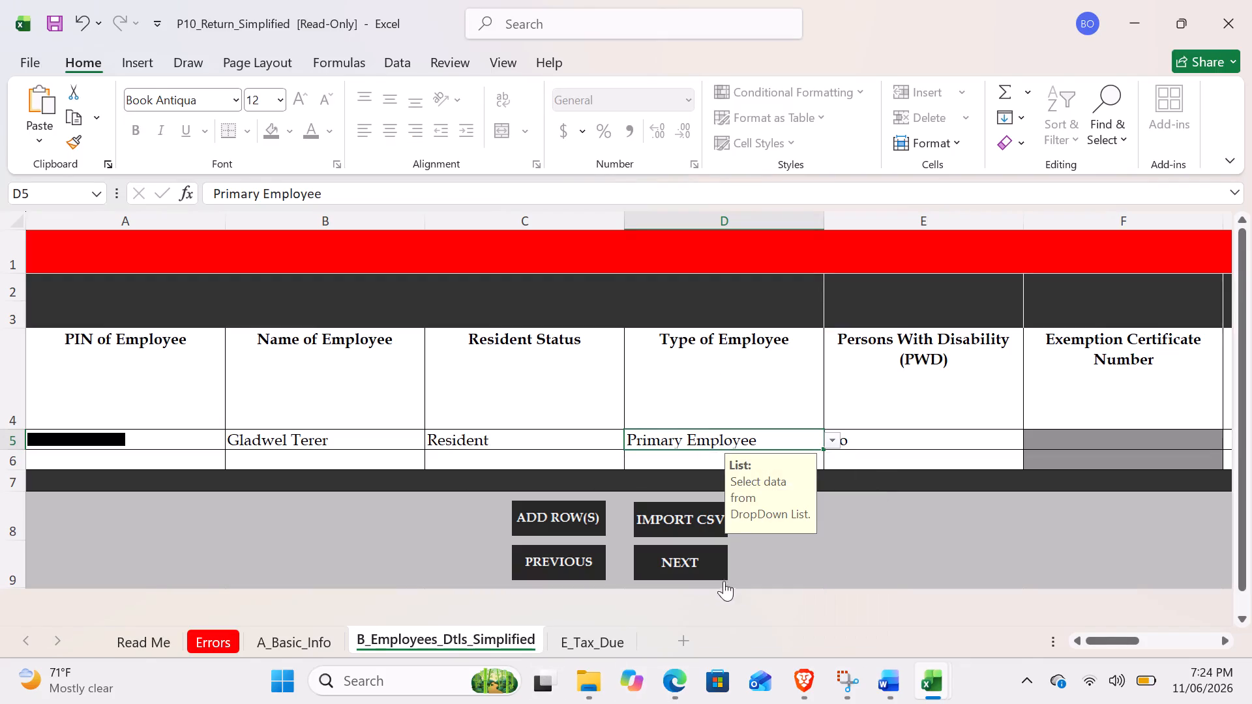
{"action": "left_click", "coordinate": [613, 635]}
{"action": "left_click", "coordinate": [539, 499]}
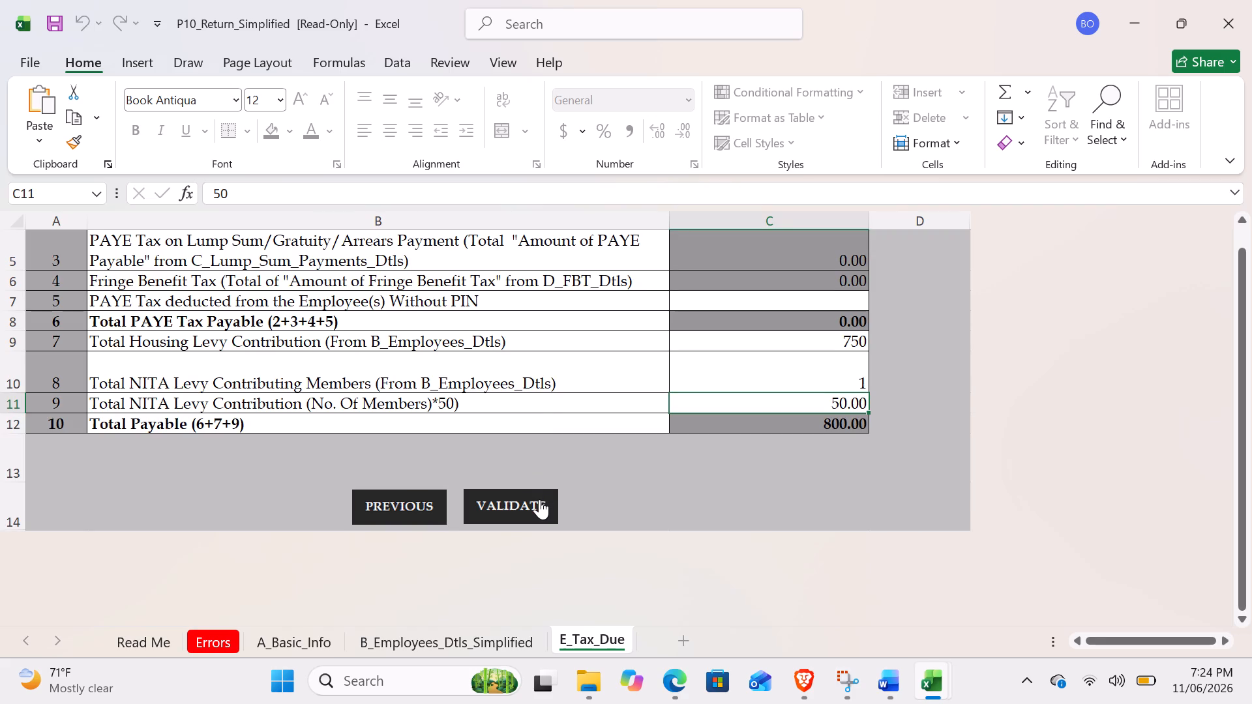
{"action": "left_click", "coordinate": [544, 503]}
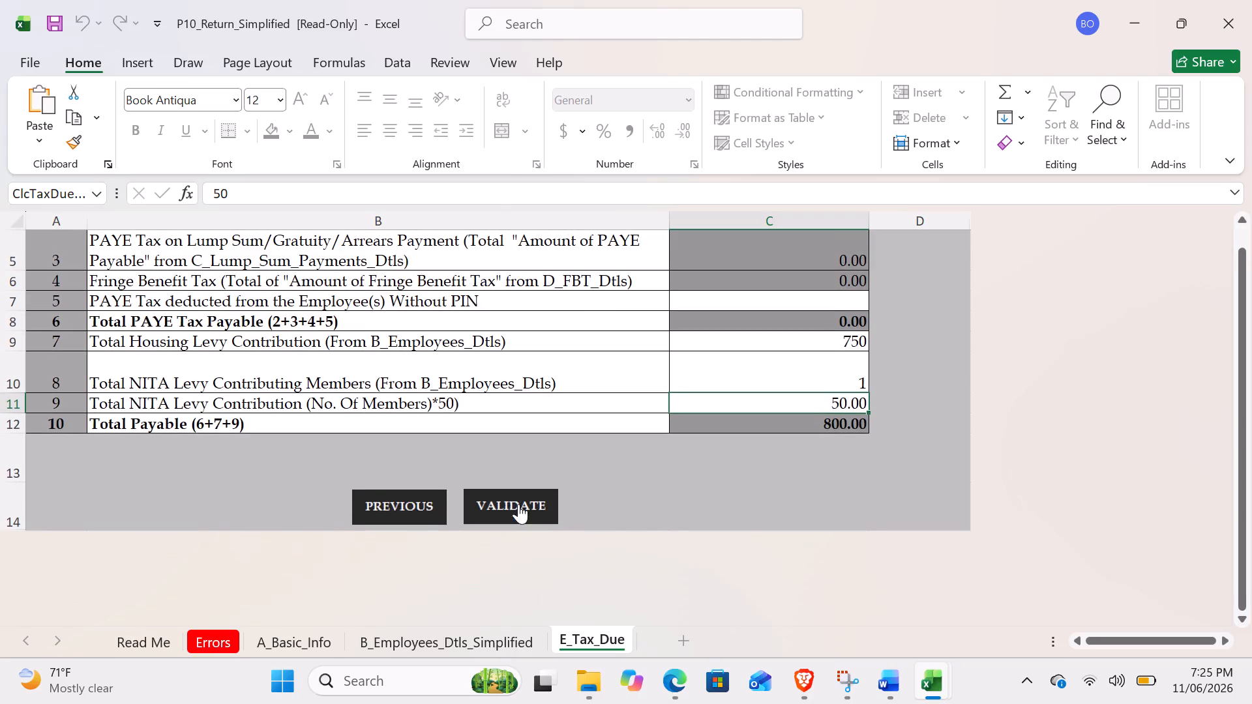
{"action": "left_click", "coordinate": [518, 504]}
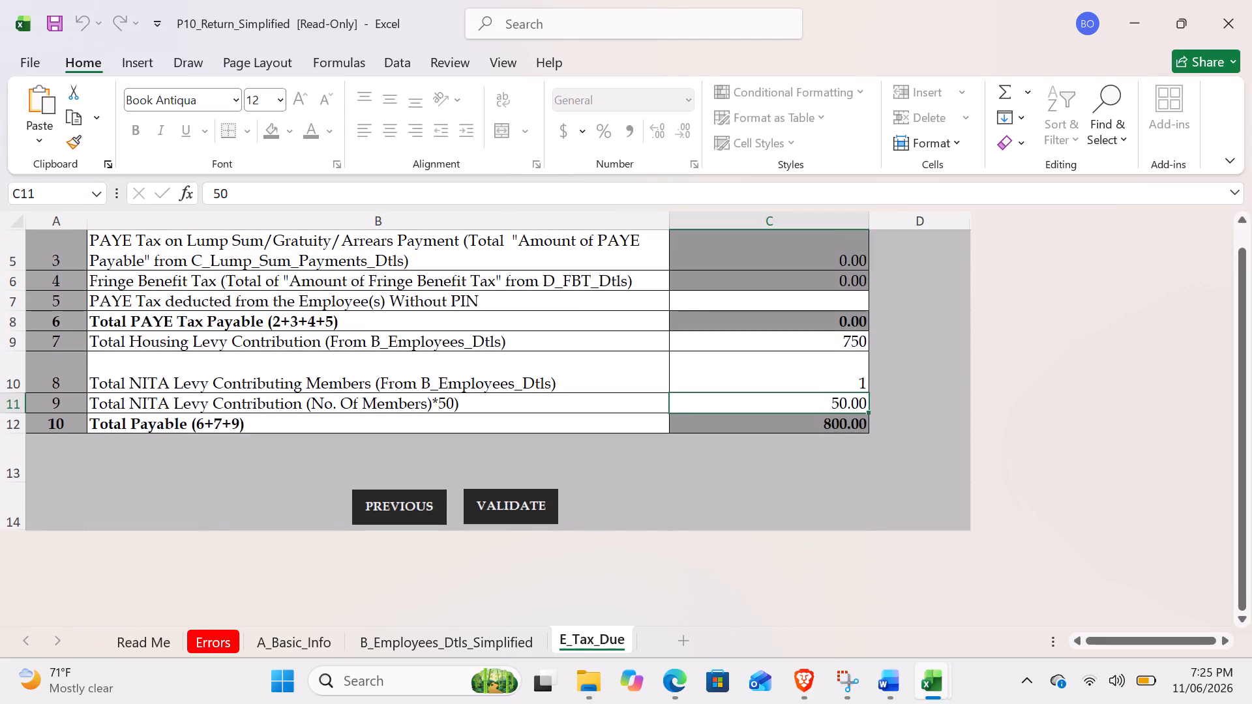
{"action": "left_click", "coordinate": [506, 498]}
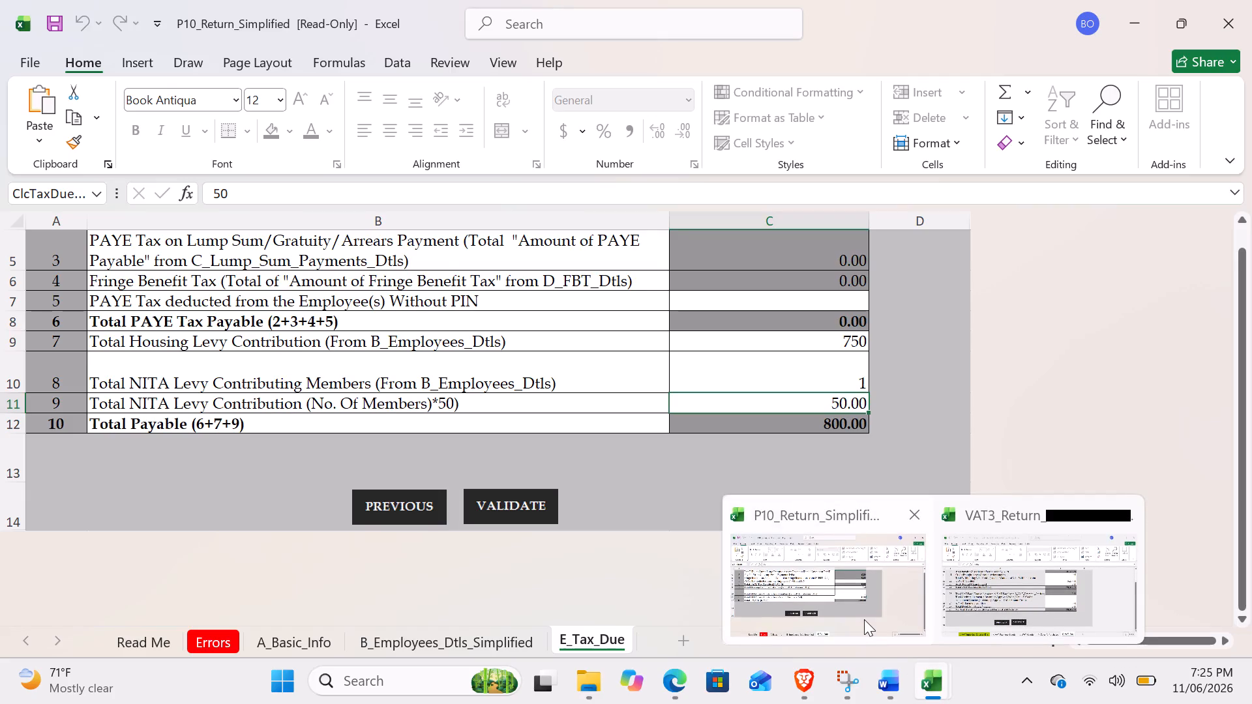
Close the VAT3 return workbook and go back to the P10_Return_Simplified workbook.
{"action": "left_click", "coordinate": [998, 585]}
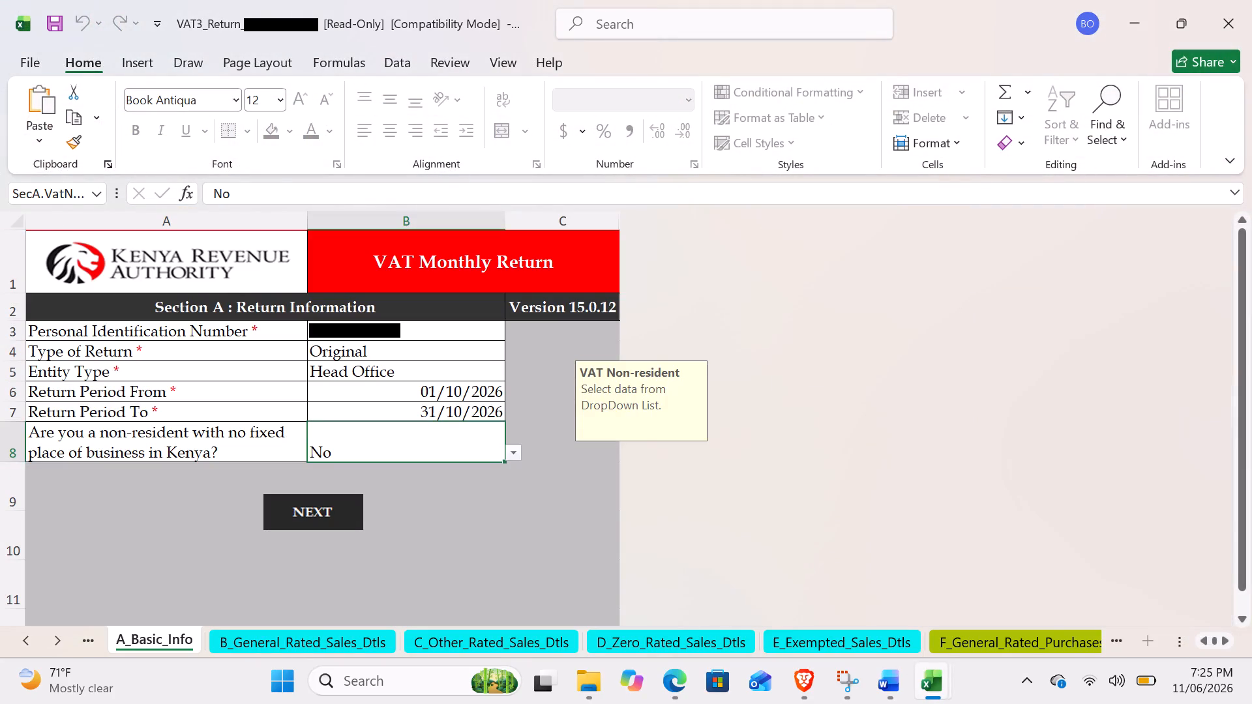
{"action": "left_click", "coordinate": [1251, 0]}
{"action": "left_click", "coordinate": [640, 358]}
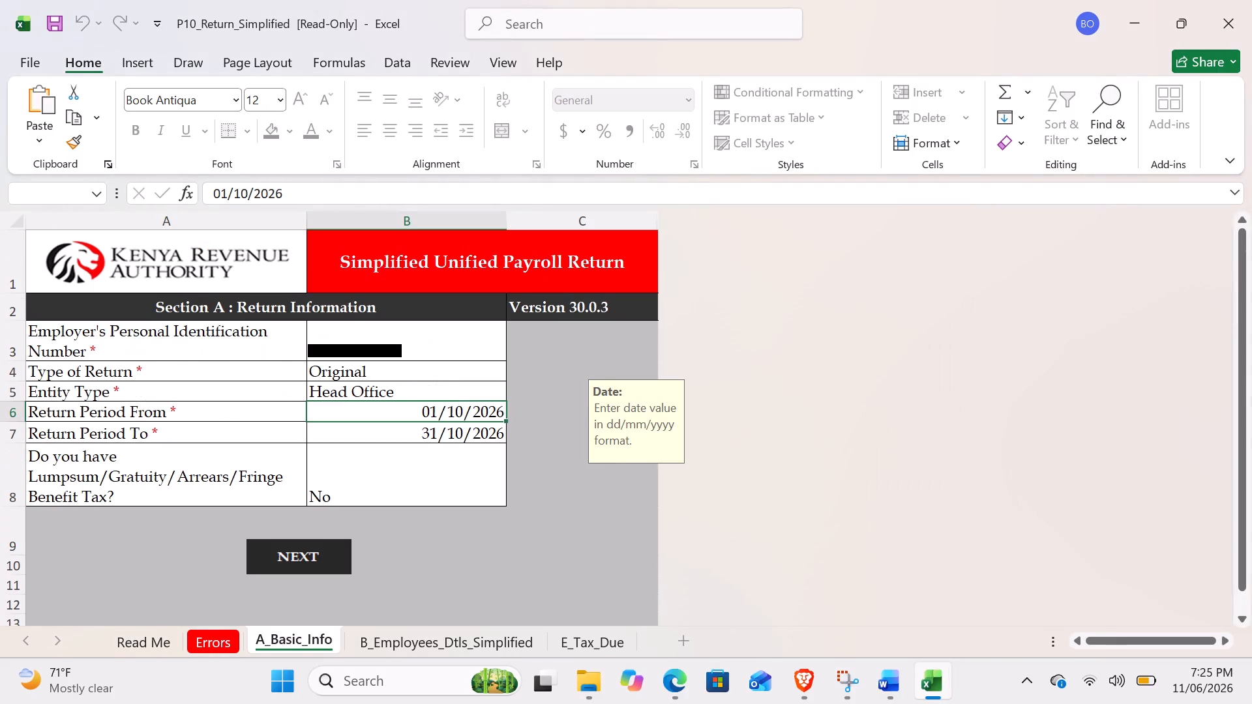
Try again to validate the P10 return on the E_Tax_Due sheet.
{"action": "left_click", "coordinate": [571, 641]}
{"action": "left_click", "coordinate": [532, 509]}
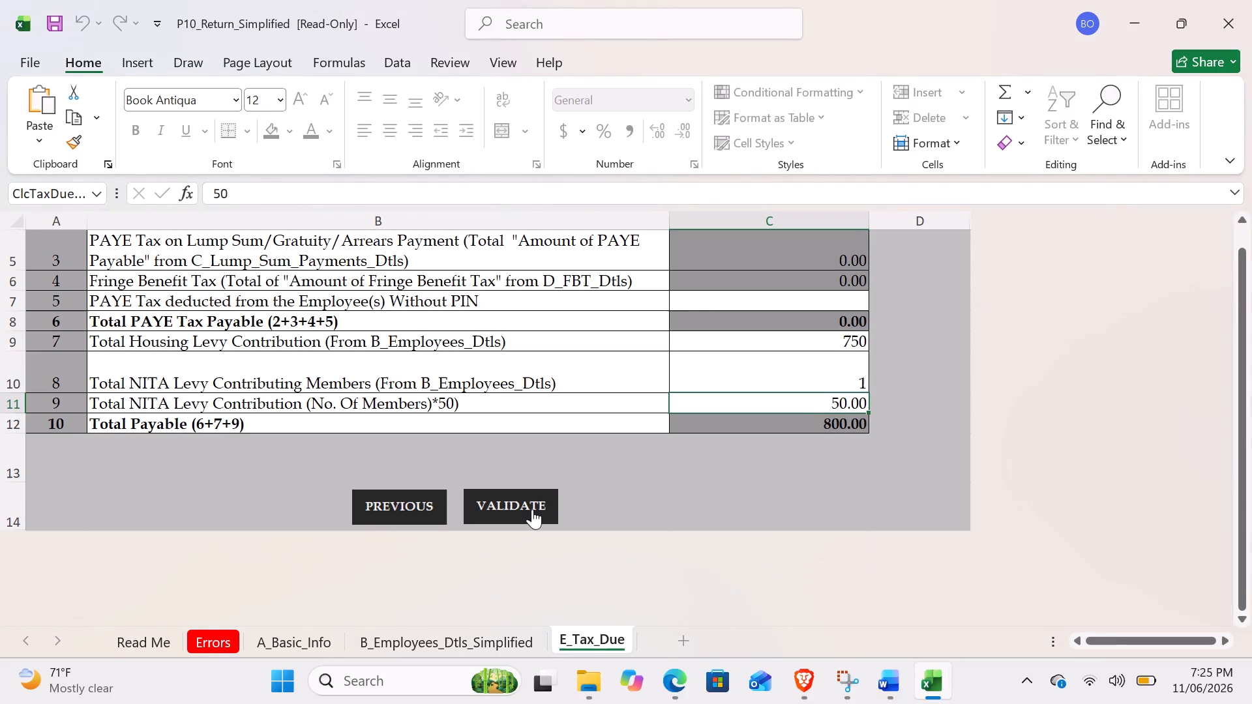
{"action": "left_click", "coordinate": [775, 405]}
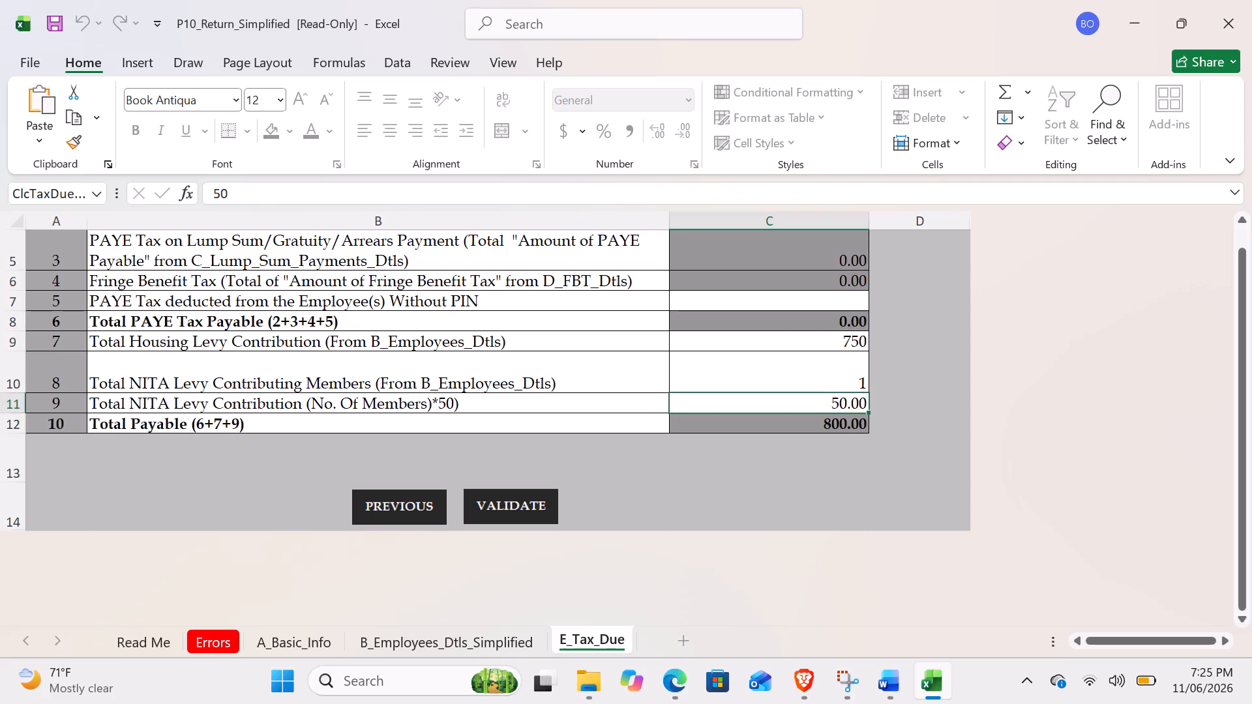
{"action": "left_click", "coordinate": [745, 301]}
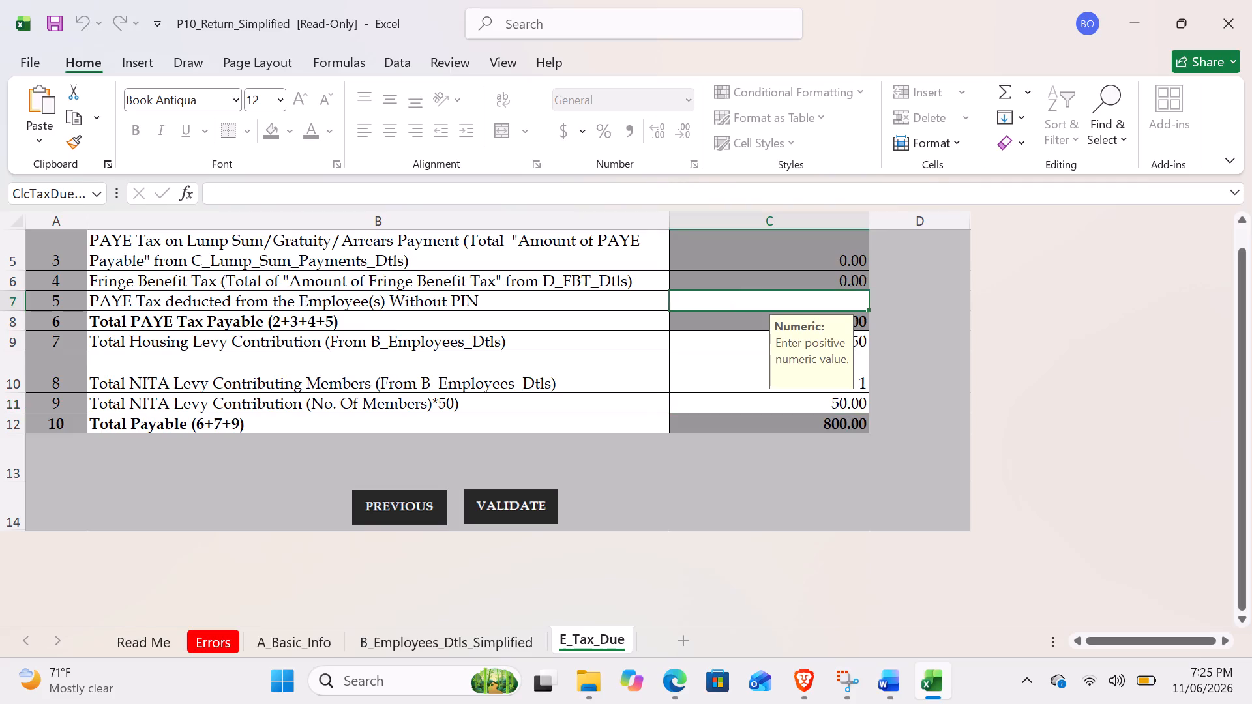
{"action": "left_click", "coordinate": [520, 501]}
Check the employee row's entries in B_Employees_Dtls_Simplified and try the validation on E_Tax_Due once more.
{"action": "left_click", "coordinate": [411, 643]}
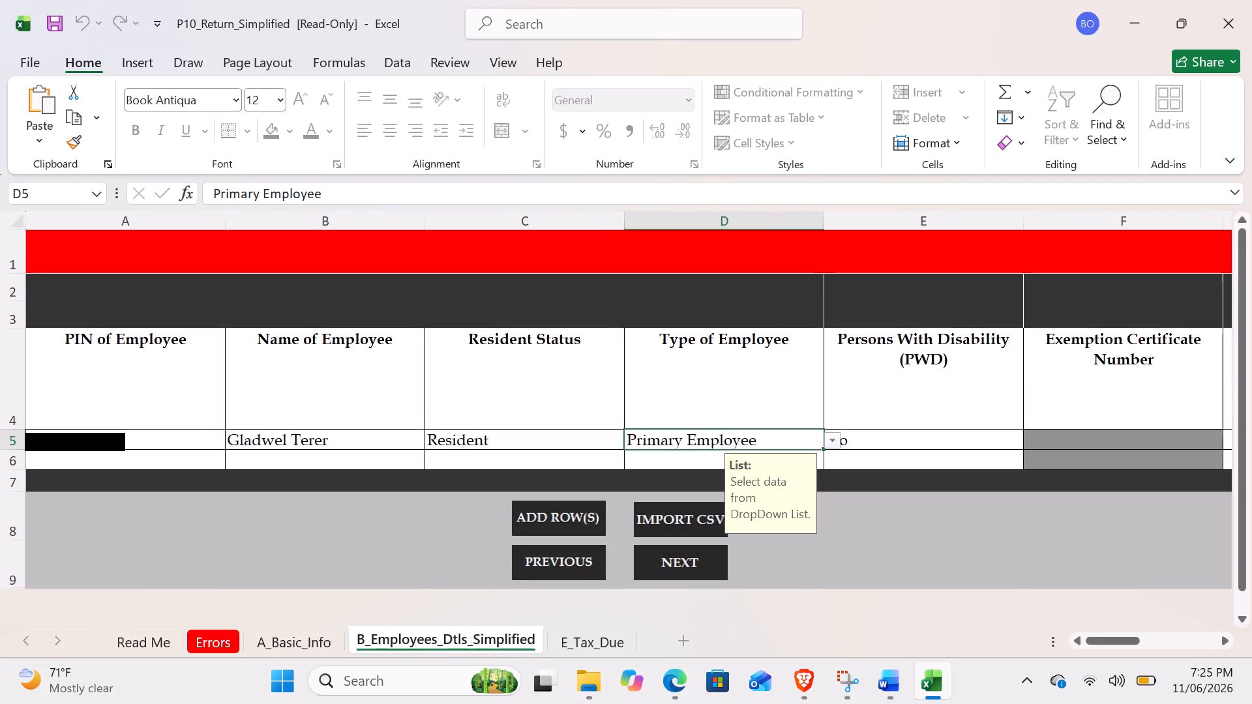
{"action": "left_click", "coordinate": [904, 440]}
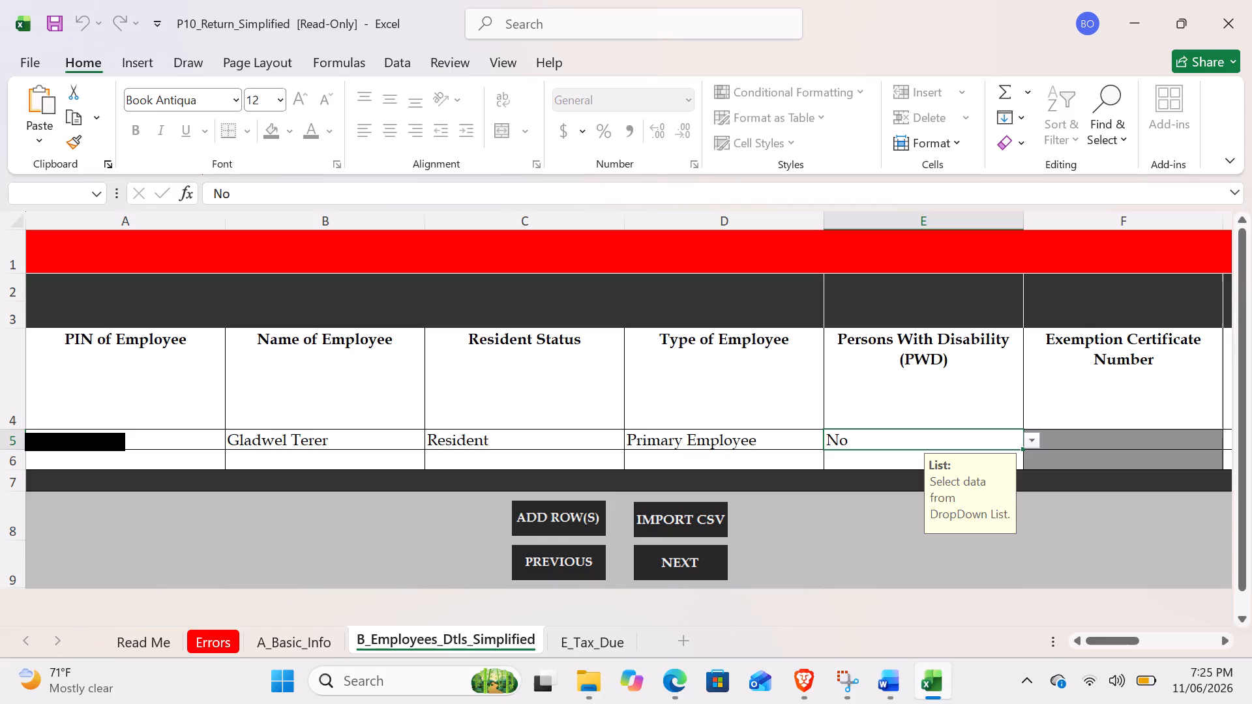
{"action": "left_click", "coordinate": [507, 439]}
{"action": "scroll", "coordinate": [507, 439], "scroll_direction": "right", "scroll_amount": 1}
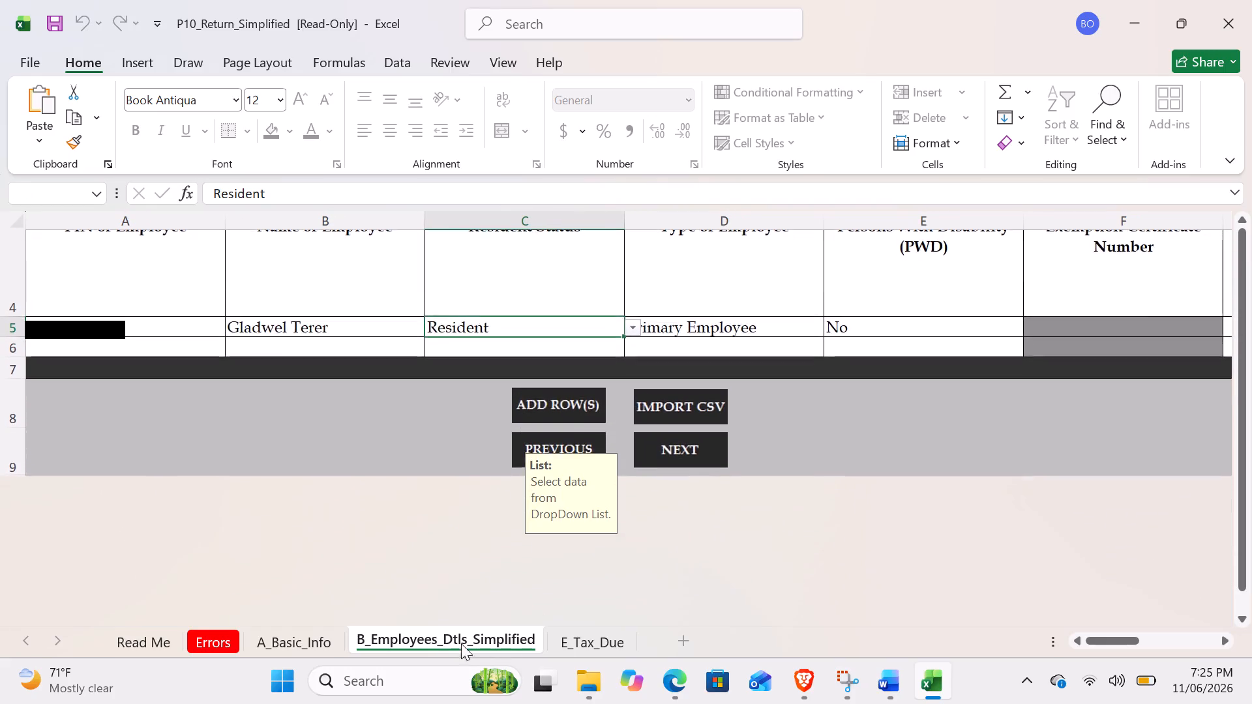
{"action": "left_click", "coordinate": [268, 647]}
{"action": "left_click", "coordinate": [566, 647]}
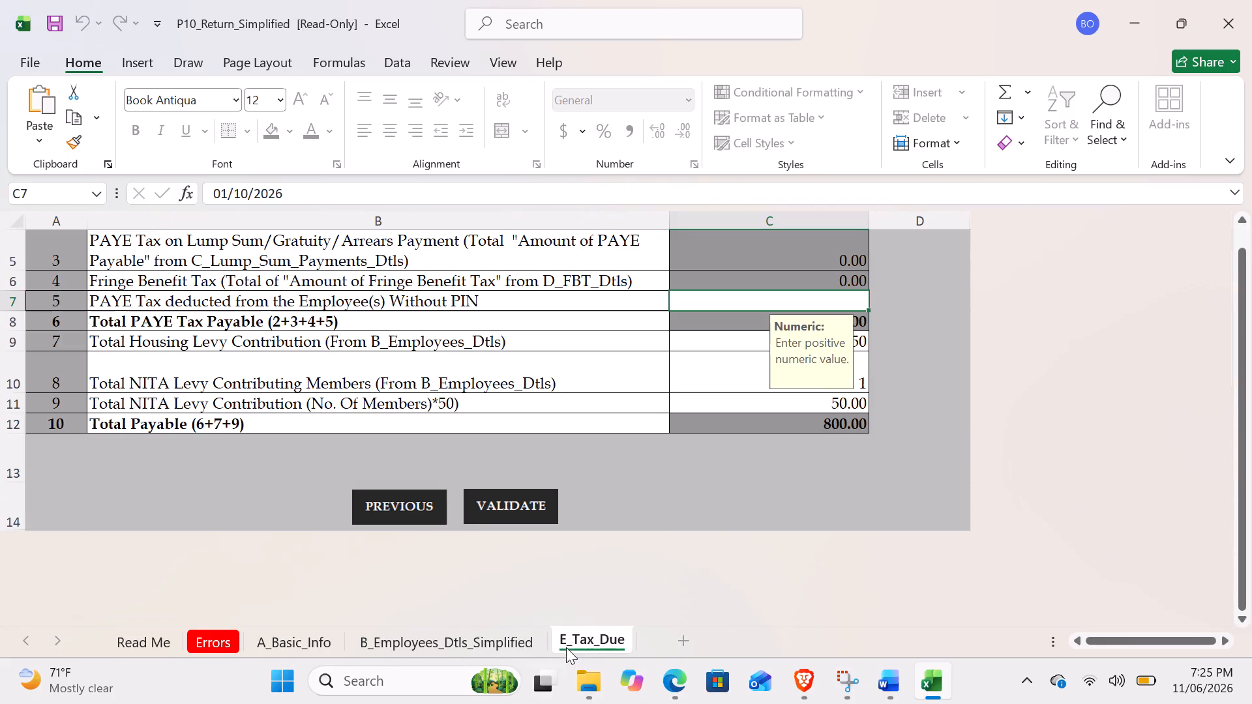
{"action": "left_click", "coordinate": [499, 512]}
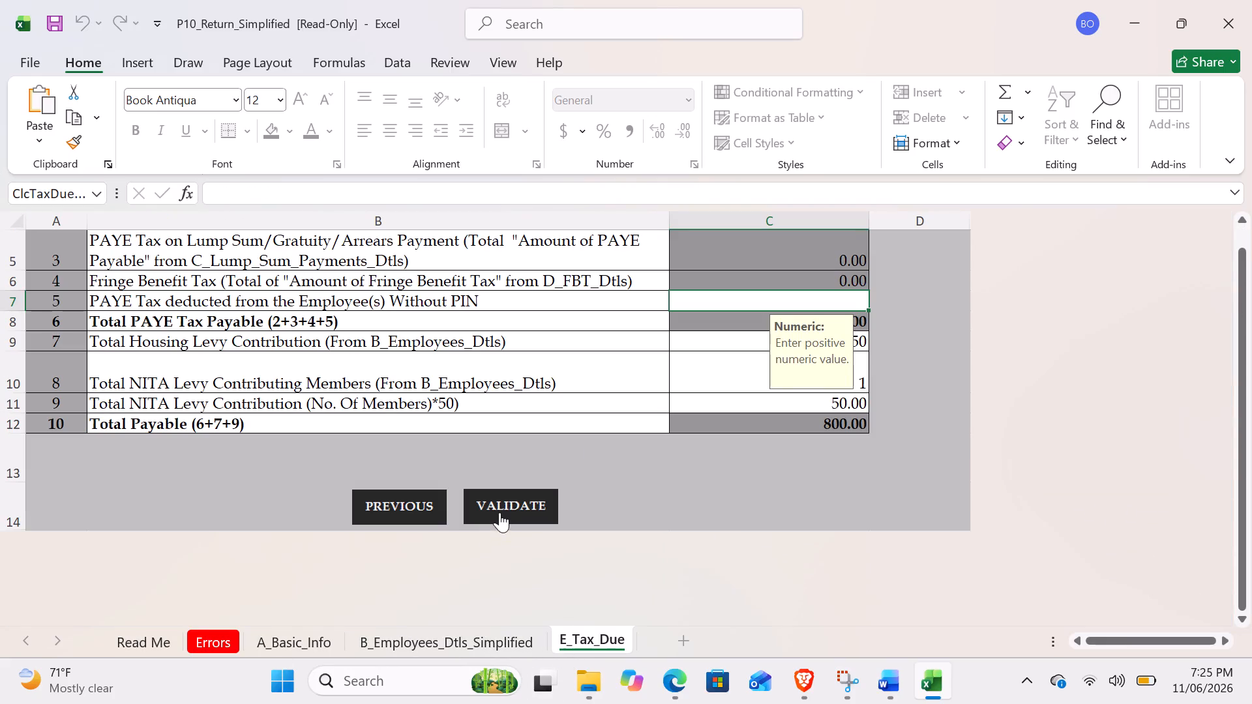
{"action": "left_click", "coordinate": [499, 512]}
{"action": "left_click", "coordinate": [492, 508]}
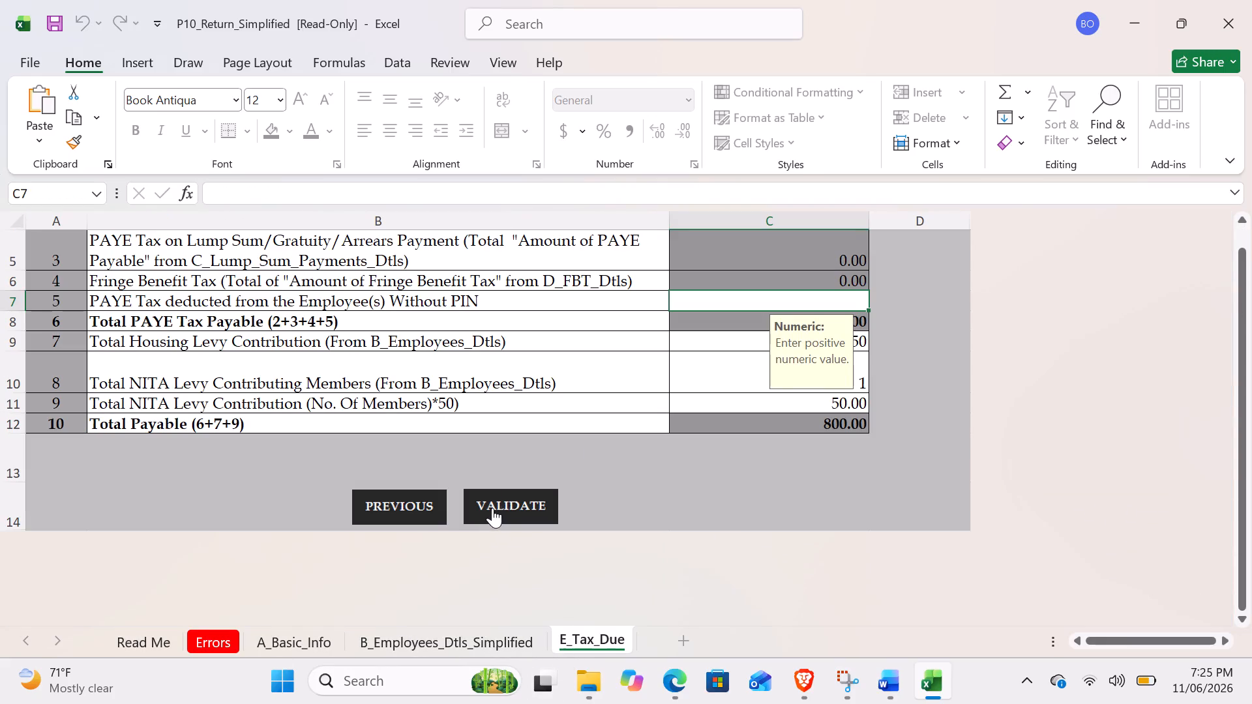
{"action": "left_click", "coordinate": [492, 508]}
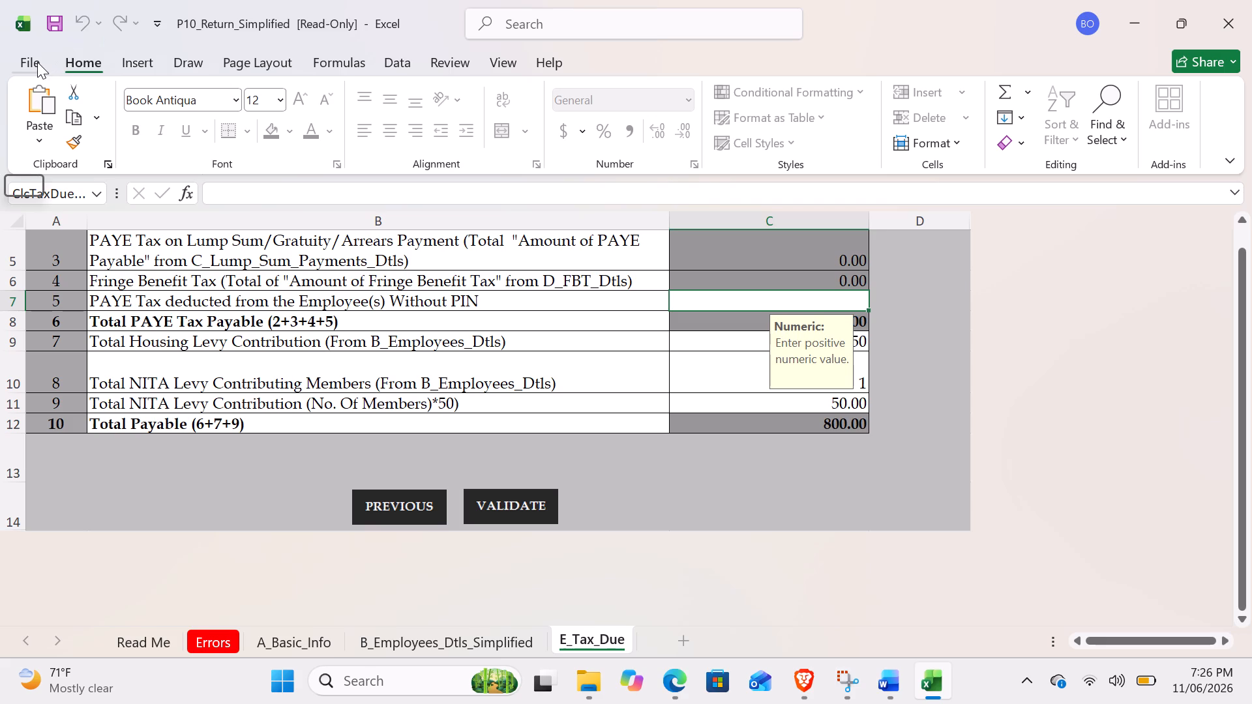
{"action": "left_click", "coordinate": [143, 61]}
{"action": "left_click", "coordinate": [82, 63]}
Enter 0 for PAYE tax deducted from employees without PIN in Section E and run the return's validation.
{"action": "scroll", "coordinate": [570, 456], "scroll_direction": "up", "scroll_amount": 1}
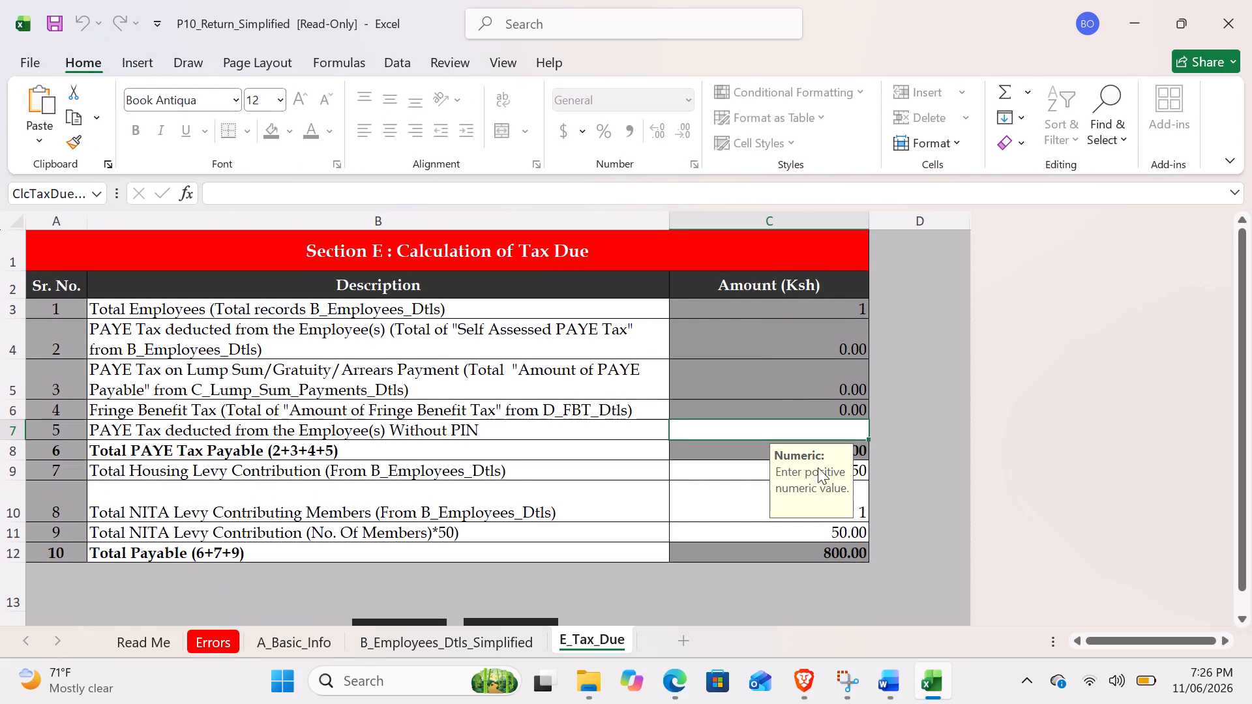
{"action": "left_click_drag", "start_coordinate": [831, 467], "coordinate": [1036, 330]}
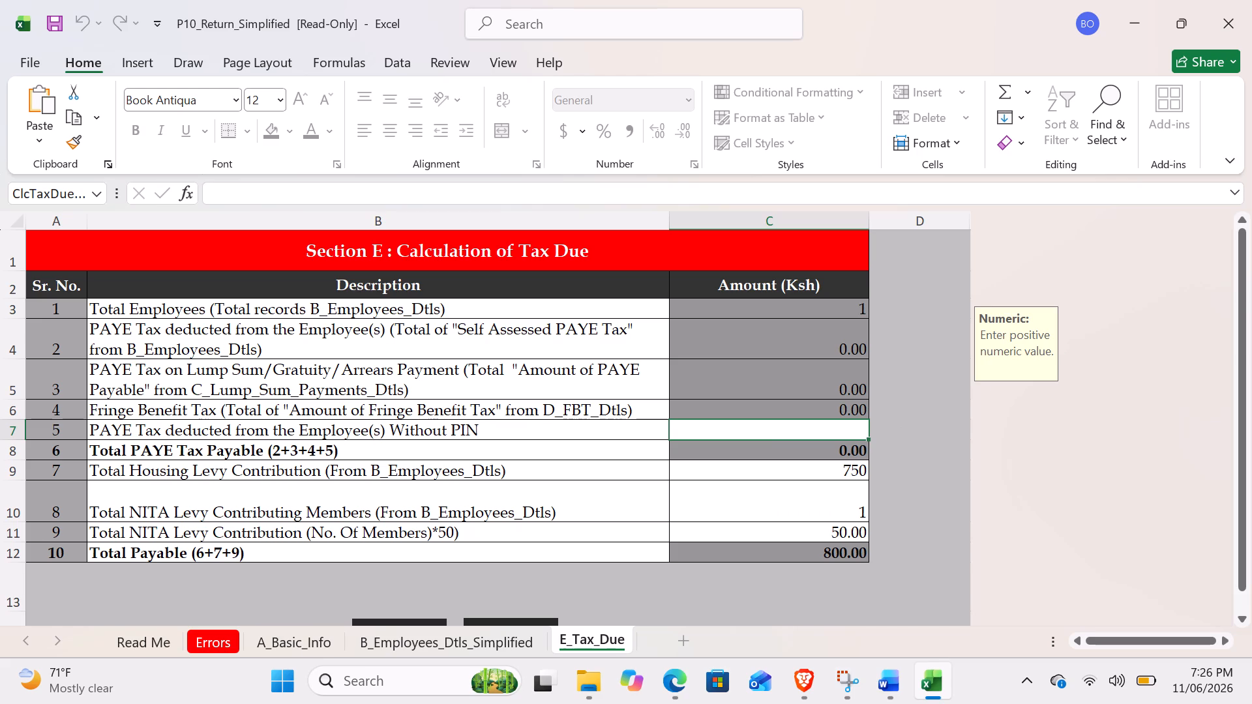
{"action": "key", "text": "0"}
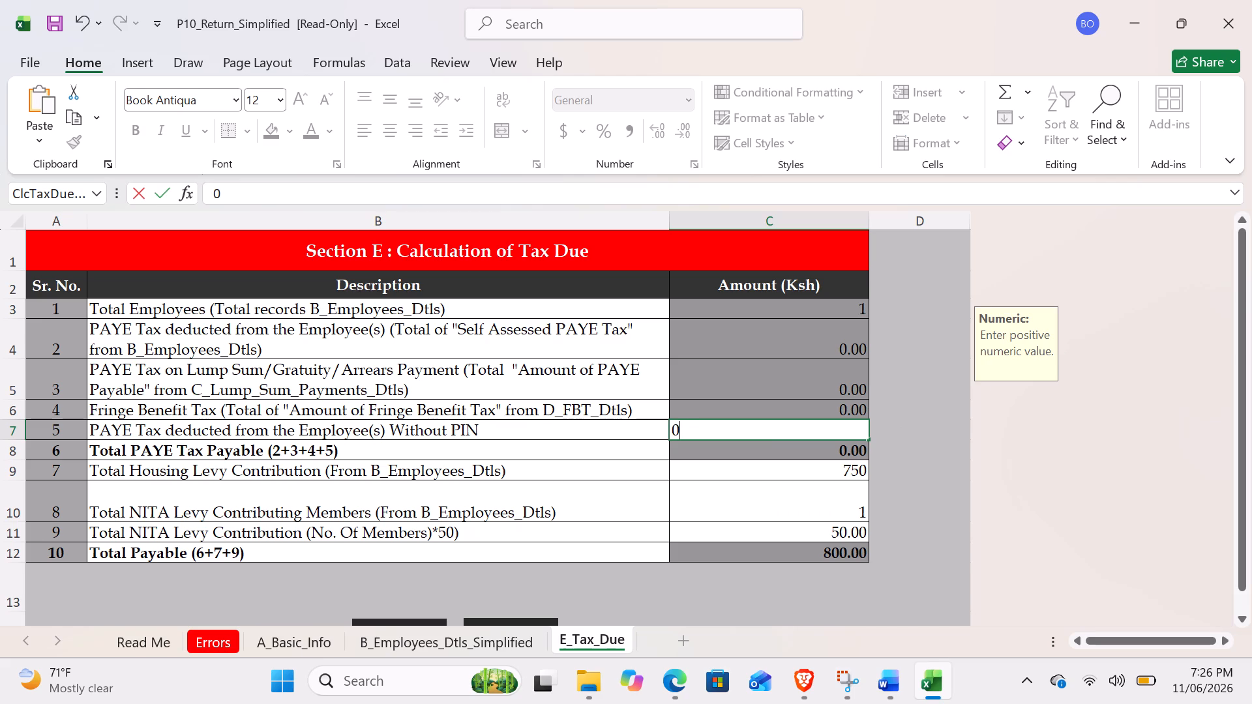
{"action": "left_click", "coordinate": [767, 486]}
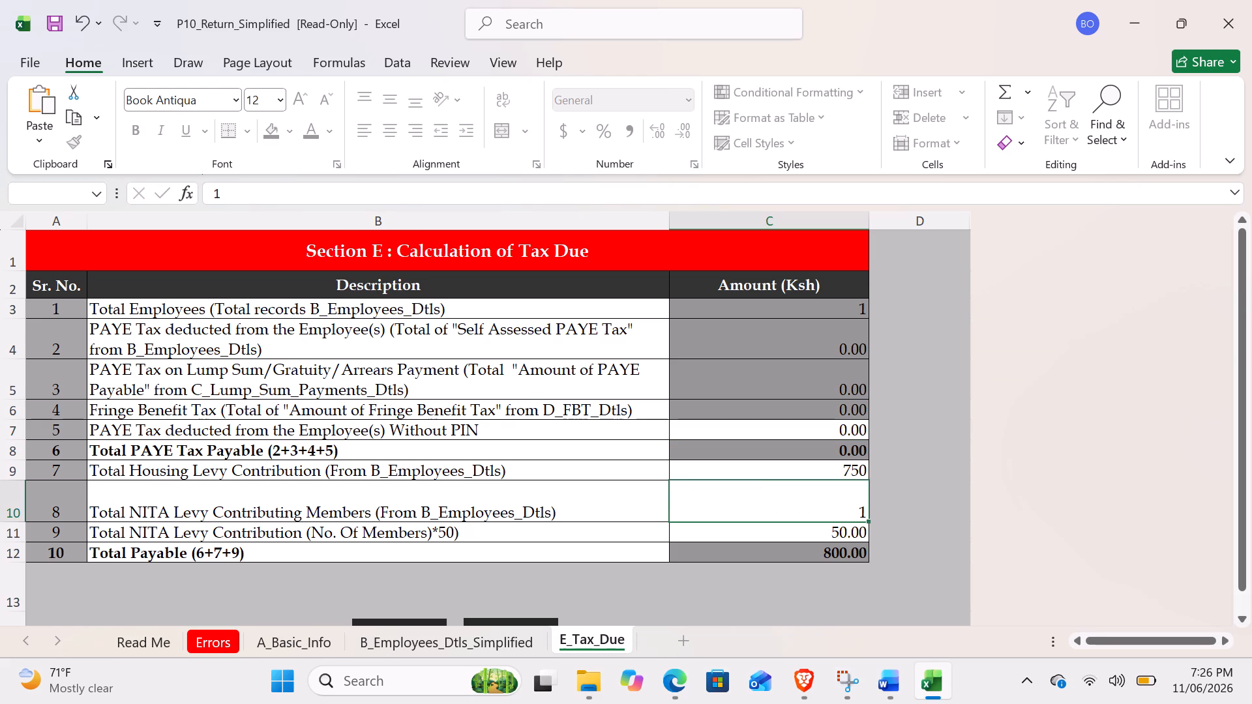
{"action": "scroll", "coordinate": [551, 575], "scroll_direction": "down", "scroll_amount": 1}
{"action": "left_click", "coordinate": [528, 548]}
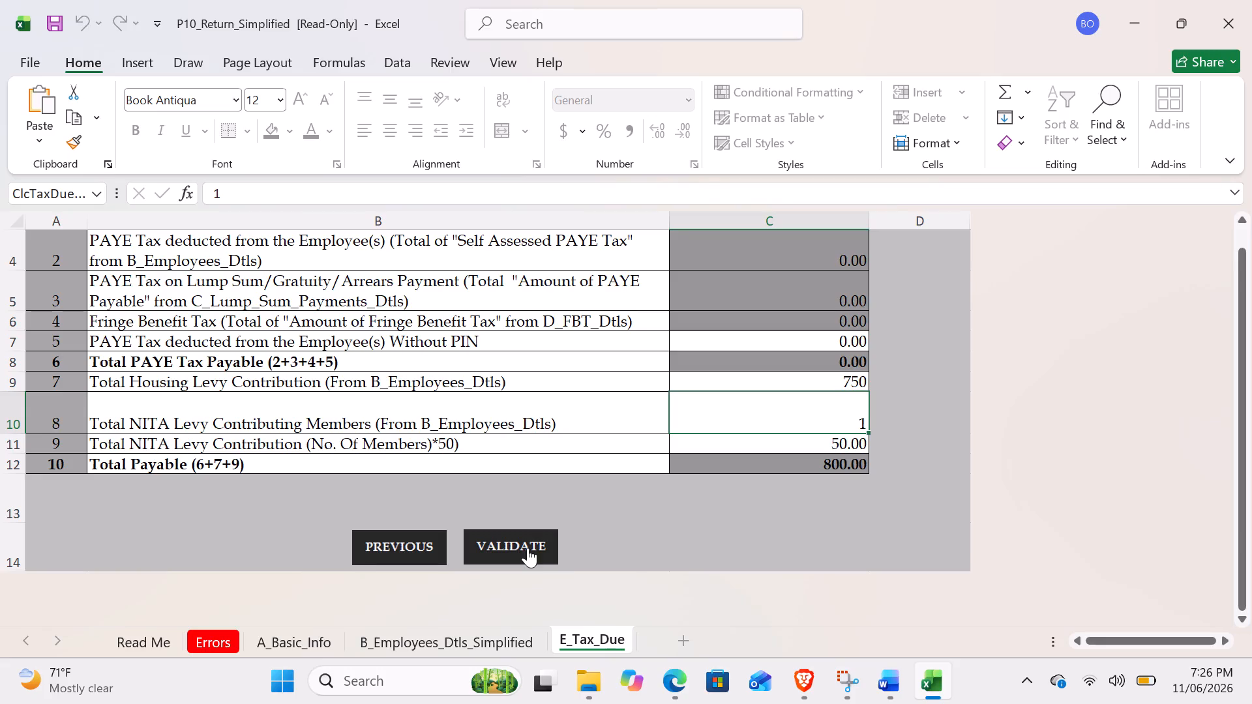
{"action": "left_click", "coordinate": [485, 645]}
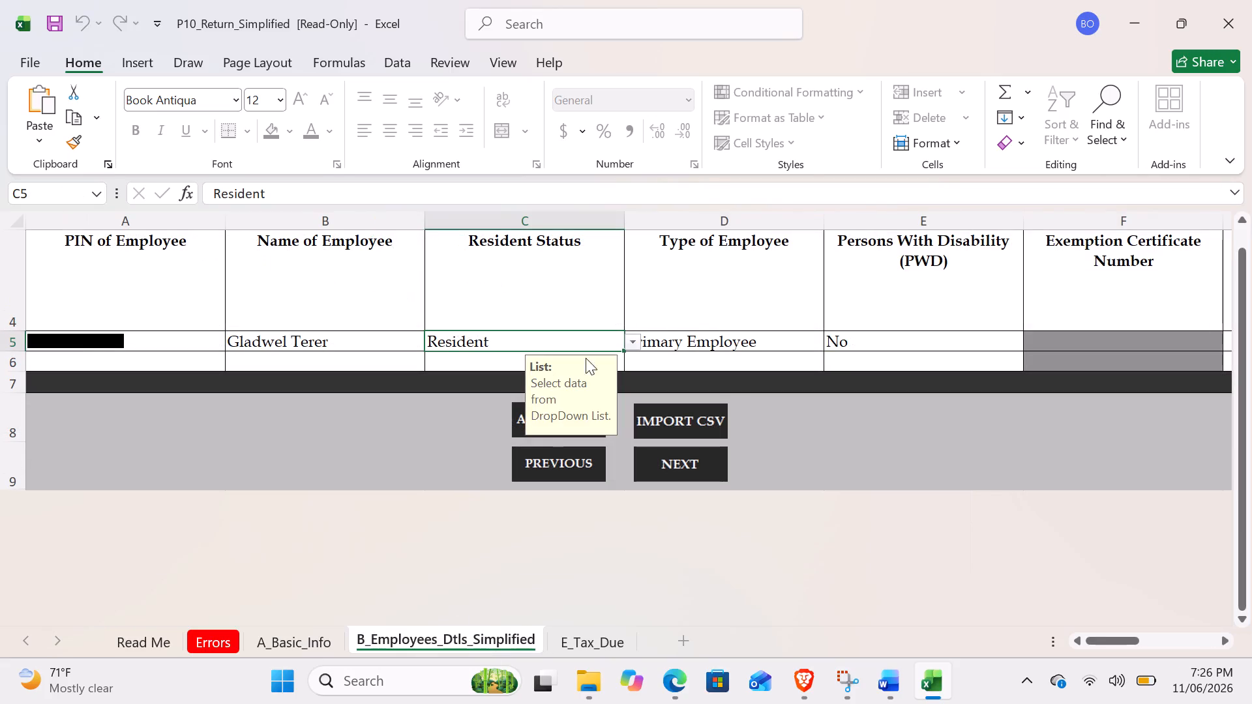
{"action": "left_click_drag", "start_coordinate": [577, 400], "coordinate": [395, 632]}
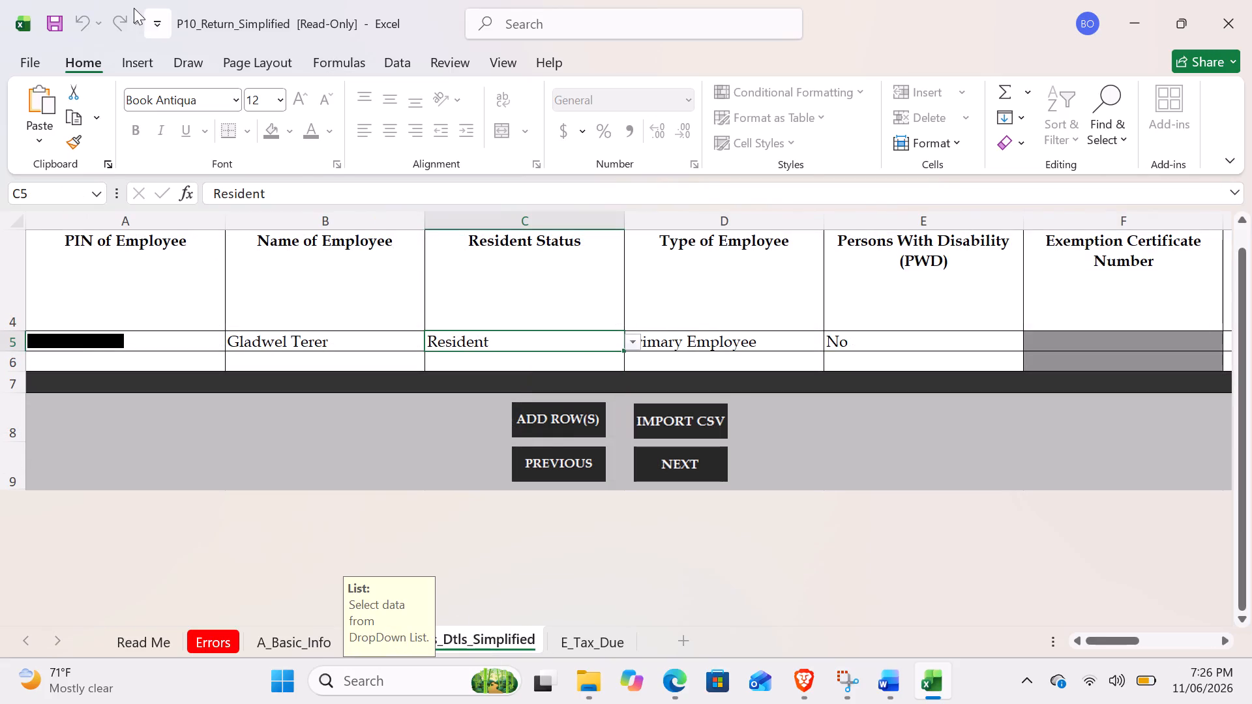
Save a macro-enabled copy of the P10 workbook to the Desktop named "Zion Oct - Copy of P10_Return_Simplified".
{"action": "left_click", "coordinate": [14, 62]}
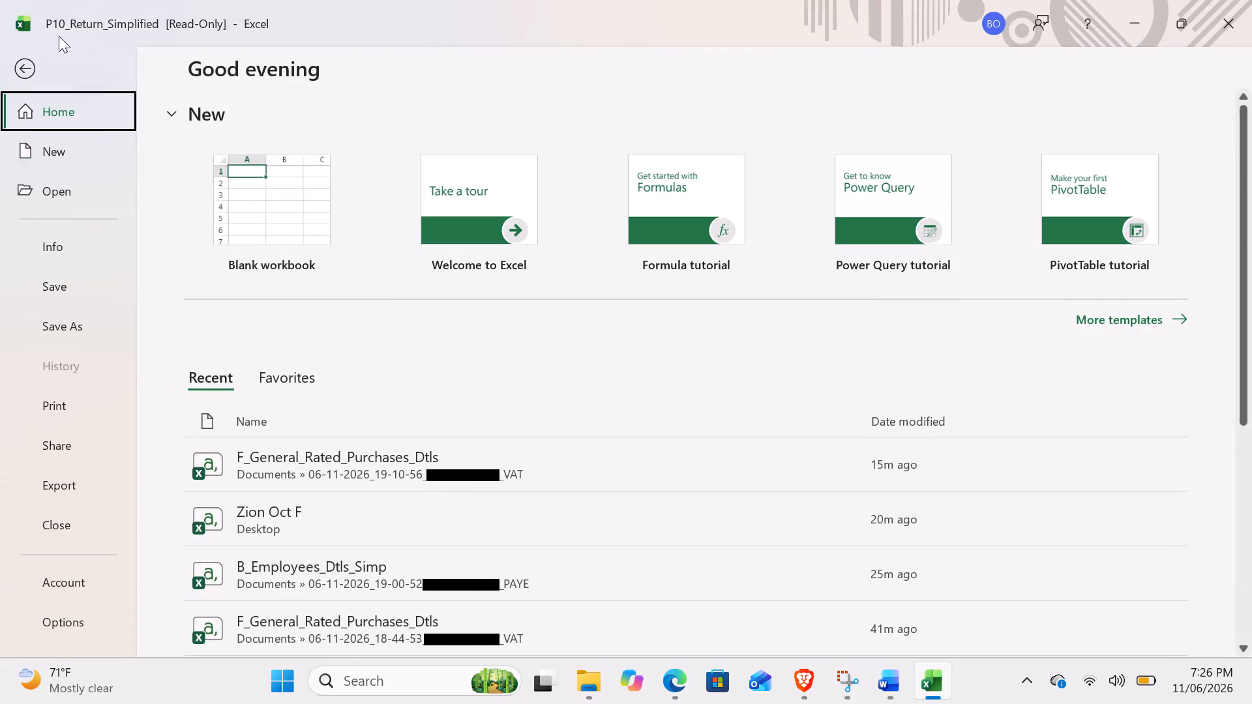
{"action": "left_click", "coordinate": [59, 332]}
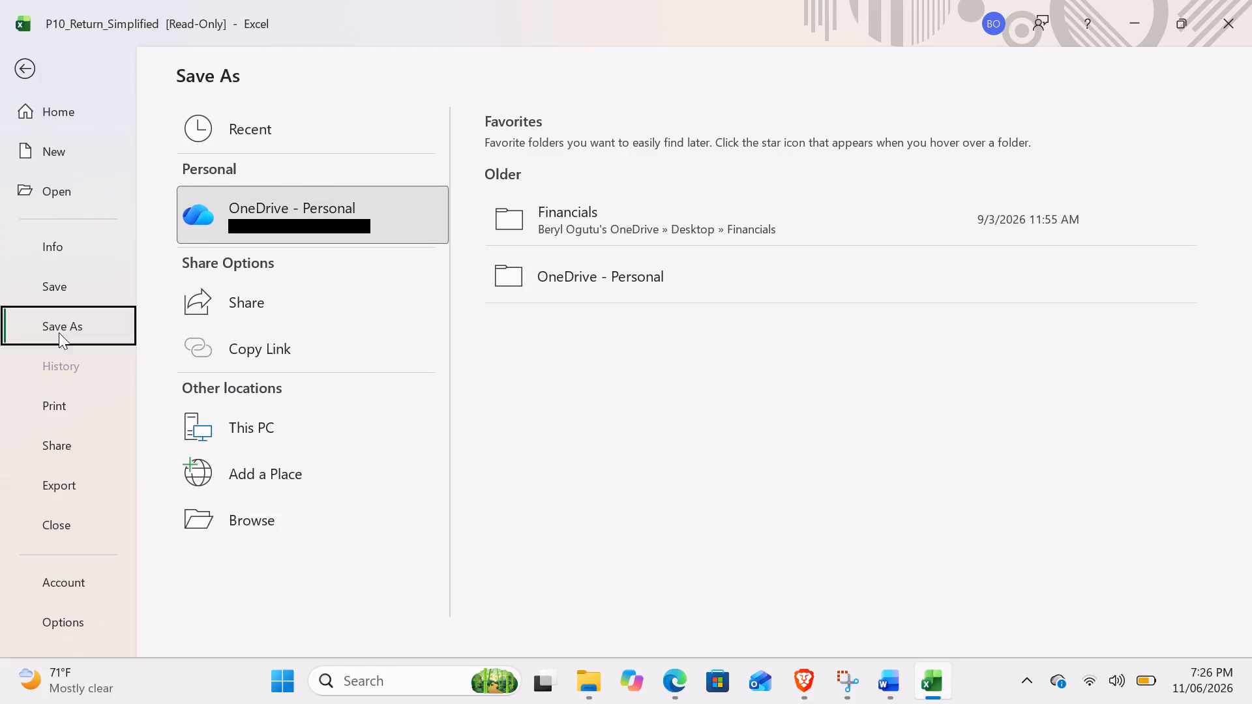
{"action": "left_click", "coordinate": [249, 436]}
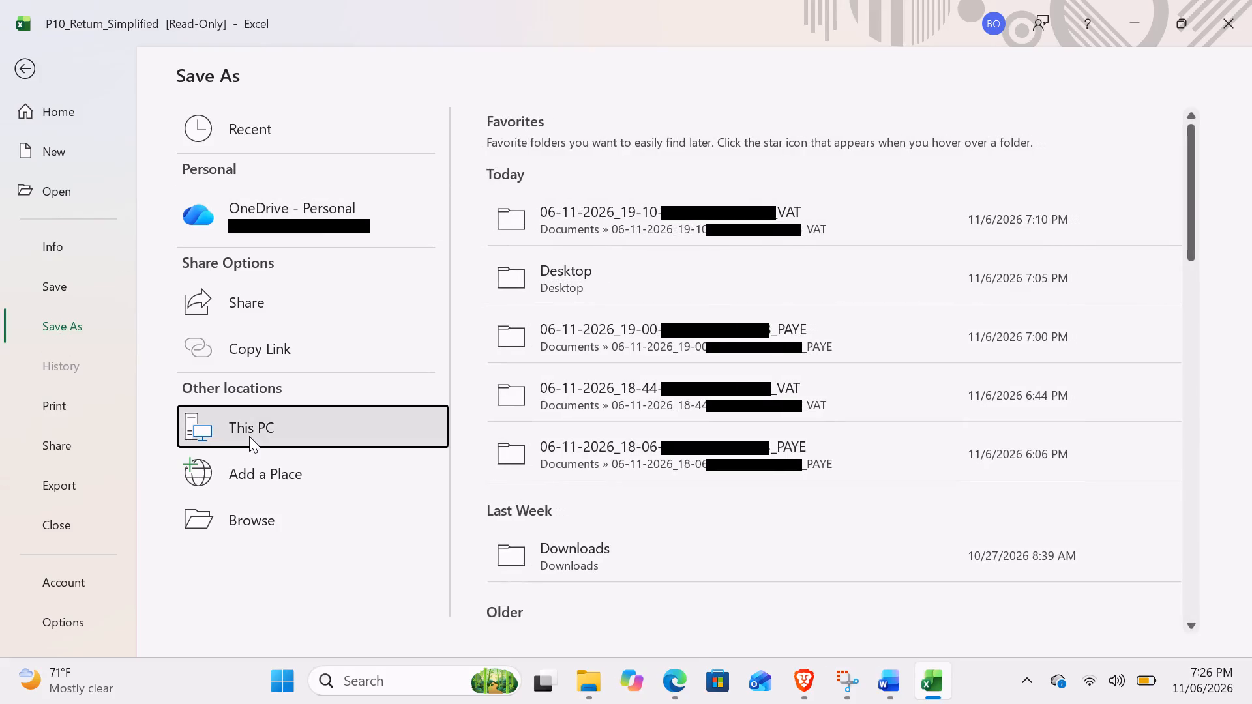
{"action": "left_click", "coordinate": [539, 264]}
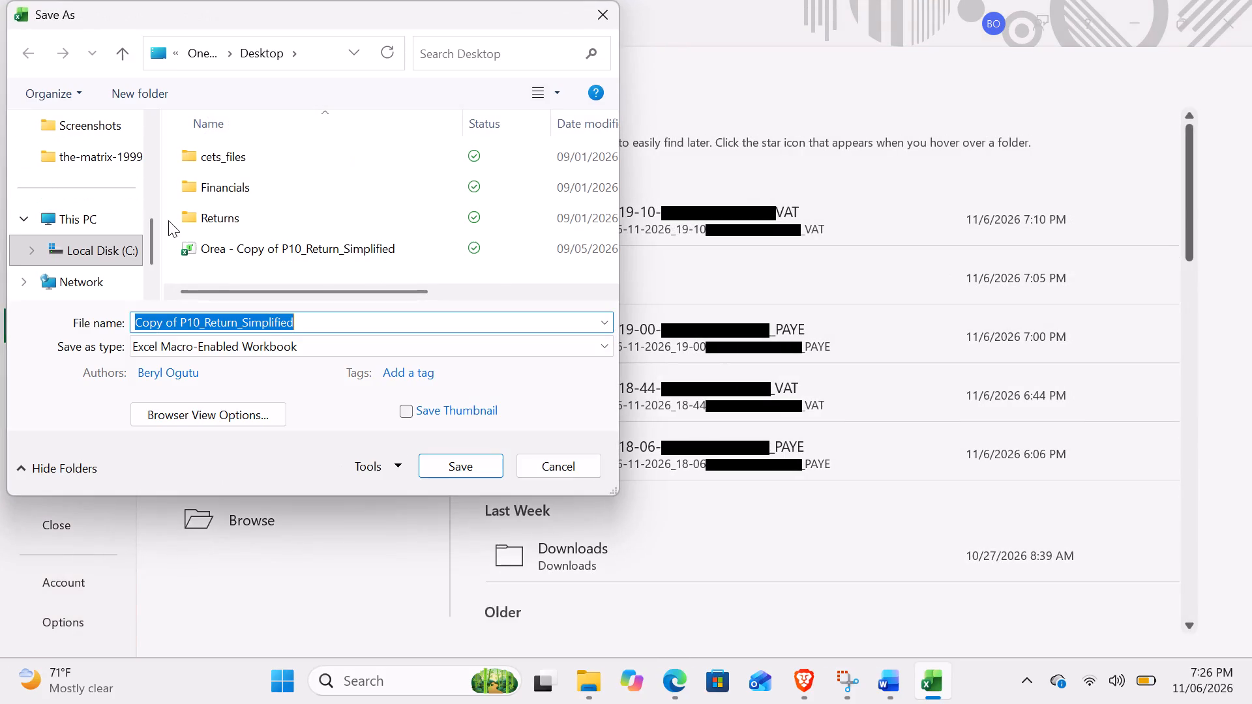
{"action": "left_click_drag", "start_coordinate": [143, 254], "coordinate": [148, 149]}
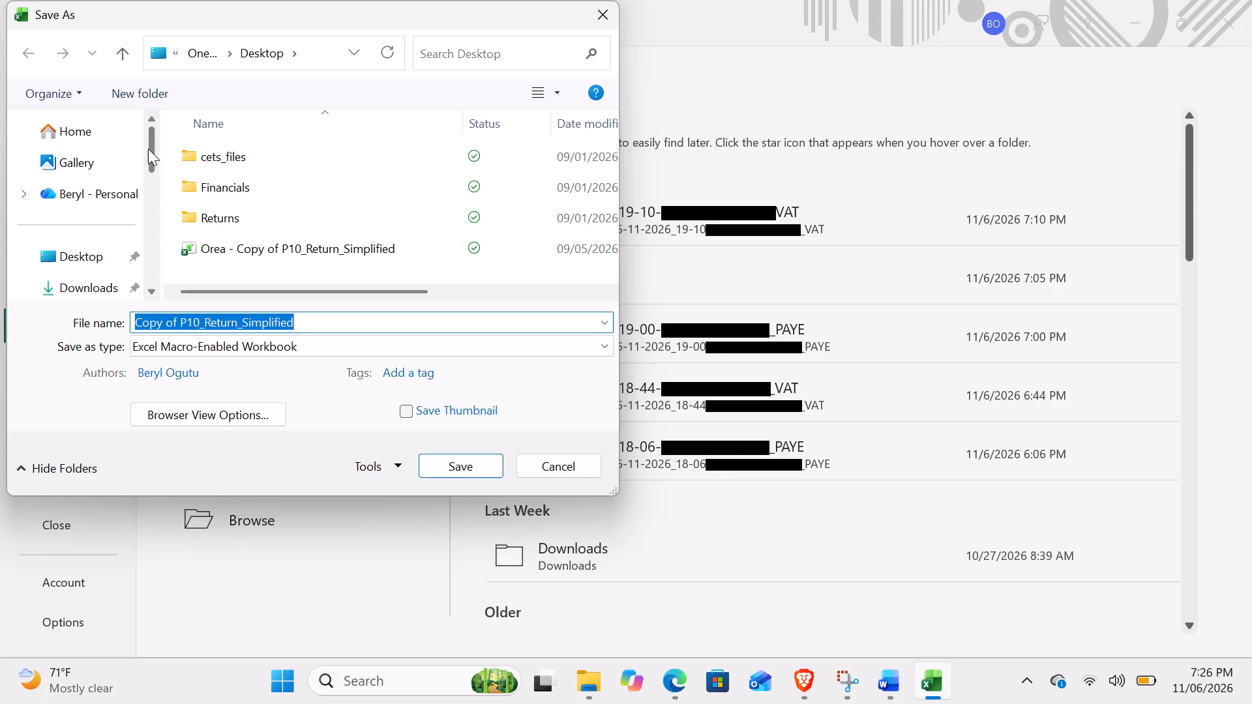
{"action": "left_click", "coordinate": [91, 251]}
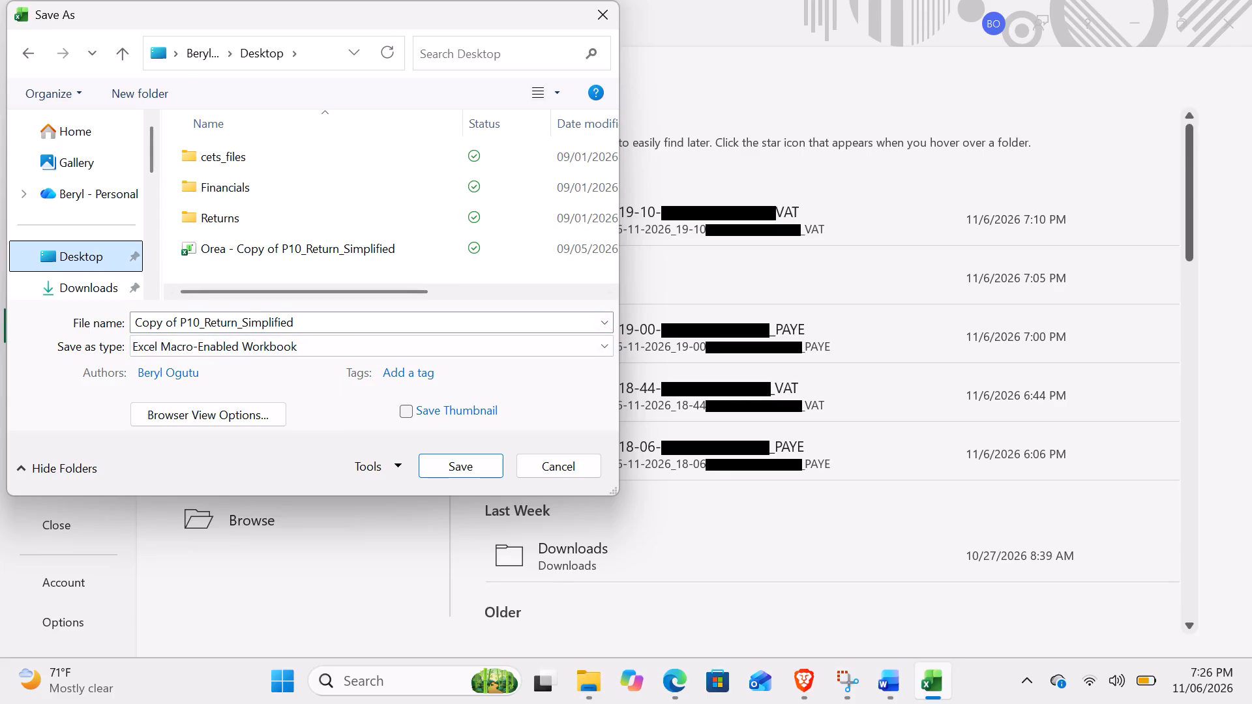
{"action": "double_click", "coordinate": [136, 330]}
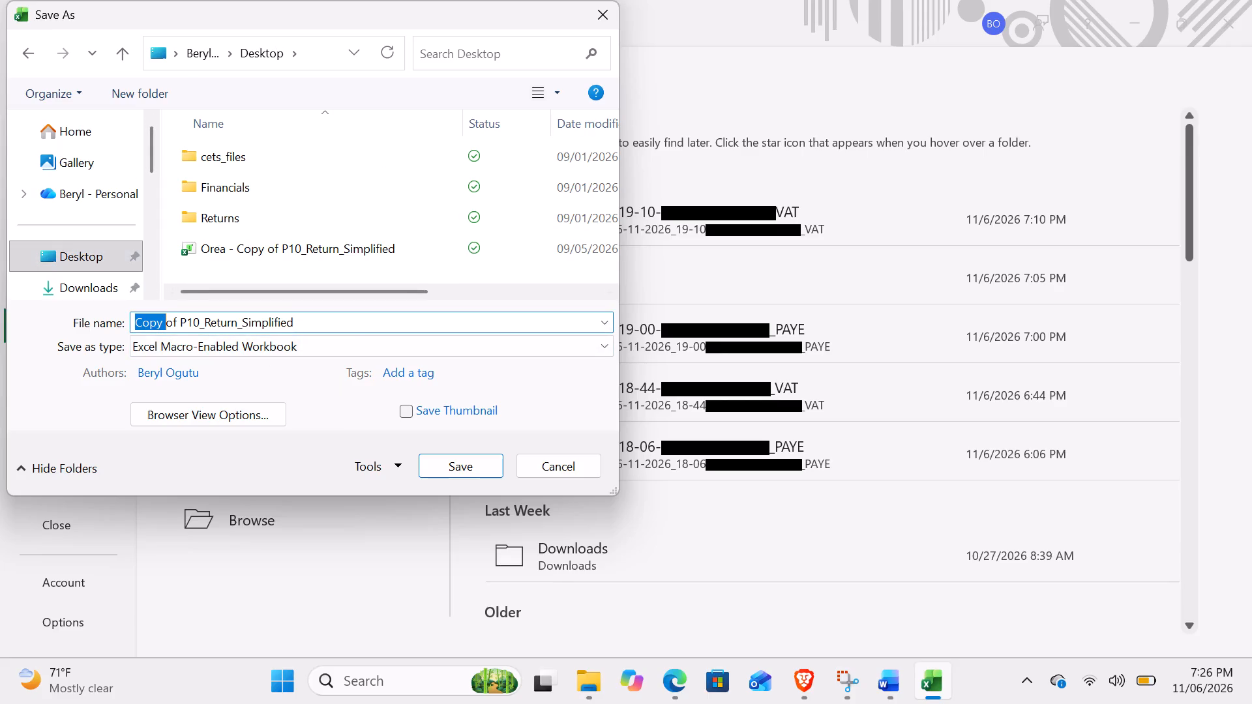
{"action": "left_click", "coordinate": [136, 330]}
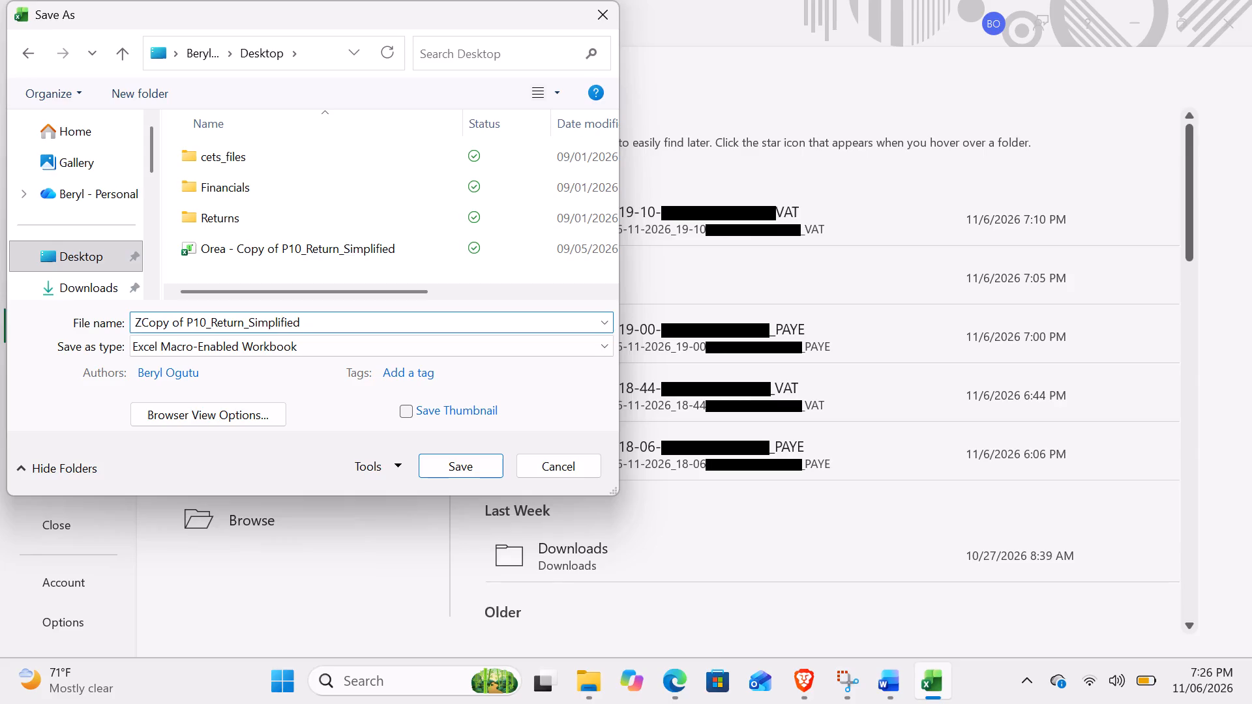
{"action": "type", "text": "ion"}
{"action": "key", "text": "space"}
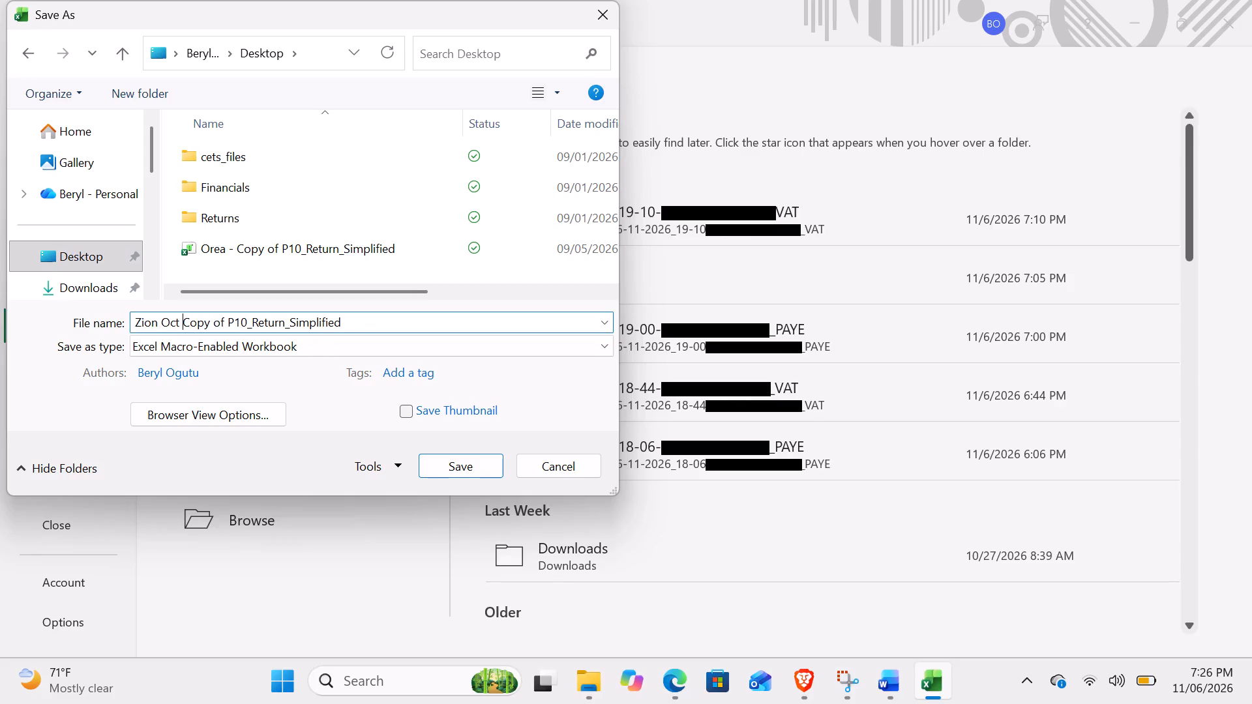
{"action": "type", "text": "-"}
{"action": "key", "text": "space"}
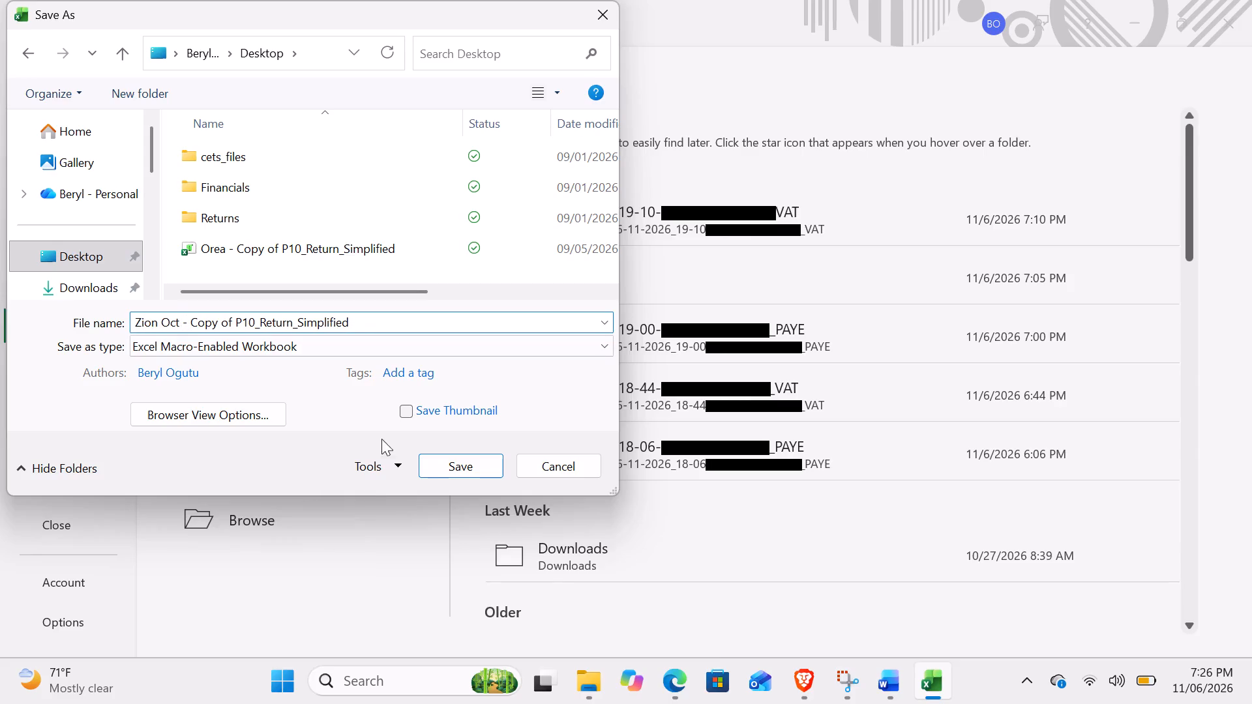